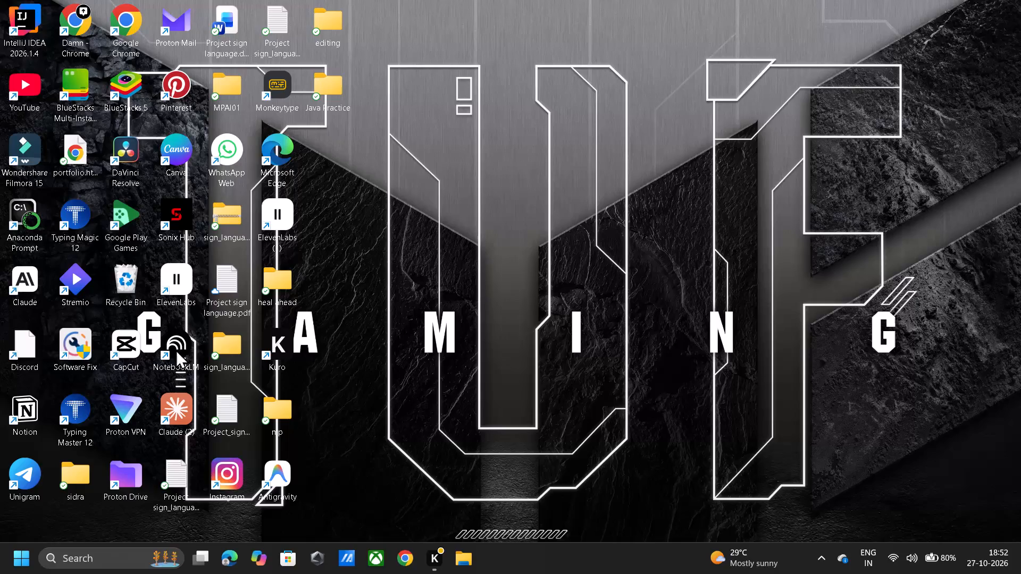
Launch the Unigram messaging app from the desktop.
{"action": "left_click", "coordinate": [30, 482]}
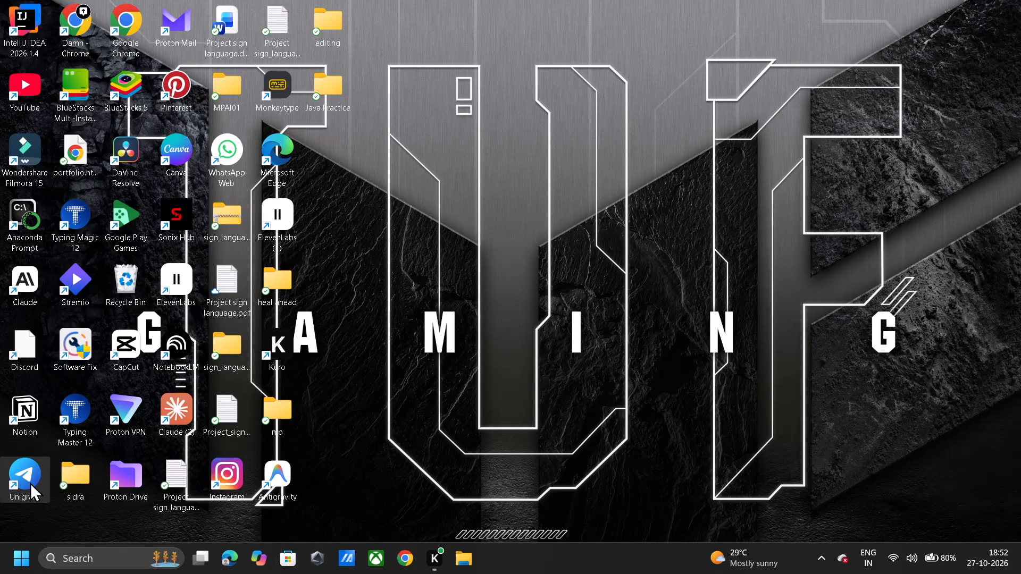
{"action": "double_click", "coordinate": [30, 482]}
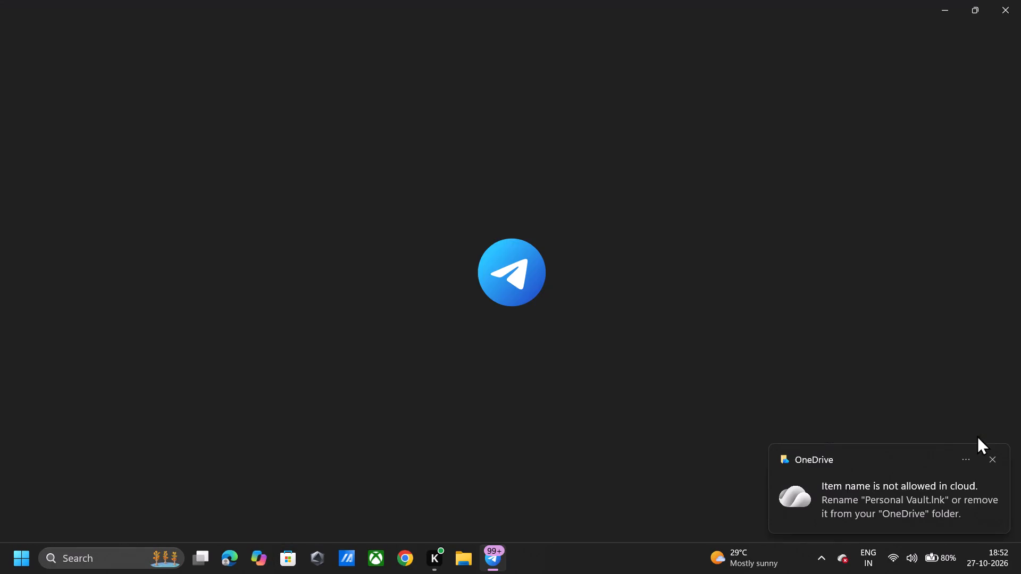
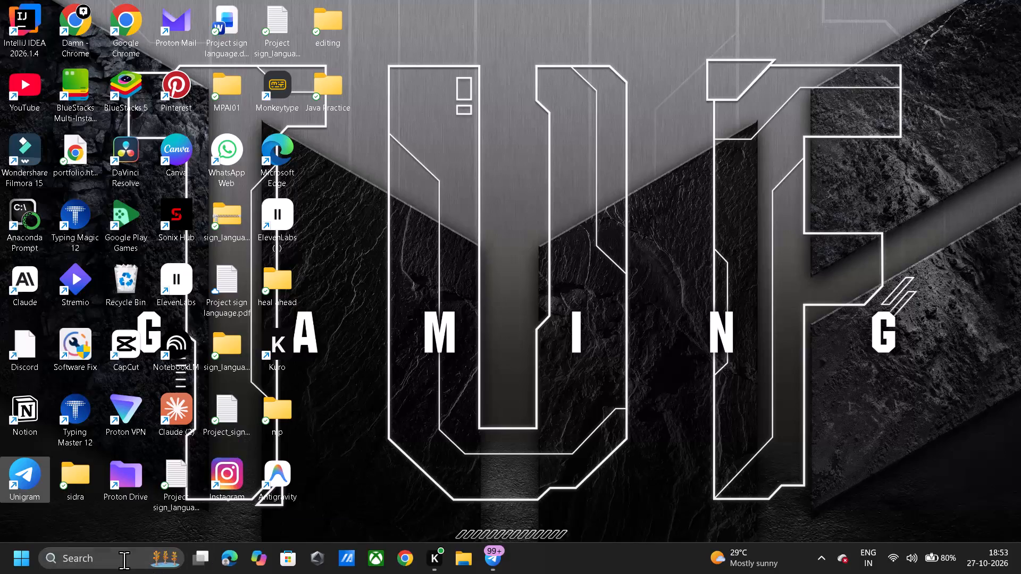
Find the CapCut app with the system search and launch it.
{"action": "left_click", "coordinate": [120, 562]}
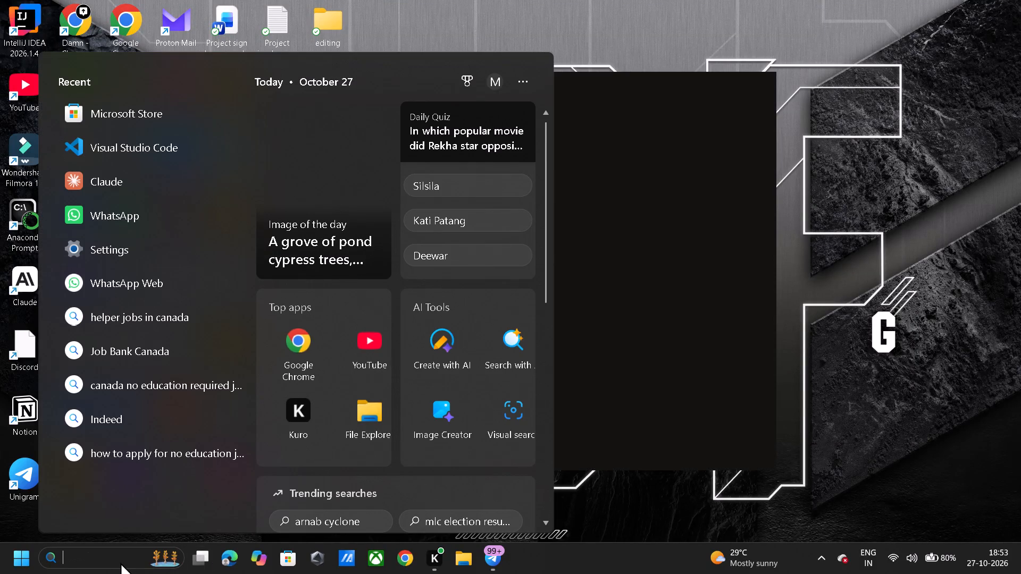
{"action": "type", "text": "ca"}
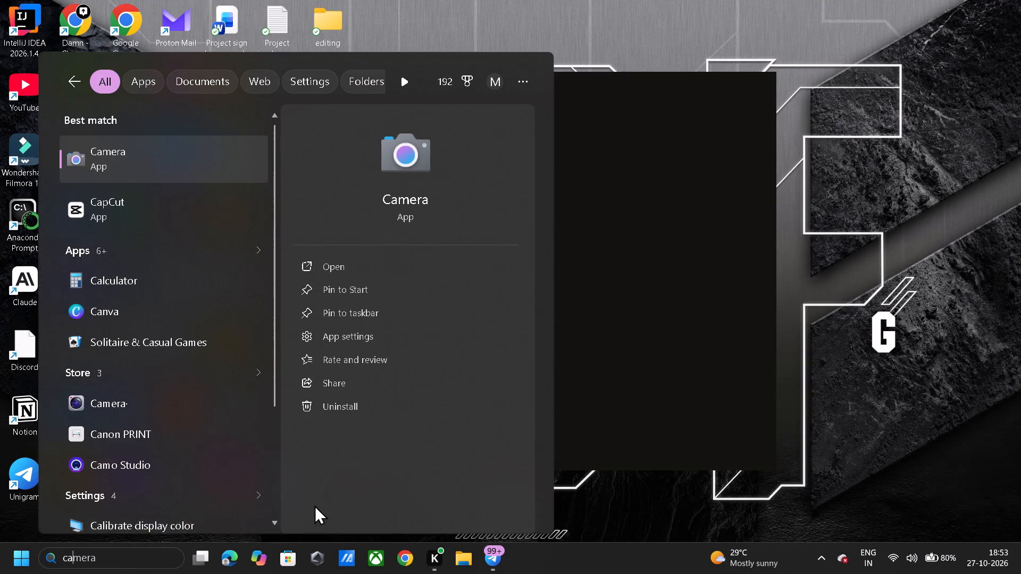
{"action": "left_click", "coordinate": [181, 213]}
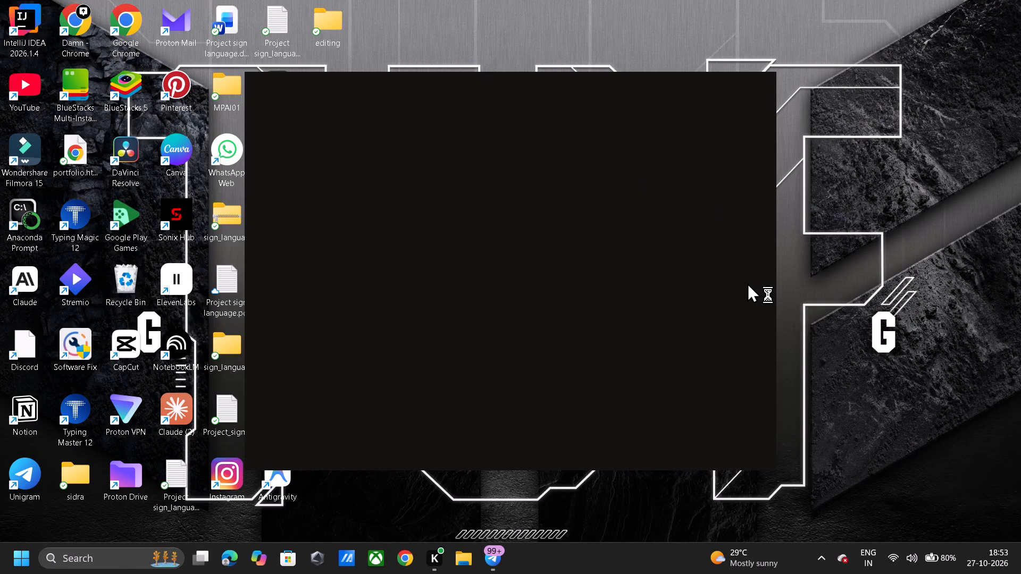
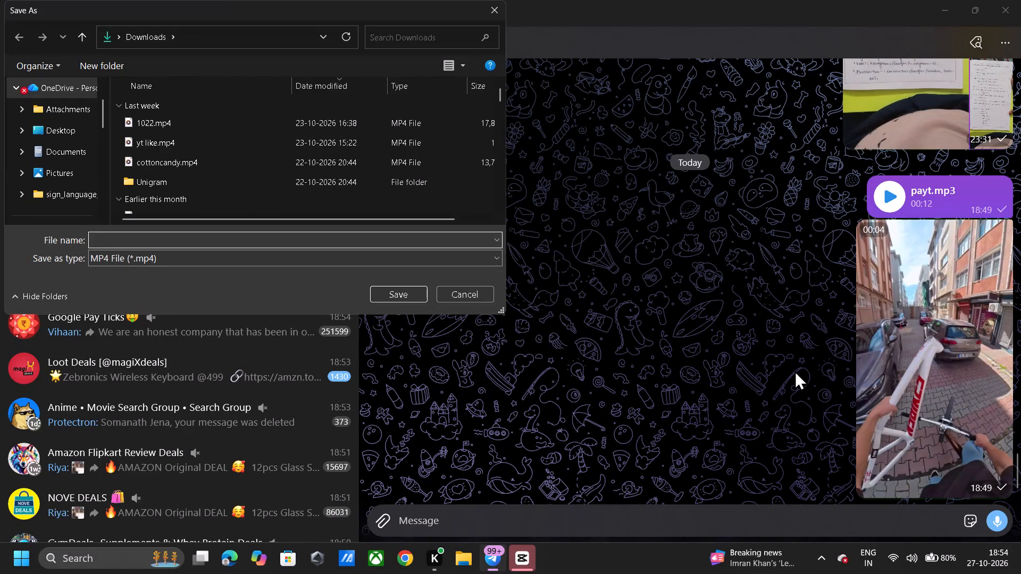
Name the bicycle video from the chat "cycle" for saving as an MP4 file in the Downloads folder.
{"action": "type", "text": "cycle"}
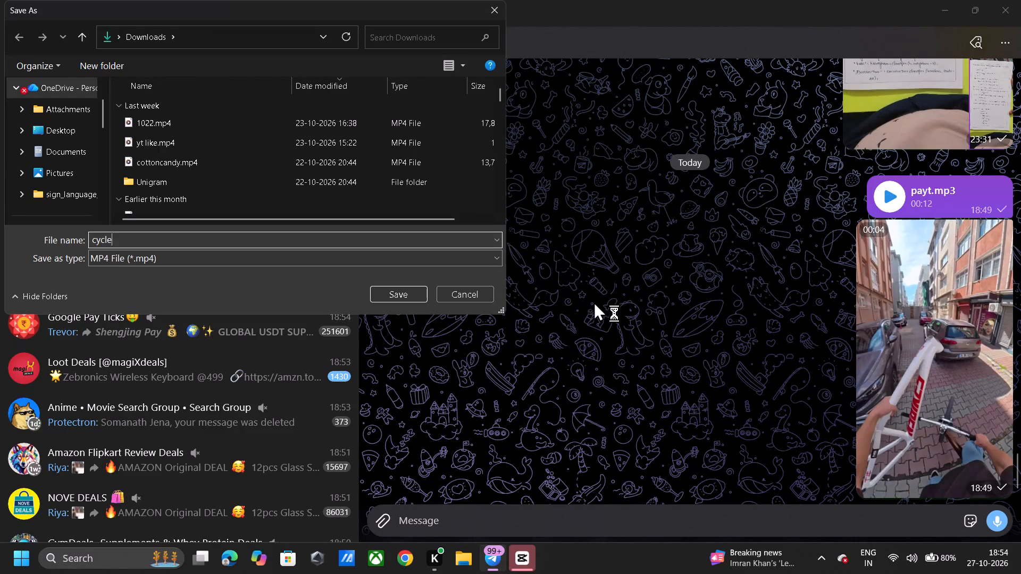
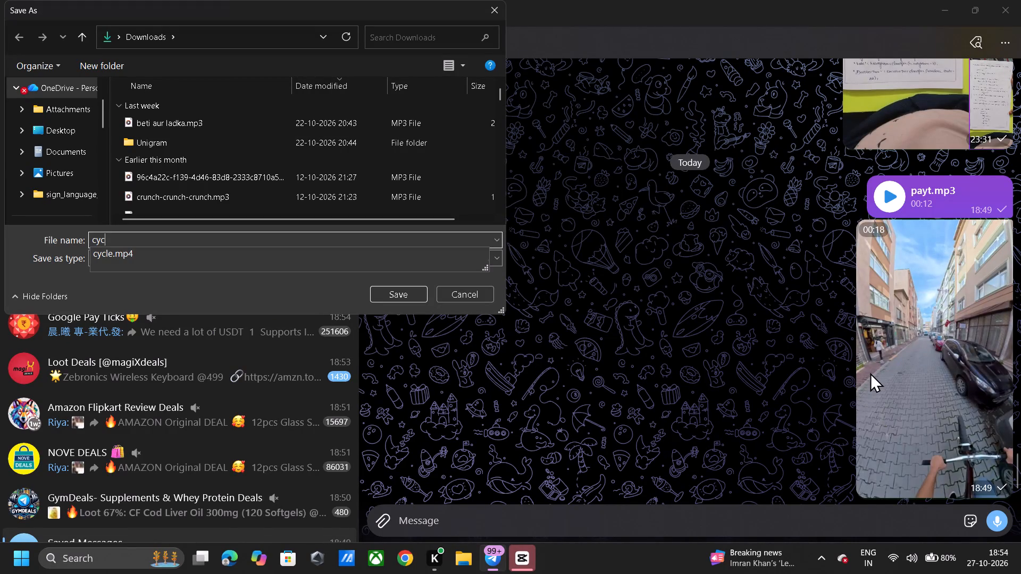
Name the audio file from the chat "cyclo" for saving as an MP3 file in the Downloads folder.
{"action": "type", "text": "lo"}
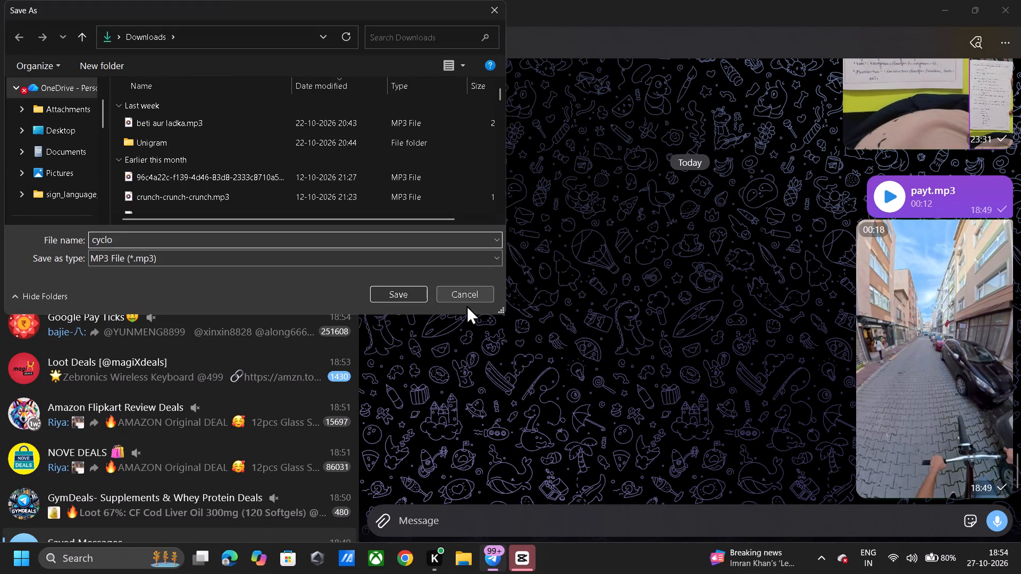
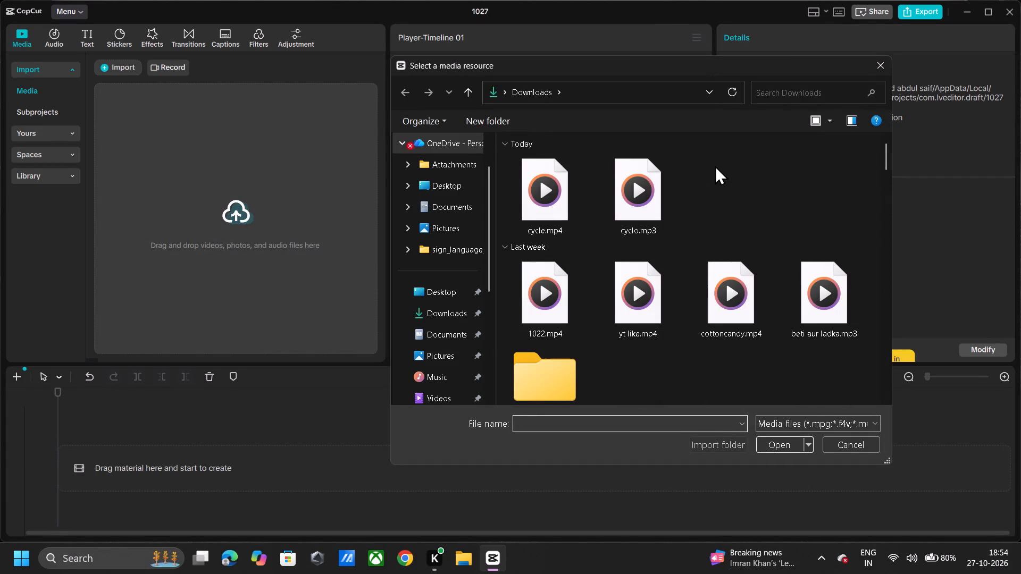
Import cycle.mp4 and cyclo.mp3 from the Downloads folder into the project's media.
{"action": "left_click_drag", "start_coordinate": [715, 165], "coordinate": [525, 162]}
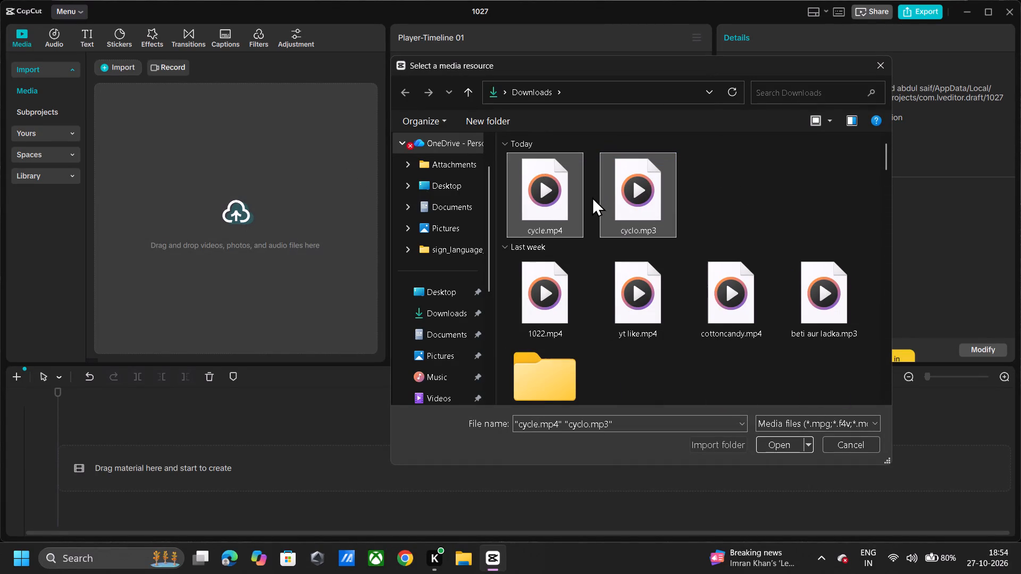
{"action": "left_click_drag", "start_coordinate": [592, 197], "coordinate": [649, 207]}
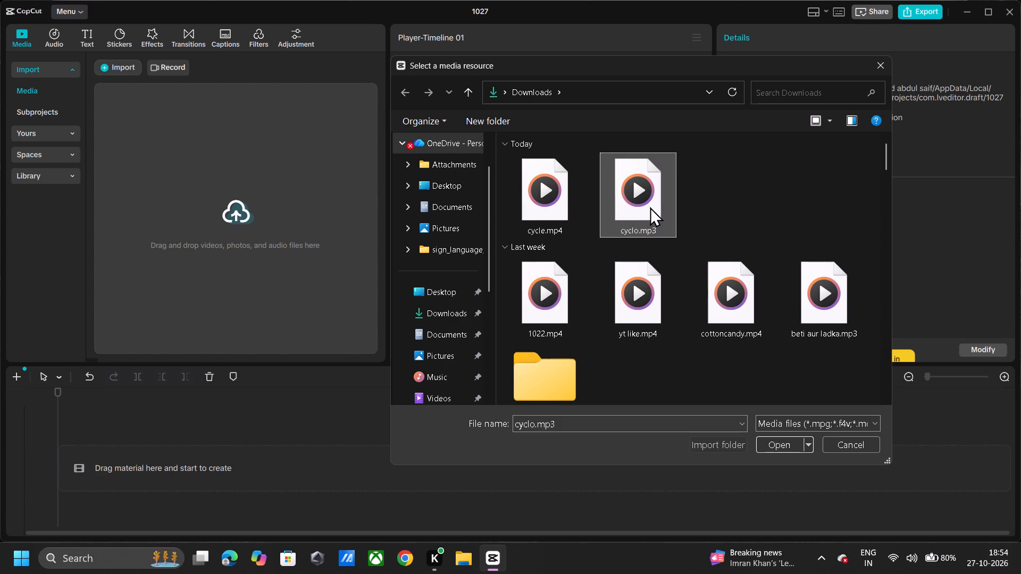
{"action": "left_click", "coordinate": [771, 181]}
{"action": "left_click_drag", "start_coordinate": [630, 213], "coordinate": [538, 174]}
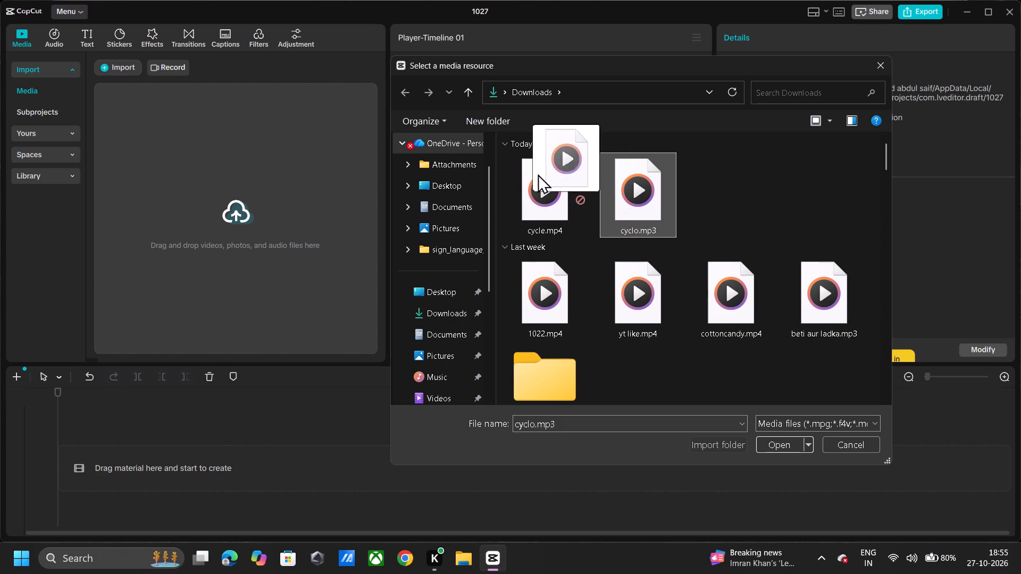
{"action": "left_click_drag", "start_coordinate": [538, 174], "coordinate": [232, 479]}
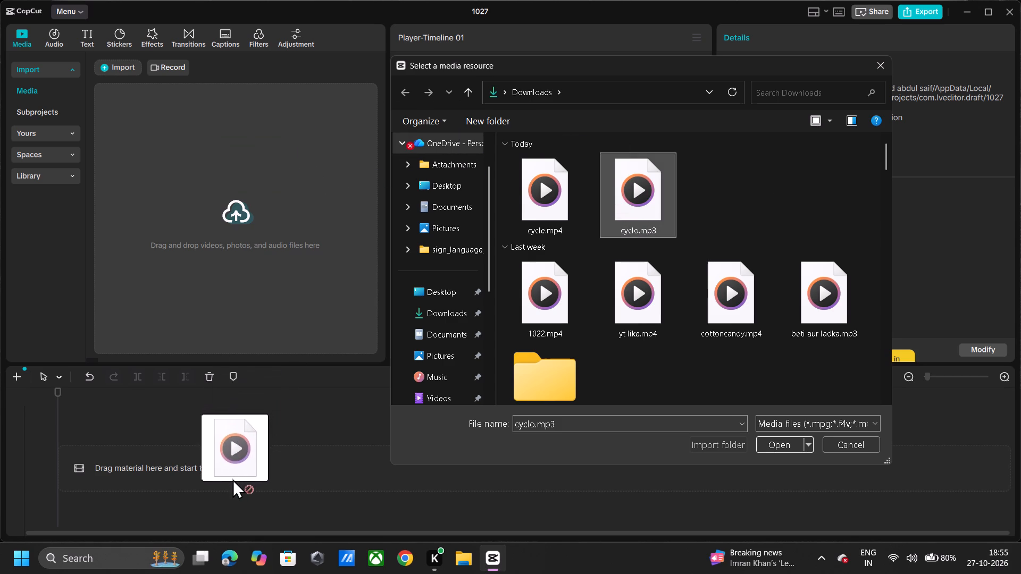
{"action": "left_click_drag", "start_coordinate": [232, 479], "coordinate": [651, 175]}
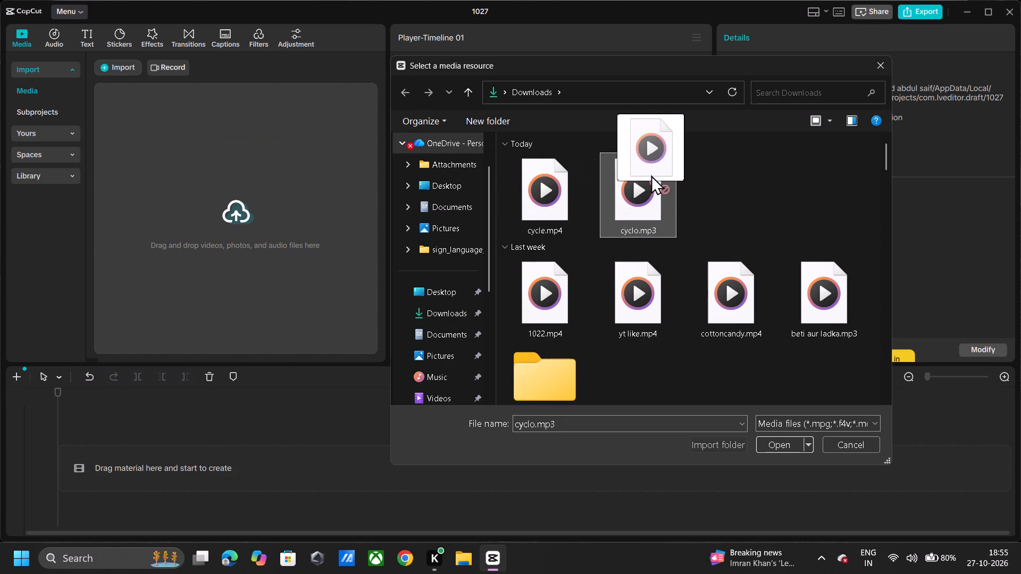
{"action": "left_click_drag", "start_coordinate": [651, 175], "coordinate": [635, 213]}
{"action": "left_click_drag", "start_coordinate": [754, 173], "coordinate": [663, 177]}
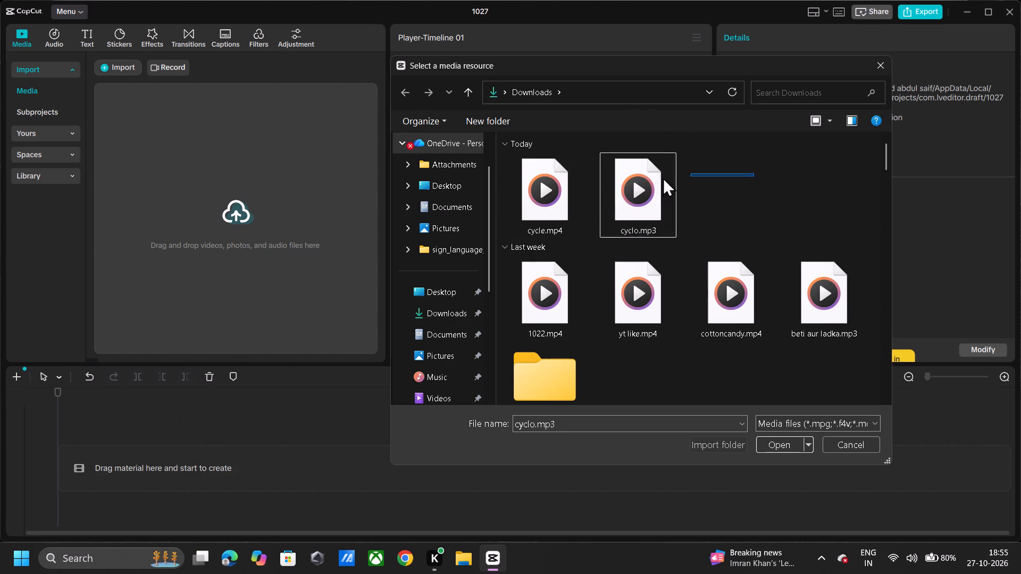
{"action": "left_click_drag", "start_coordinate": [663, 177], "coordinate": [530, 196]}
{"action": "left_click", "coordinate": [785, 451]}
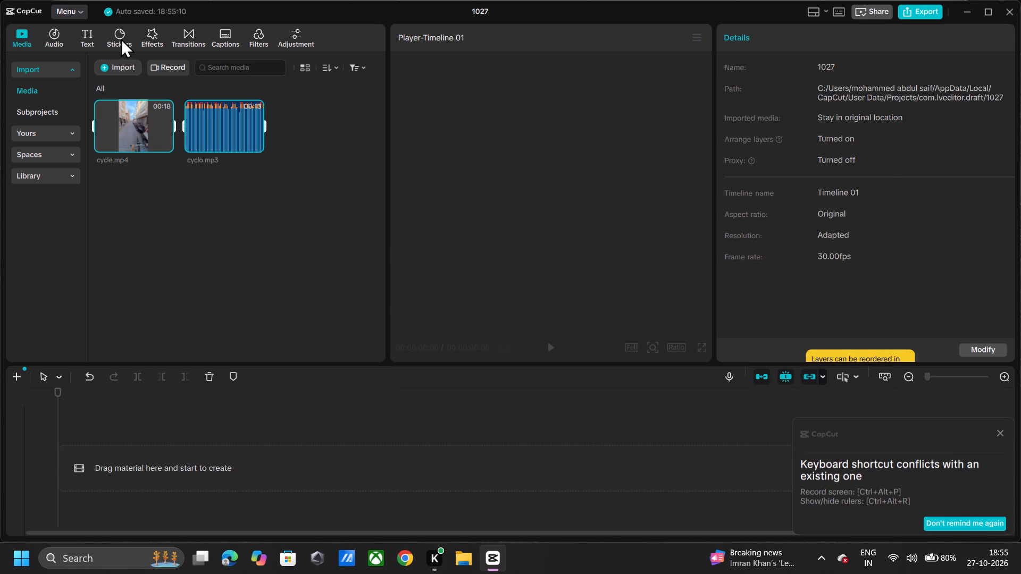
Import arrow.png, aura_slowed_reverb (1).mp3, circle.png, correct.mp3 and thinarrow.png from the editing folder on the OneDrive Desktop.
{"action": "left_click", "coordinate": [106, 67]}
{"action": "scroll", "coordinate": [545, 264], "scroll_direction": "down", "scroll_amount": 1}
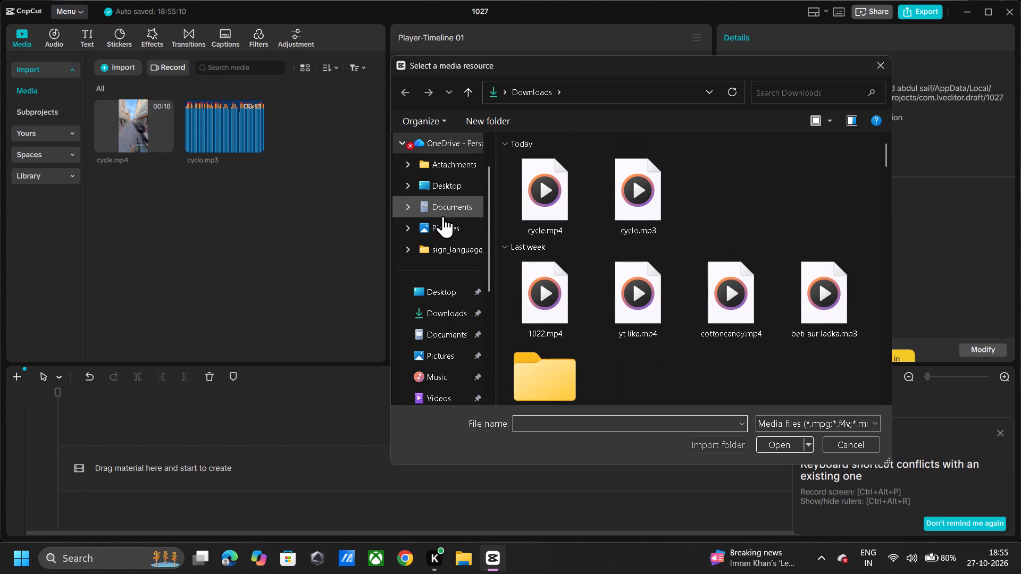
{"action": "left_click", "coordinate": [440, 196]}
{"action": "left_click", "coordinate": [440, 185]}
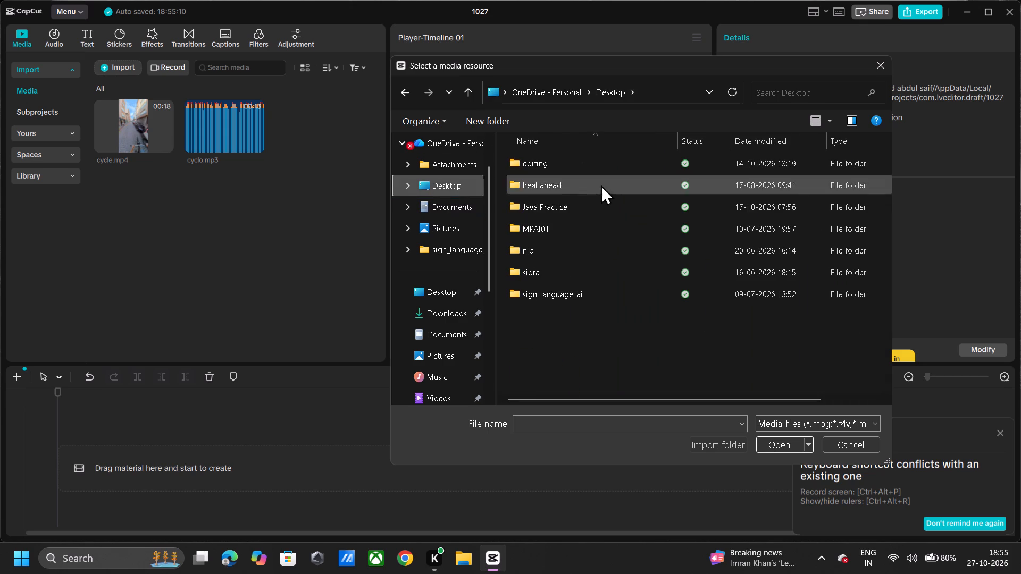
{"action": "left_click", "coordinate": [601, 162]}
{"action": "left_click", "coordinate": [601, 162]}
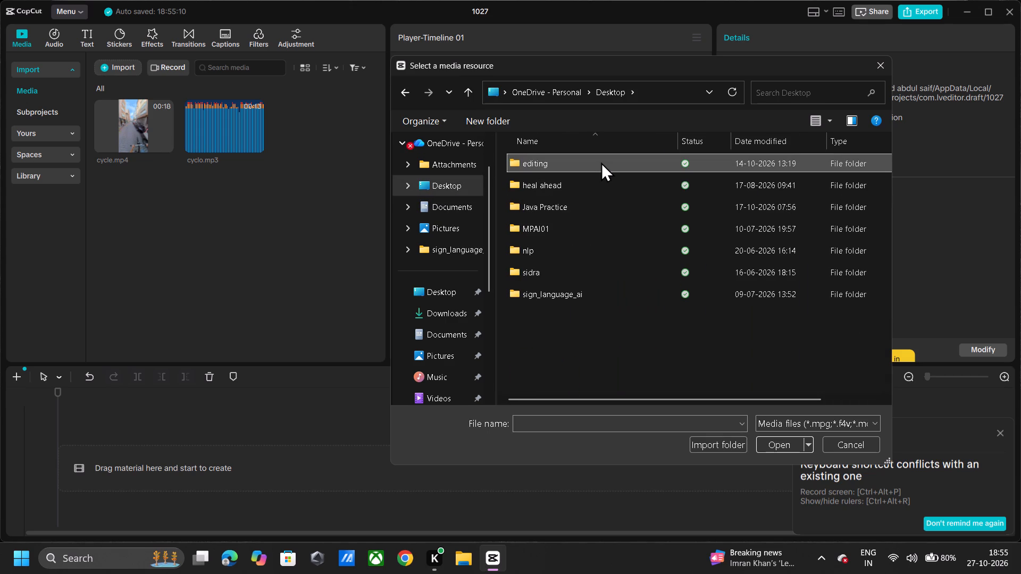
{"action": "left_click", "coordinate": [601, 162]}
{"action": "left_click", "coordinate": [601, 162]}
{"action": "left_click", "coordinate": [601, 162]}
{"action": "double_click", "coordinate": [601, 162]}
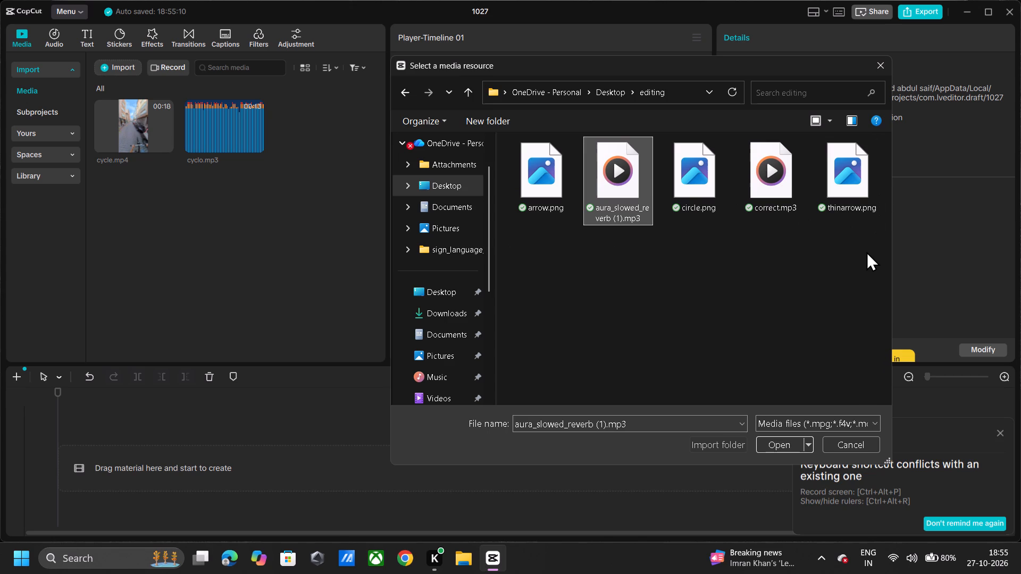
{"action": "left_click_drag", "start_coordinate": [866, 228], "coordinate": [542, 196]}
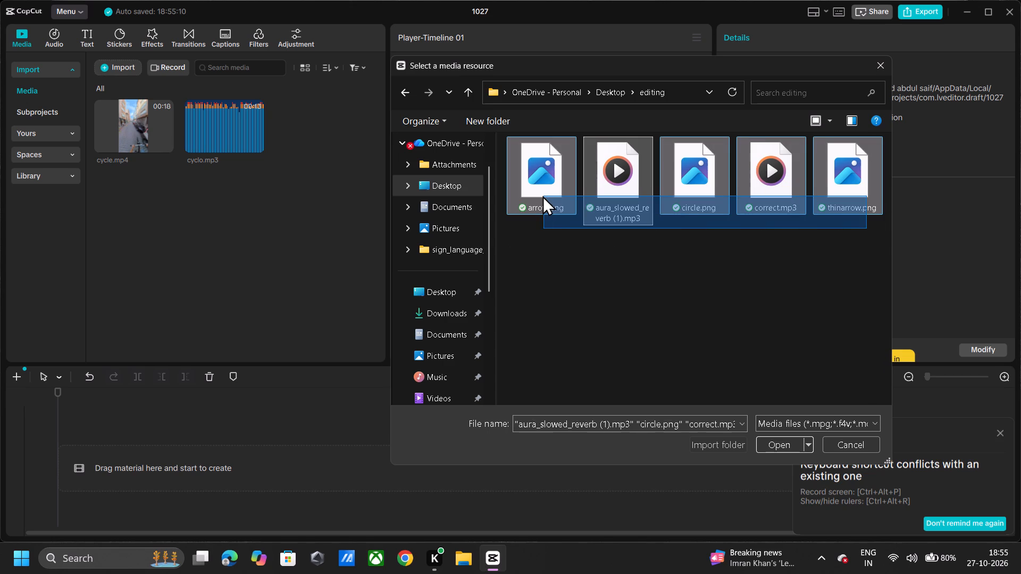
{"action": "left_click_drag", "start_coordinate": [542, 196], "coordinate": [522, 188]}
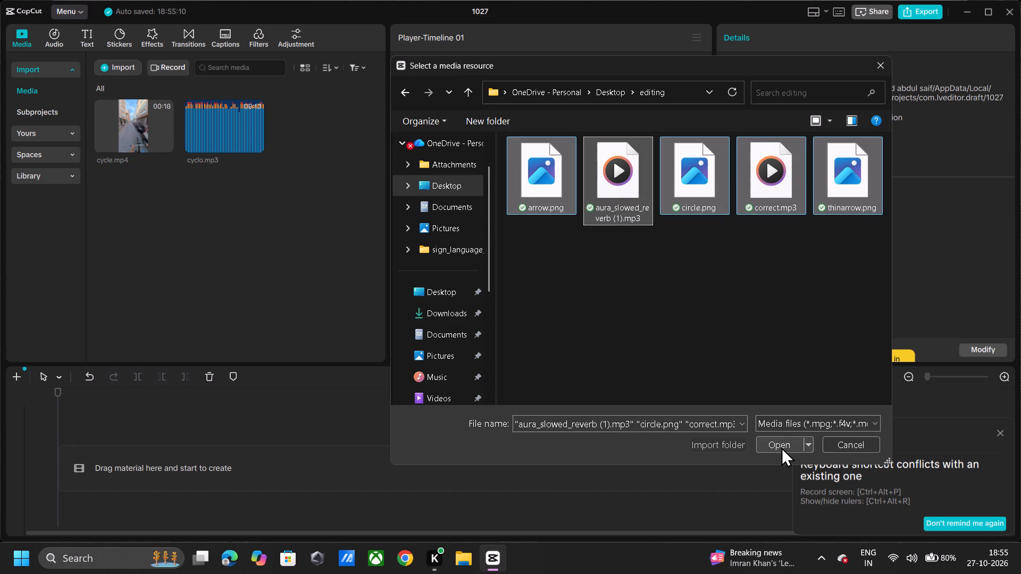
{"action": "left_click", "coordinate": [781, 447]}
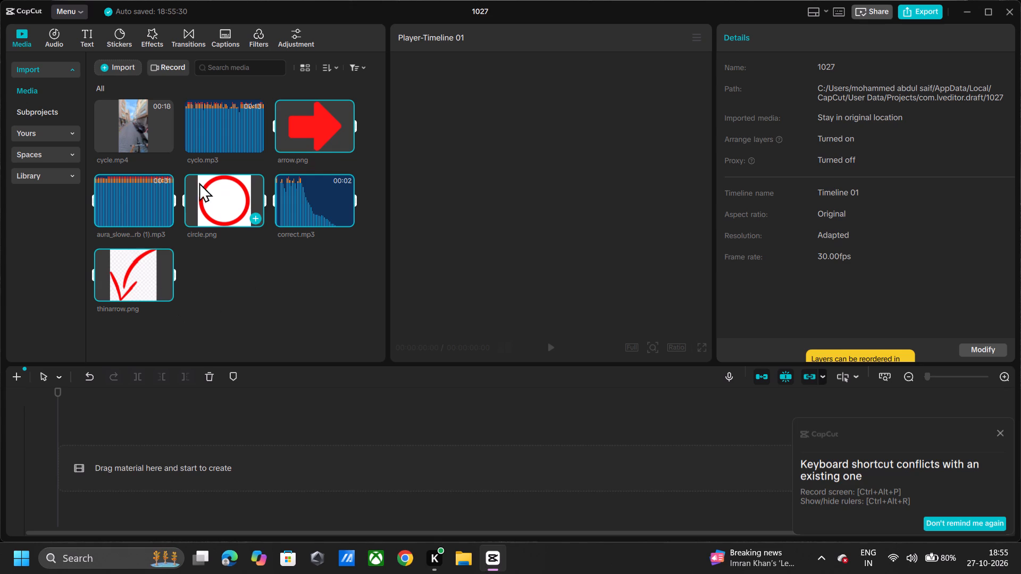
Add the cycle.mp4 video from the imported media to the timeline.
{"action": "left_click", "coordinate": [162, 138]}
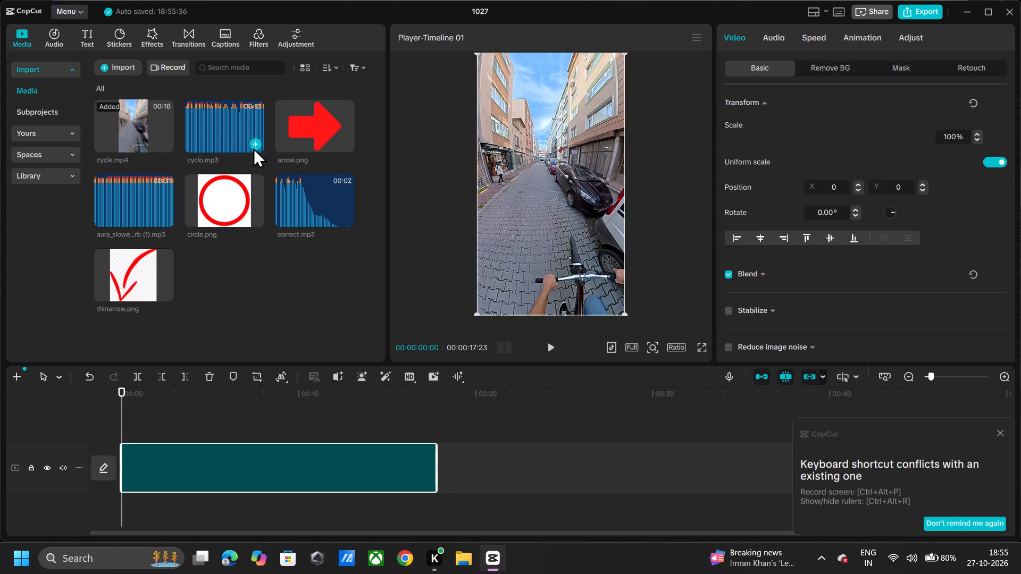
Add the cyclo.mp3 audio to the timeline beneath the cycle.mp4 clip, aligned with the start at 00:00.
{"action": "left_click_drag", "start_coordinate": [203, 122], "coordinate": [170, 443]}
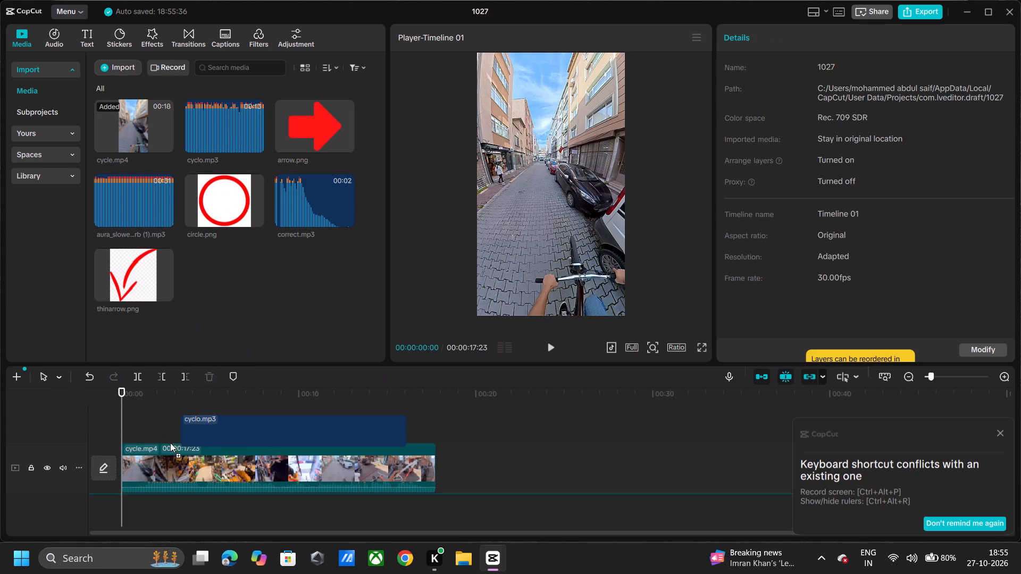
{"action": "left_click_drag", "start_coordinate": [170, 443], "coordinate": [115, 425]}
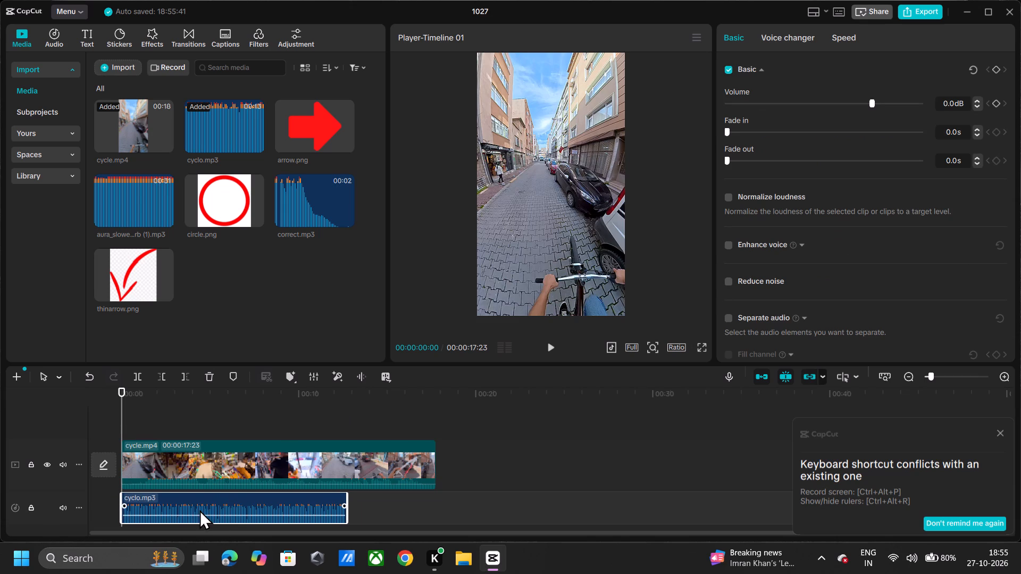
{"action": "scroll", "coordinate": [196, 506], "scroll_direction": "down", "scroll_amount": 4}
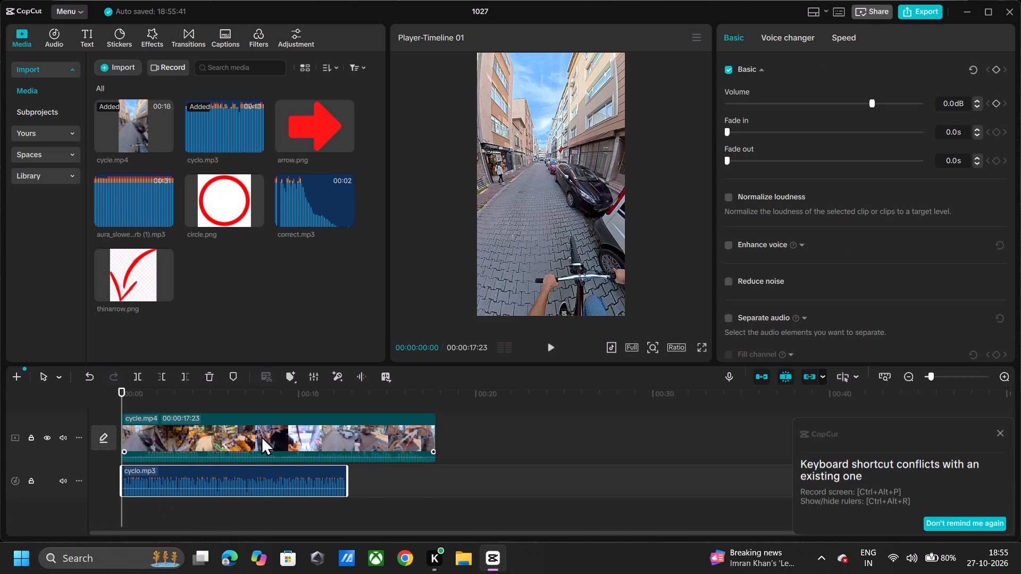
Play the opening of the timeline briefly and mute the original sound of the cycle.mp4 video track.
{"action": "left_click", "coordinate": [923, 547]}
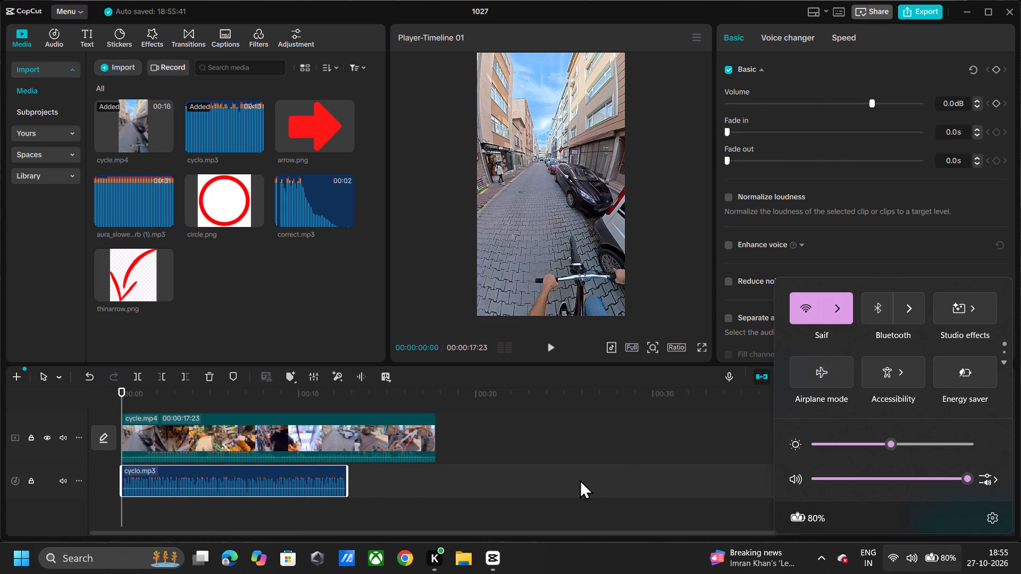
{"action": "left_click", "coordinate": [580, 479]}
{"action": "left_click", "coordinate": [125, 403]}
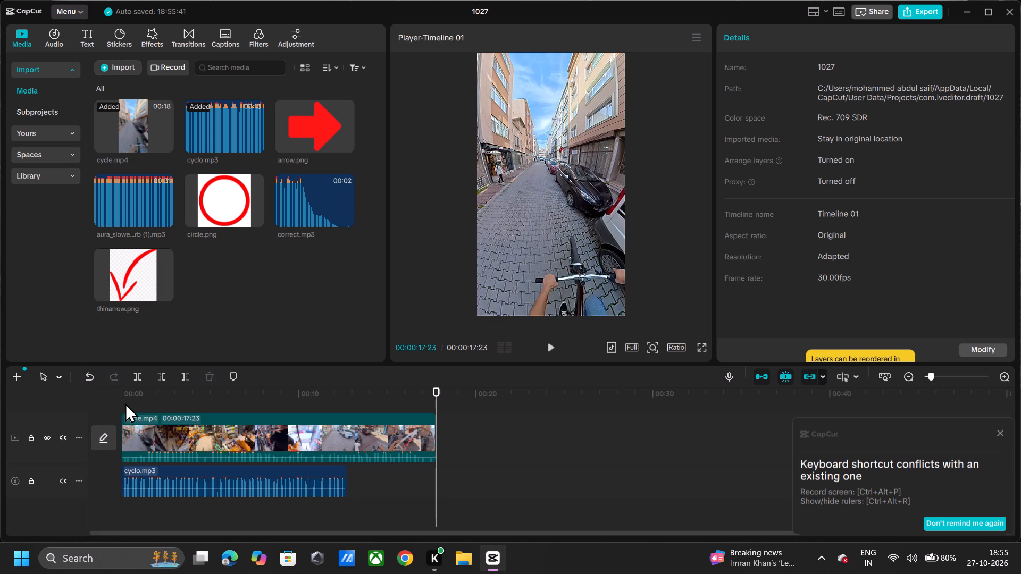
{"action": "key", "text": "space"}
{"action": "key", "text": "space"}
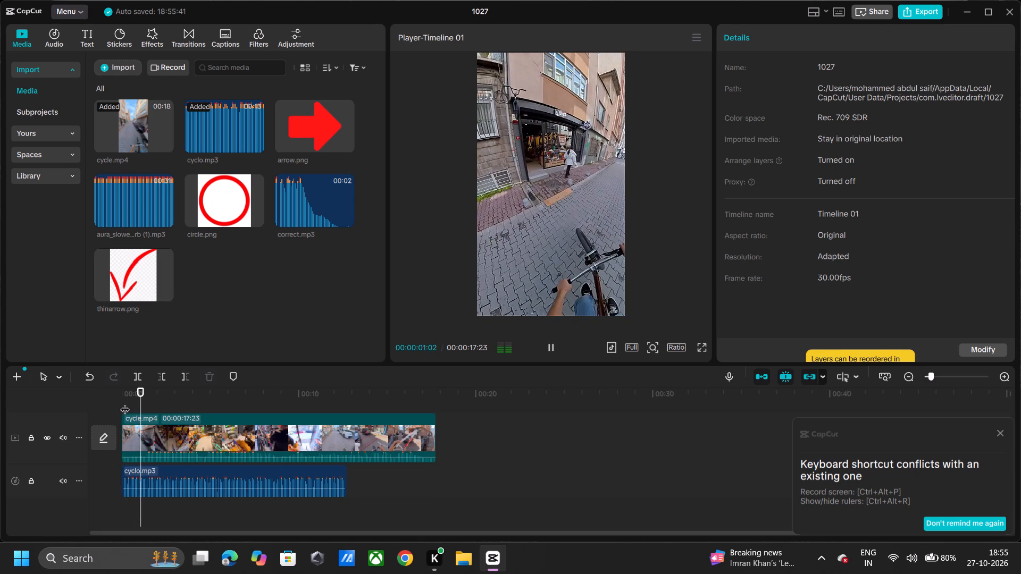
{"action": "left_click", "coordinate": [60, 435]}
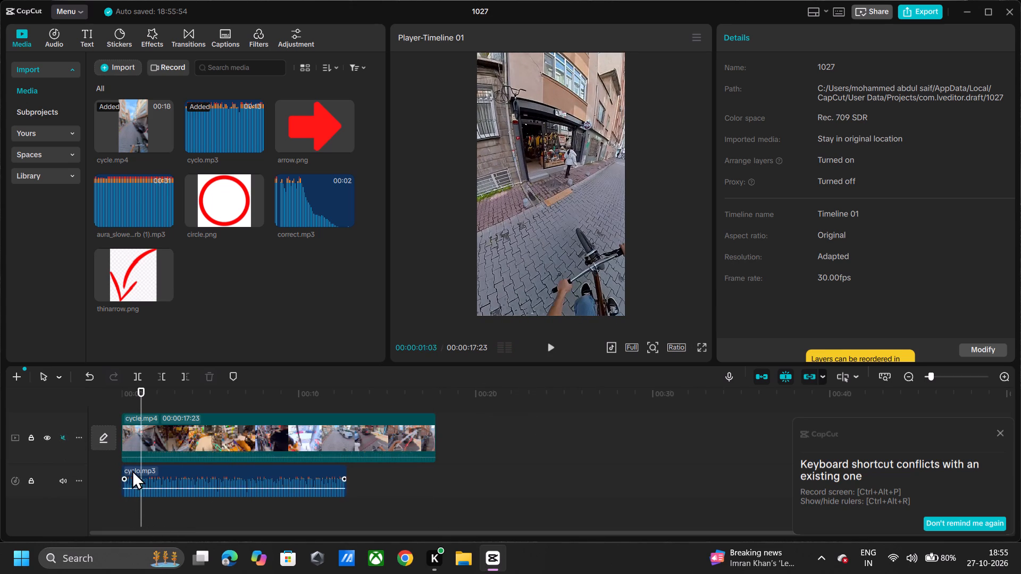
Return the playhead to the start and play the opening to check the cyclo.mp3 audio against the video.
{"action": "left_click_drag", "start_coordinate": [144, 389], "coordinate": [0, 420]}
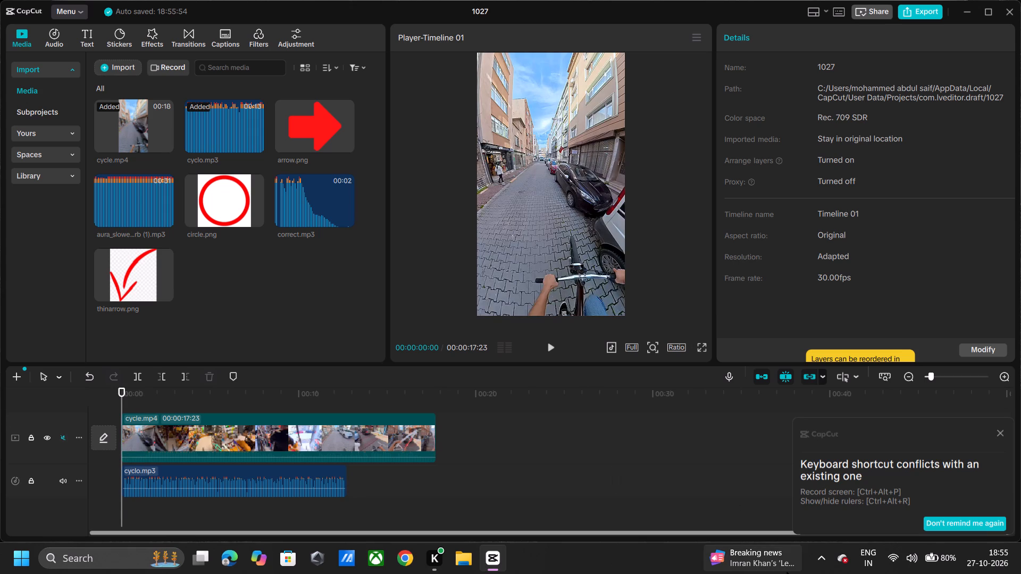
{"action": "left_click", "coordinate": [921, 564]}
{"action": "left_click", "coordinate": [921, 570]}
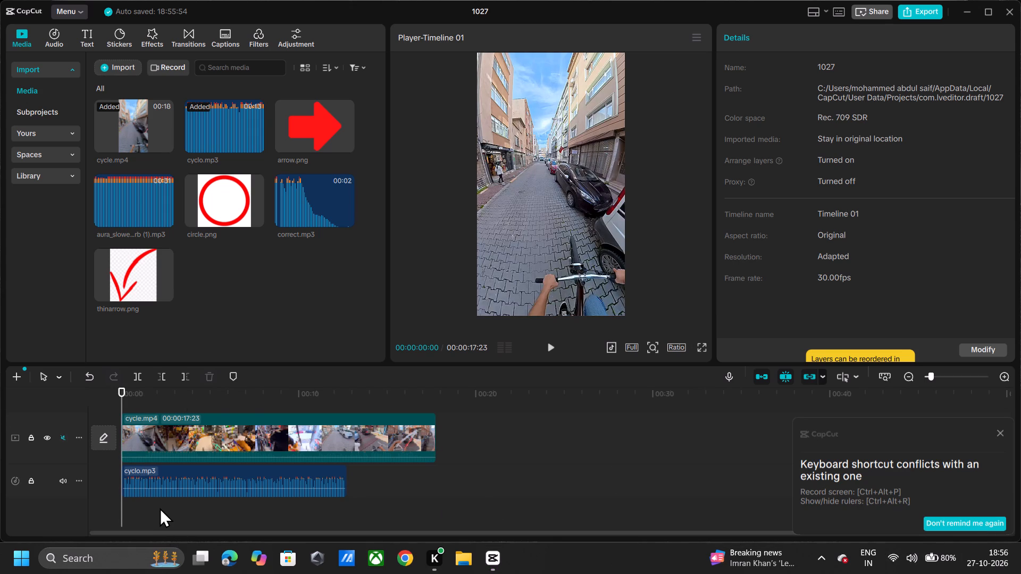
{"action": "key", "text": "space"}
{"action": "left_click", "coordinate": [558, 348]}
{"action": "left_click", "coordinate": [554, 347]}
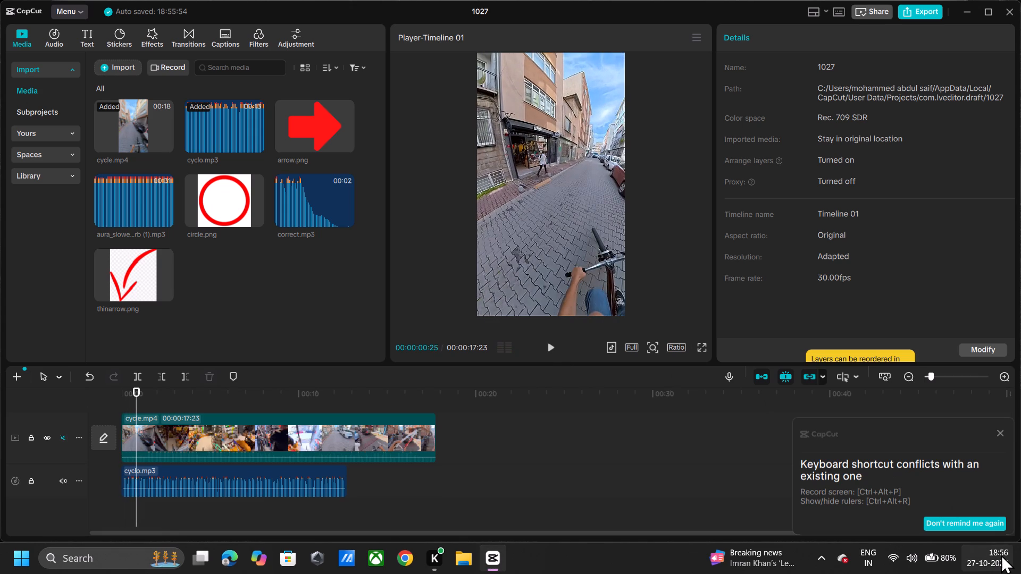
Lower the system sound volume to a little above half, then return to the CapCut timeline.
{"action": "left_click", "coordinate": [947, 562]}
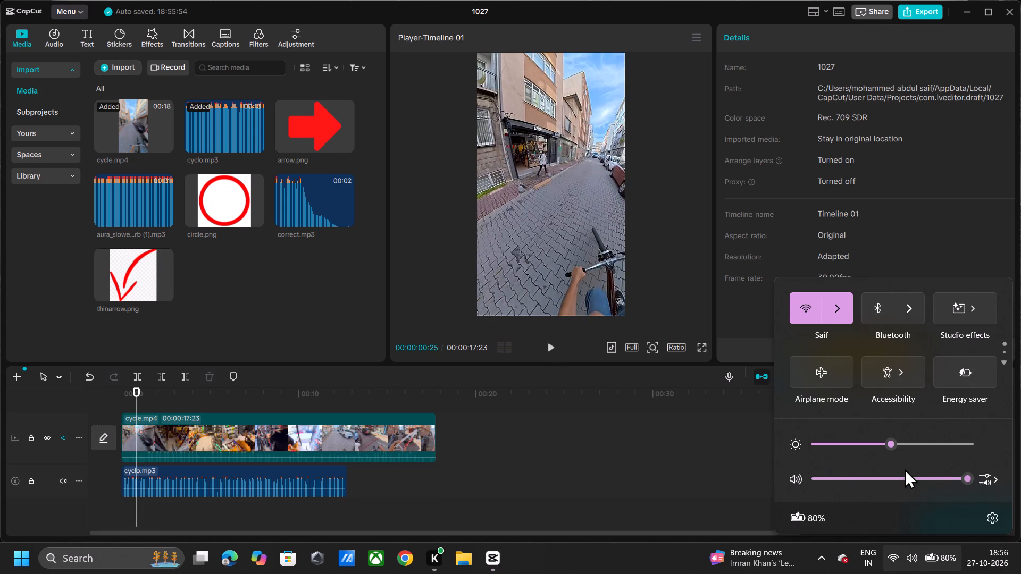
{"action": "left_click", "coordinate": [905, 482]}
{"action": "left_click", "coordinate": [509, 476]}
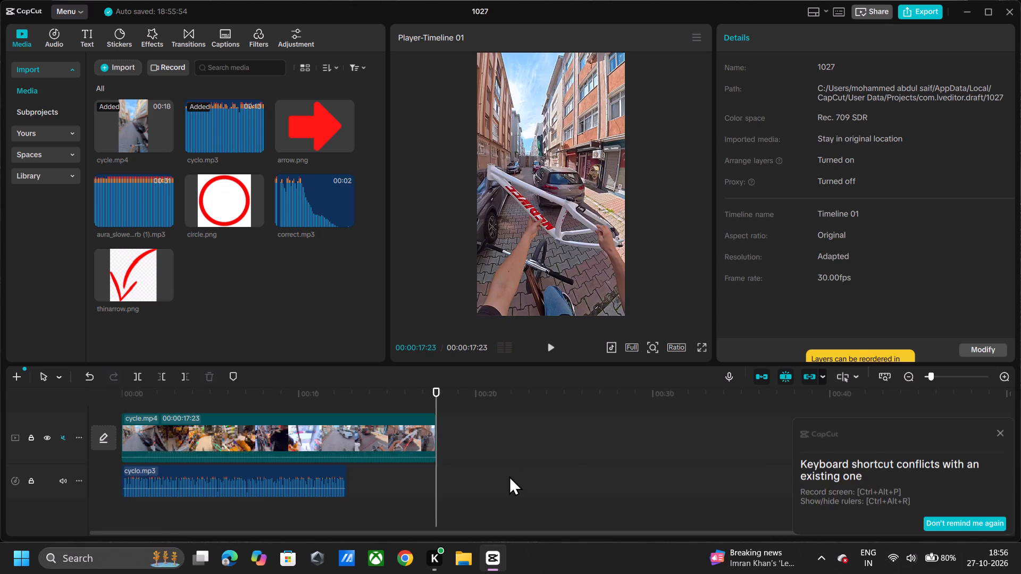
Move back and forth through the final frames of the cycle.mp4 clip to examine how it ends.
{"action": "left_click_drag", "start_coordinate": [509, 476], "coordinate": [401, 502]}
{"action": "key", "text": "Left"}
{"action": "key", "text": "Left"}
{"action": "key", "text": "Left"}
{"action": "key", "text": "Left"}
{"action": "key", "text": "Left"}
{"action": "key", "text": "Left"}
{"action": "key", "text": "Left"}
{"action": "key", "text": "Left"}
{"action": "key", "text": "Left"}
{"action": "key", "text": "Left"}
{"action": "key", "text": "Left"}
{"action": "key", "text": "Left"}
{"action": "key", "text": "Left"}
{"action": "key", "text": "Left"}
{"action": "key", "text": "Left"}
{"action": "key", "text": "Left"}
{"action": "key", "text": "Left"}
{"action": "key", "text": "Left"}
{"action": "key", "text": "Left"}
{"action": "key", "text": "Left"}
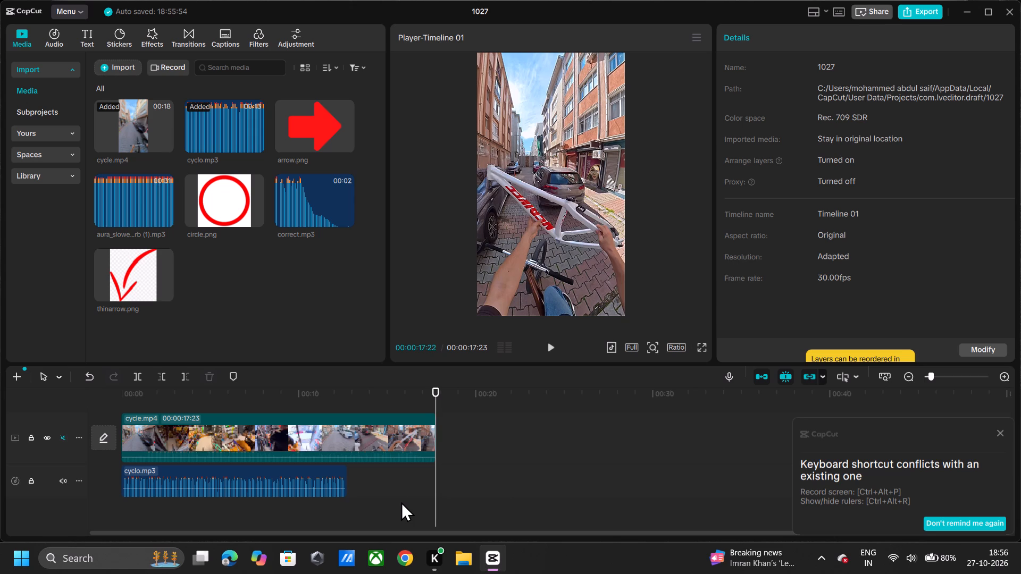
{"action": "key", "text": "Right"}
{"action": "key", "text": "Right"}
{"action": "key", "text": "Right"}
{"action": "key", "text": "Right"}
{"action": "key", "text": "Right"}
{"action": "key", "text": "Right"}
{"action": "key", "text": "Right"}
{"action": "key", "text": "Right"}
{"action": "key", "text": "Right"}
{"action": "key", "text": "Right"}
{"action": "key", "text": "Right"}
{"action": "key", "text": "Right"}
{"action": "key", "text": "Right"}
{"action": "key", "text": "Right"}
{"action": "key", "text": "Right"}
{"action": "key", "text": "Right"}
{"action": "key", "text": "Right"}
{"action": "key", "text": "Right"}
{"action": "key", "text": "Right"}
{"action": "key", "text": "Right"}
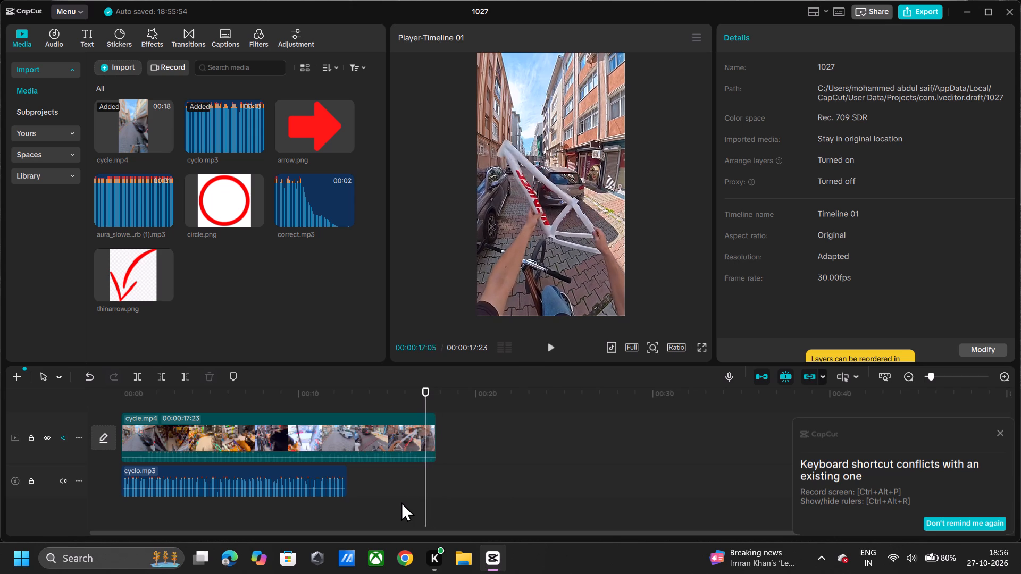
{"action": "key", "text": "Right"}
{"action": "key", "text": "Right"}
{"action": "key", "text": "Right"}
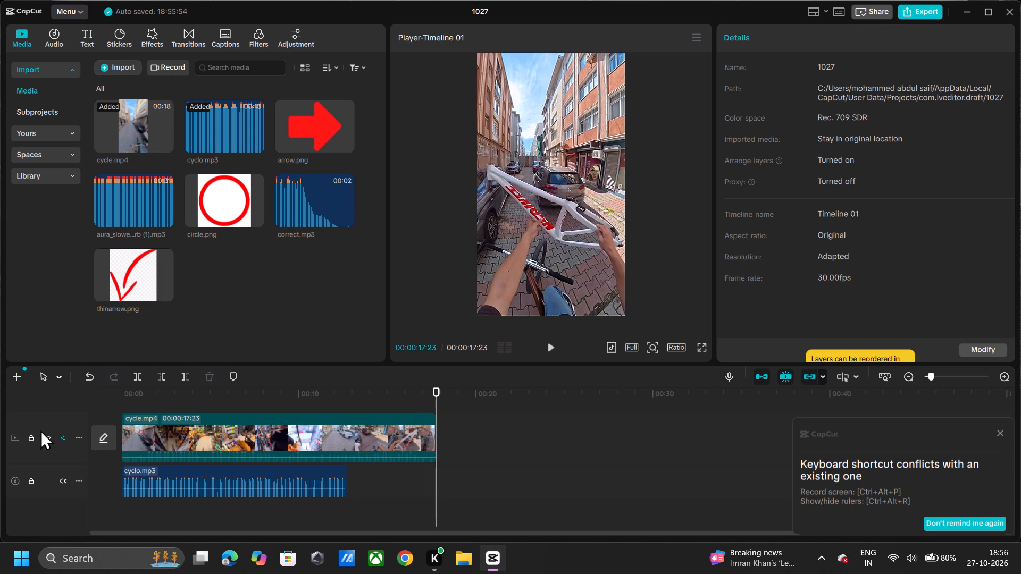
Play the timeline from the beginning to review the bicycle footage together with the cyclo.mp3 audio.
{"action": "left_click", "coordinate": [129, 391]}
{"action": "left_click_drag", "start_coordinate": [129, 391], "coordinate": [0, 330]}
{"action": "key", "text": "space"}
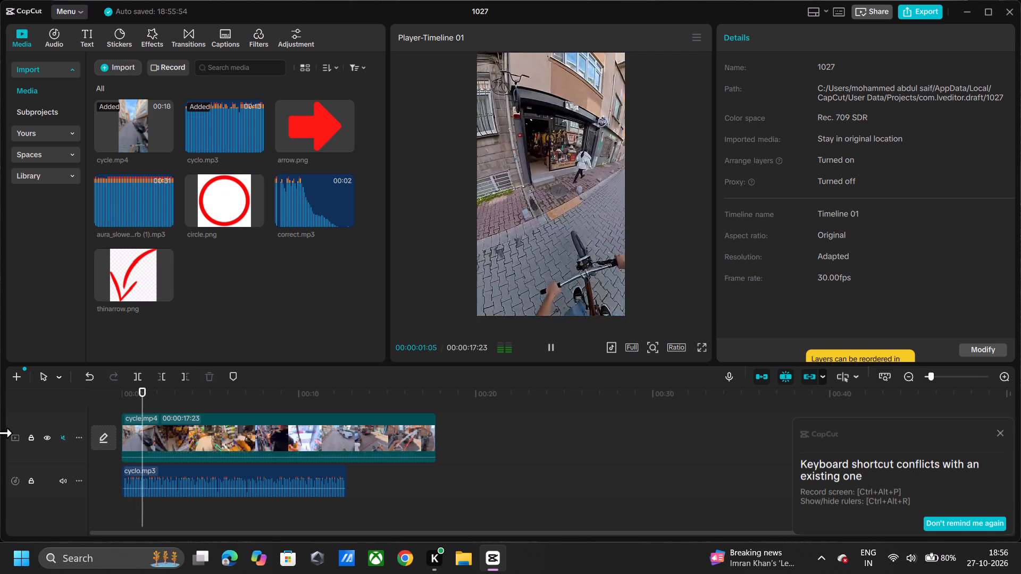
{"action": "key", "text": "space"}
{"action": "key", "text": "space"}
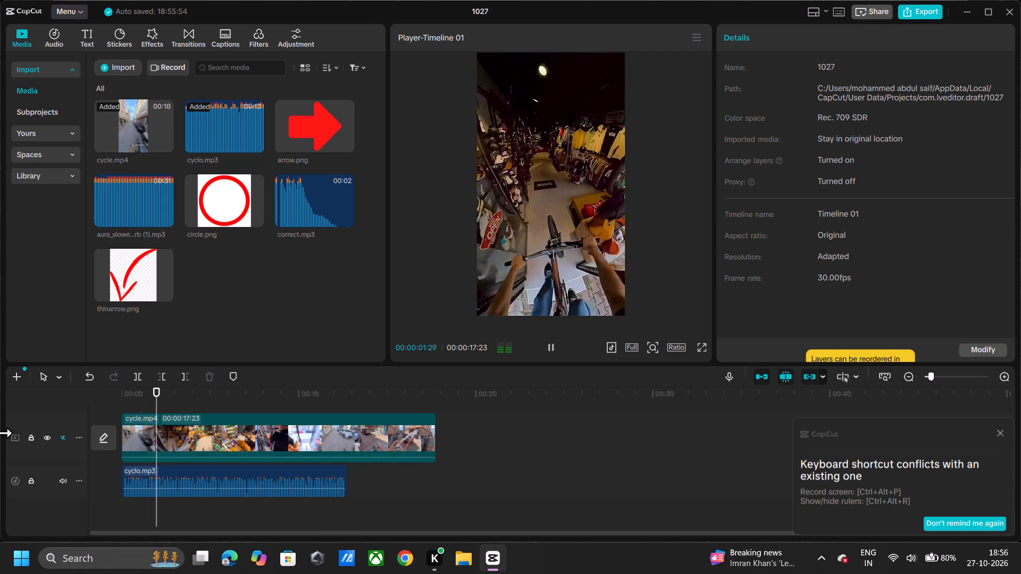
{"action": "key", "text": "space"}
{"action": "key", "text": "space"}
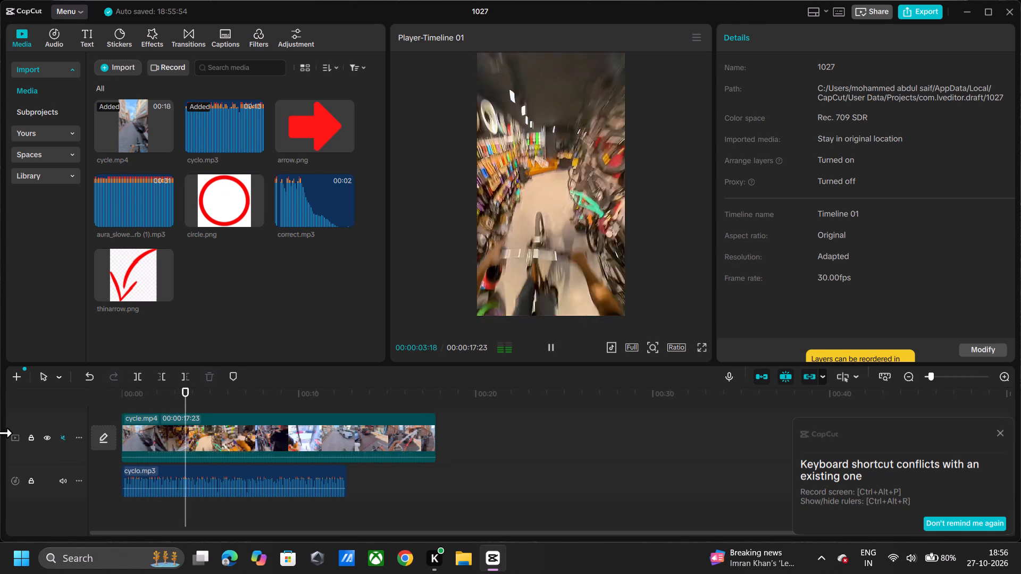
{"action": "key", "text": "space"}
{"action": "key", "text": "space"}
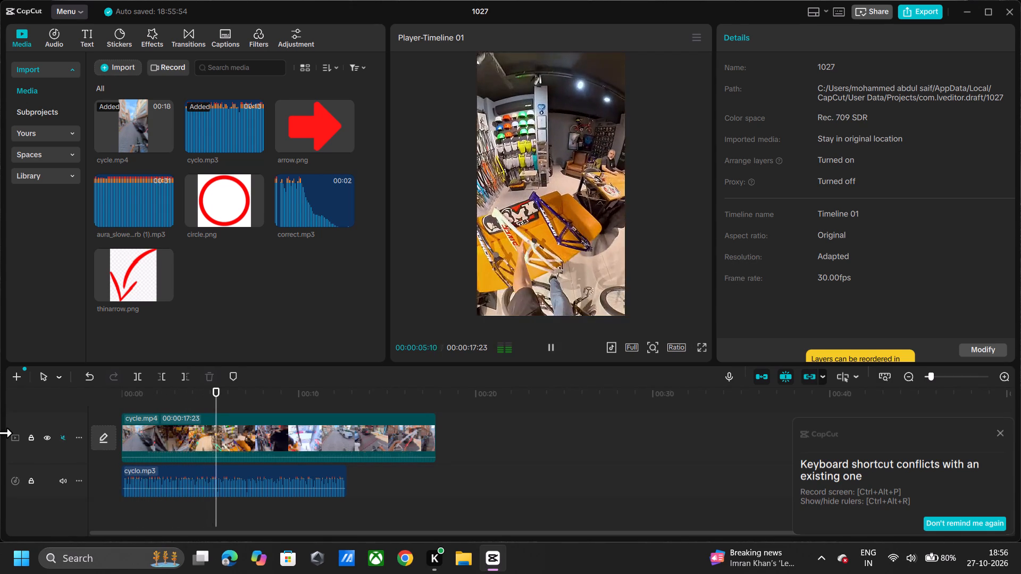
{"action": "key", "text": "space"}
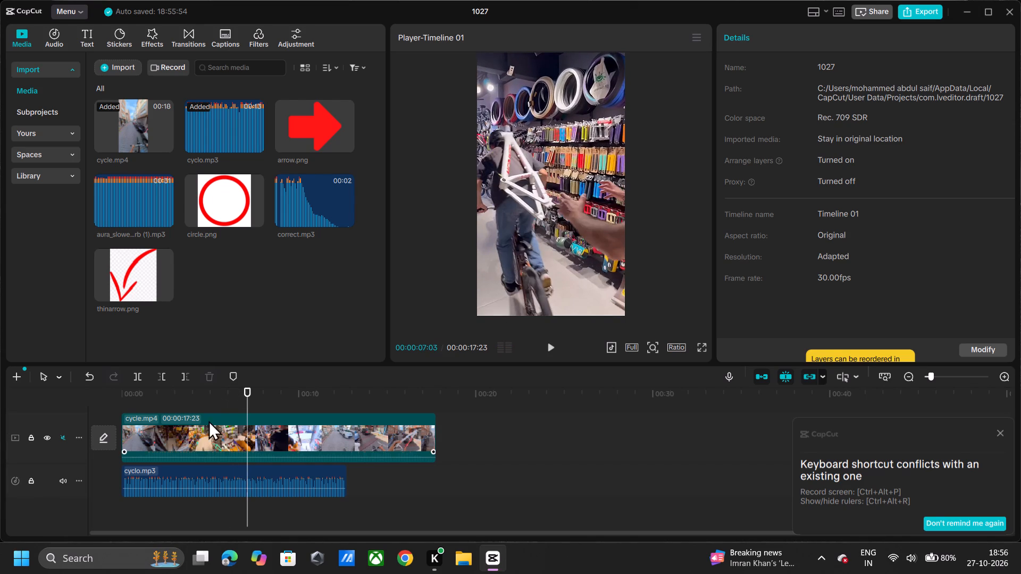
Mirror the cycle.mp4 clip on the timeline.
{"action": "left_click", "coordinate": [203, 440]}
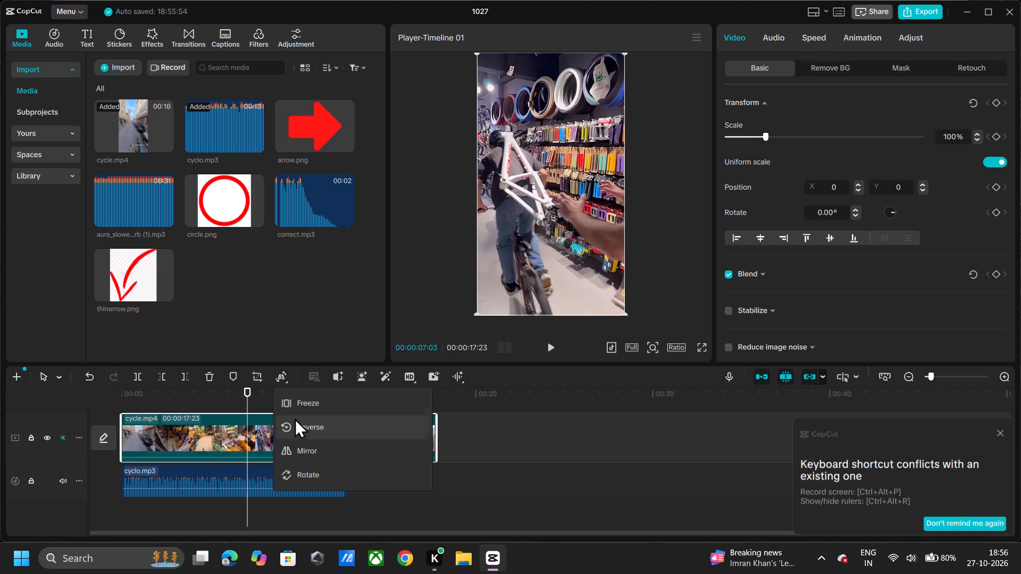
{"action": "left_click", "coordinate": [308, 453]}
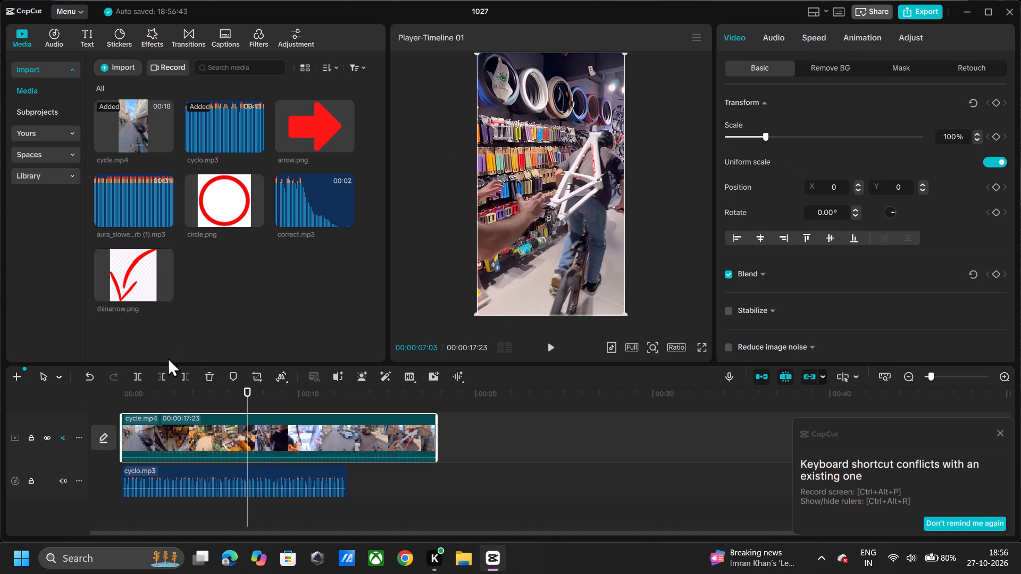
Preview the opening of the mirrored cycle.mp4 clip and trim just over one second off its start, leaving a duration of 00:00:16:15.
{"action": "left_click", "coordinate": [133, 396]}
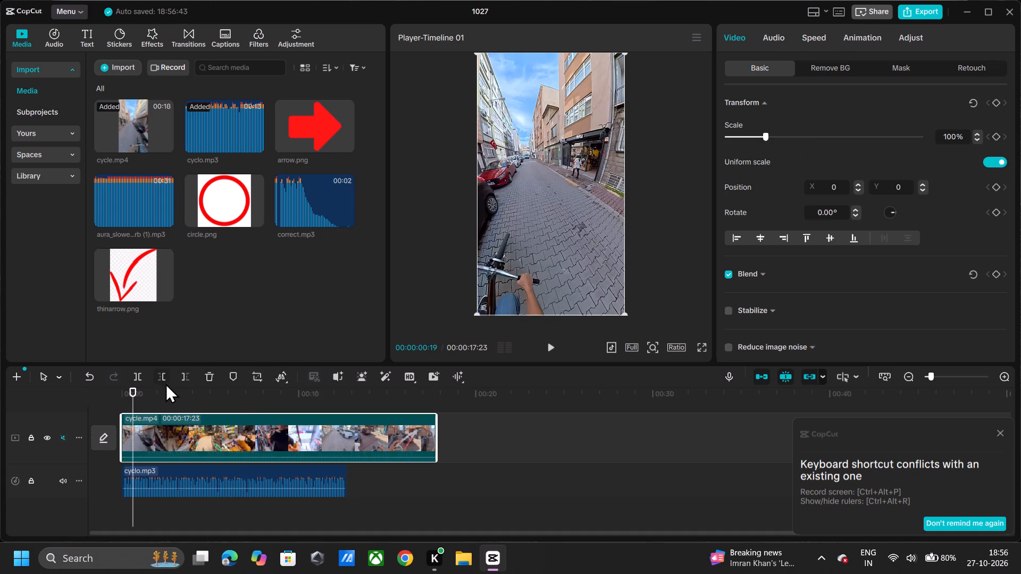
{"action": "left_click_drag", "start_coordinate": [129, 392], "coordinate": [0, 392]}
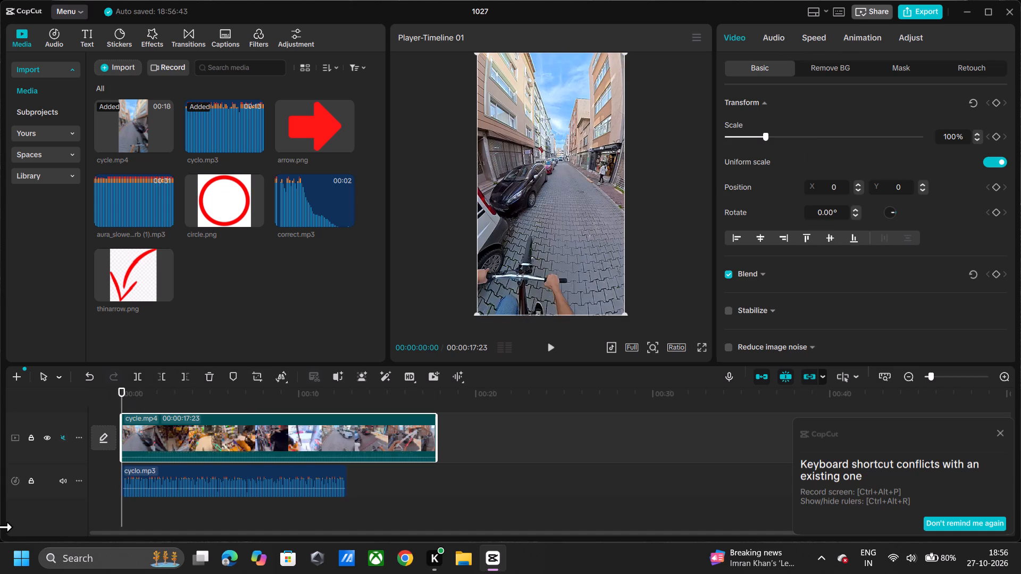
{"action": "key", "text": "space"}
{"action": "key", "text": "space"}
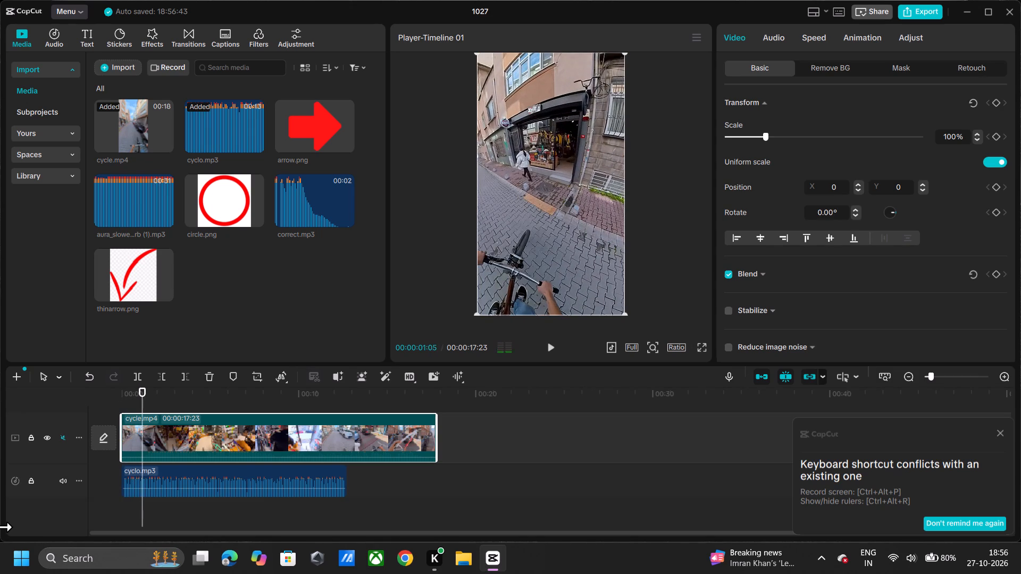
{"action": "key", "text": "space"}
{"action": "key", "text": "space"}
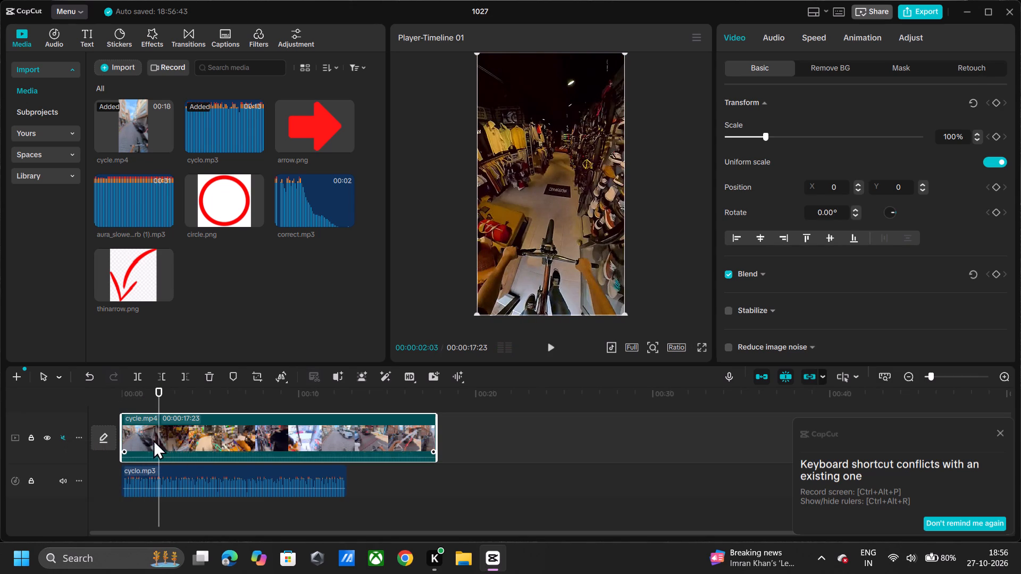
{"action": "left_click_drag", "start_coordinate": [121, 435], "coordinate": [140, 445]}
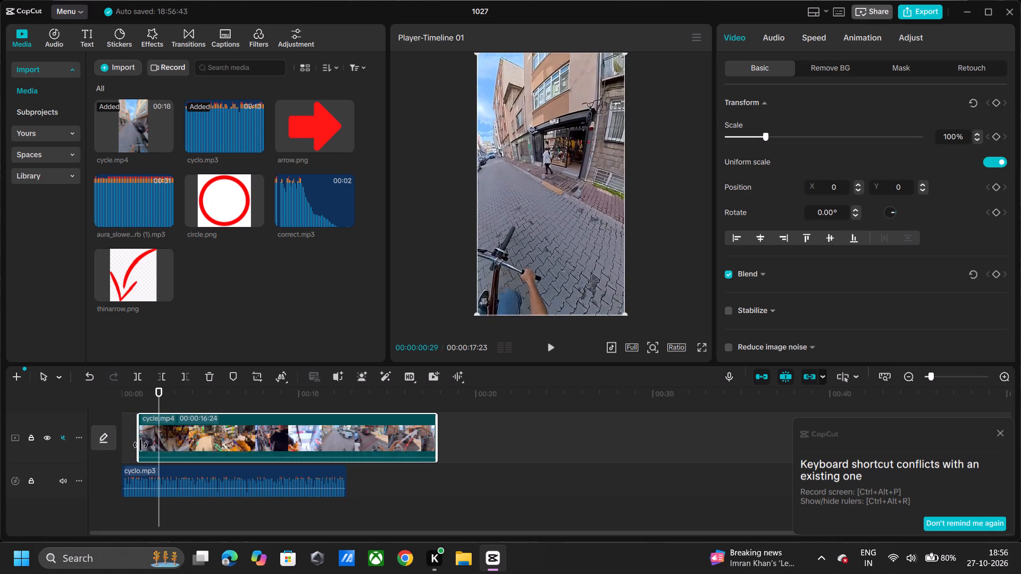
{"action": "left_click_drag", "start_coordinate": [140, 445], "coordinate": [141, 445]}
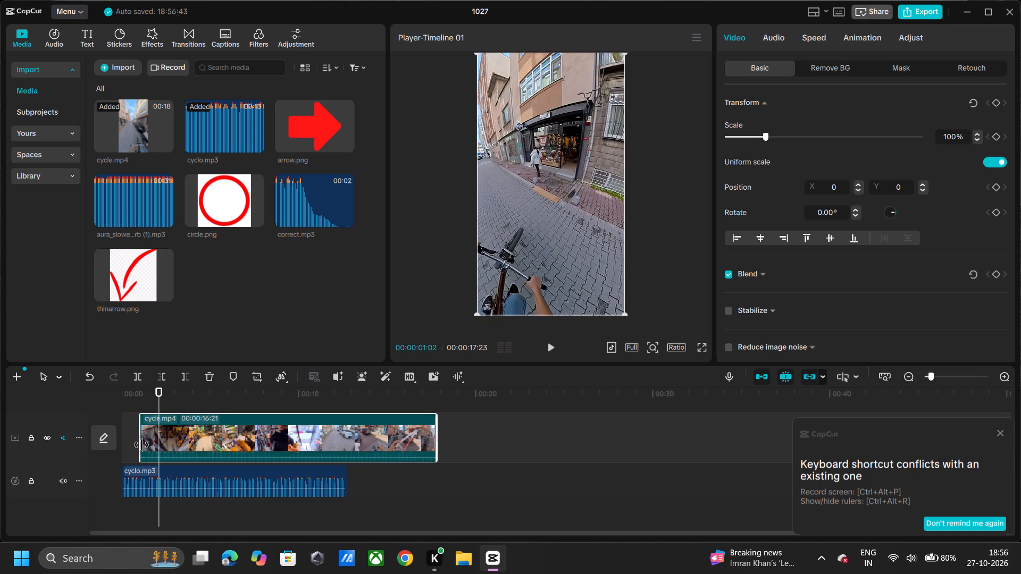
{"action": "left_click_drag", "start_coordinate": [141, 445], "coordinate": [145, 448]}
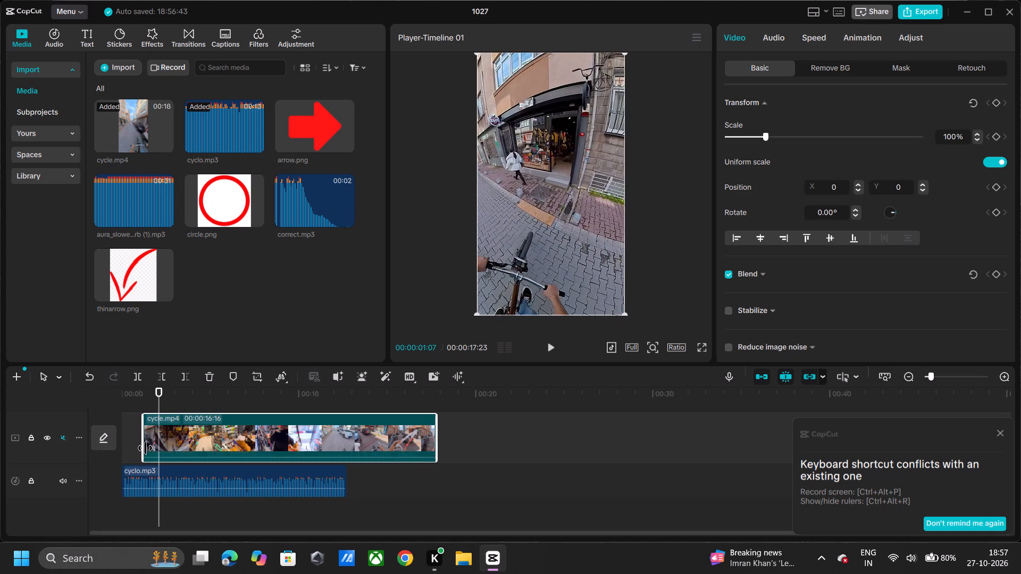
{"action": "left_click_drag", "start_coordinate": [145, 448], "coordinate": [145, 449]}
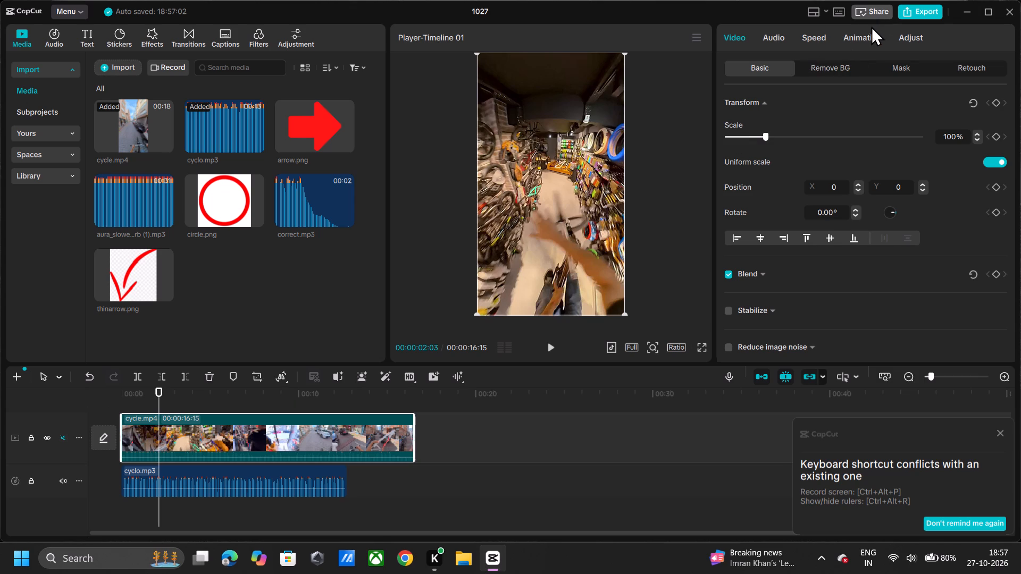
Enable Auto adjust on the cycle.mp4 clip at an intensity of 29 and apply the adjustment to all clips.
{"action": "left_click", "coordinate": [905, 43]}
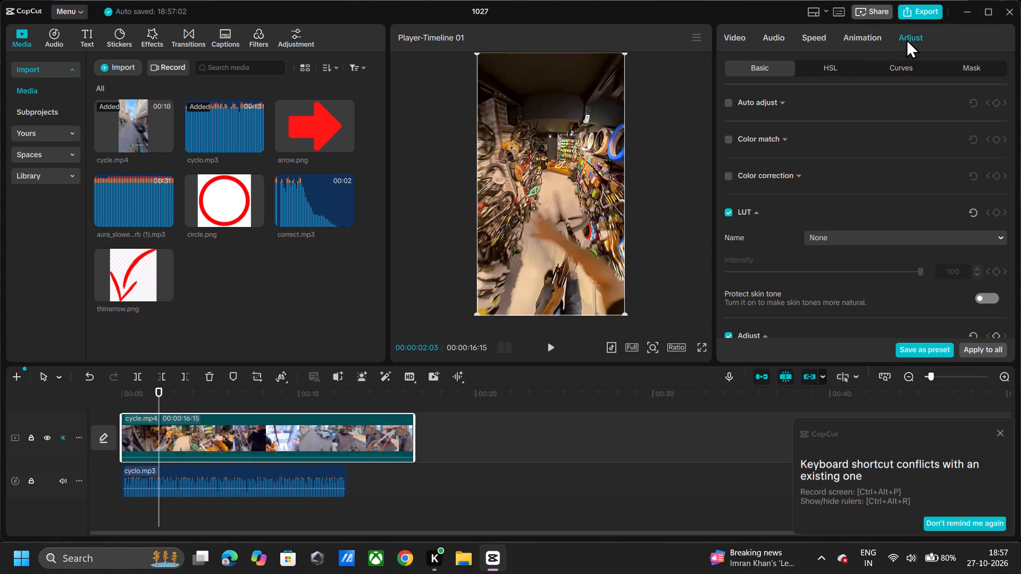
{"action": "left_click", "coordinate": [729, 103]}
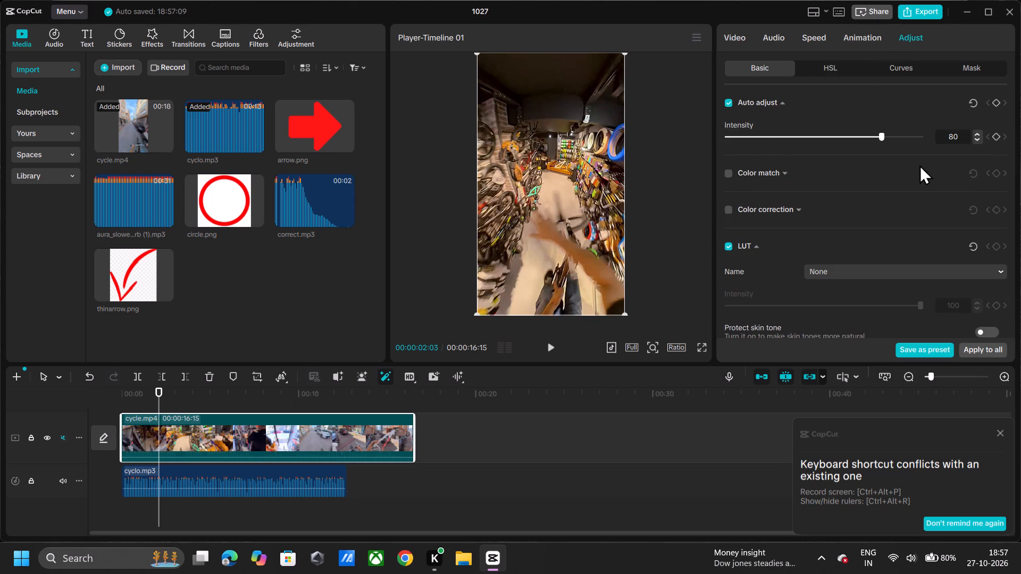
{"action": "left_click", "coordinate": [848, 136]}
{"action": "left_click", "coordinate": [826, 133]}
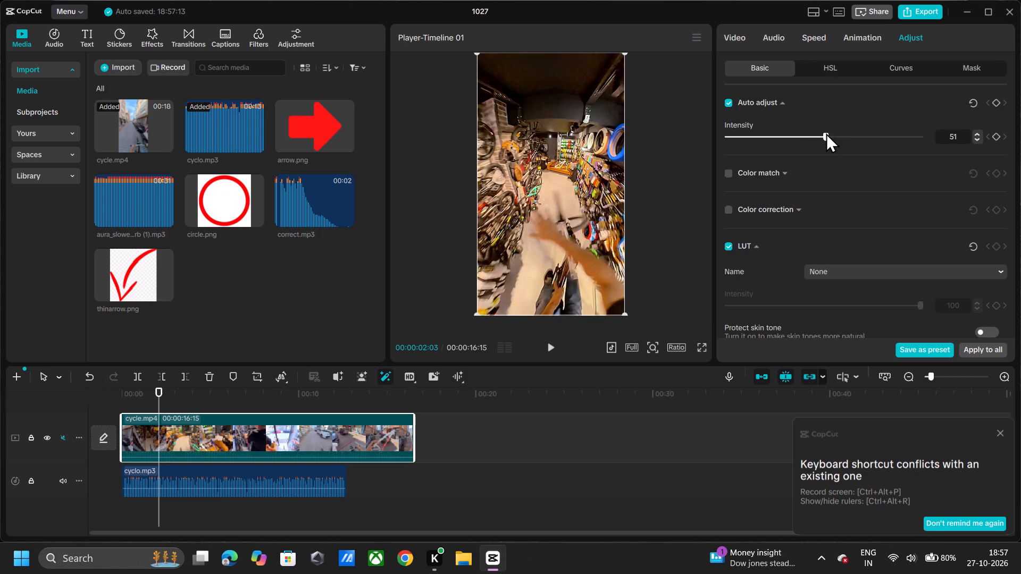
{"action": "left_click", "coordinate": [784, 134]}
{"action": "left_click", "coordinate": [968, 353]}
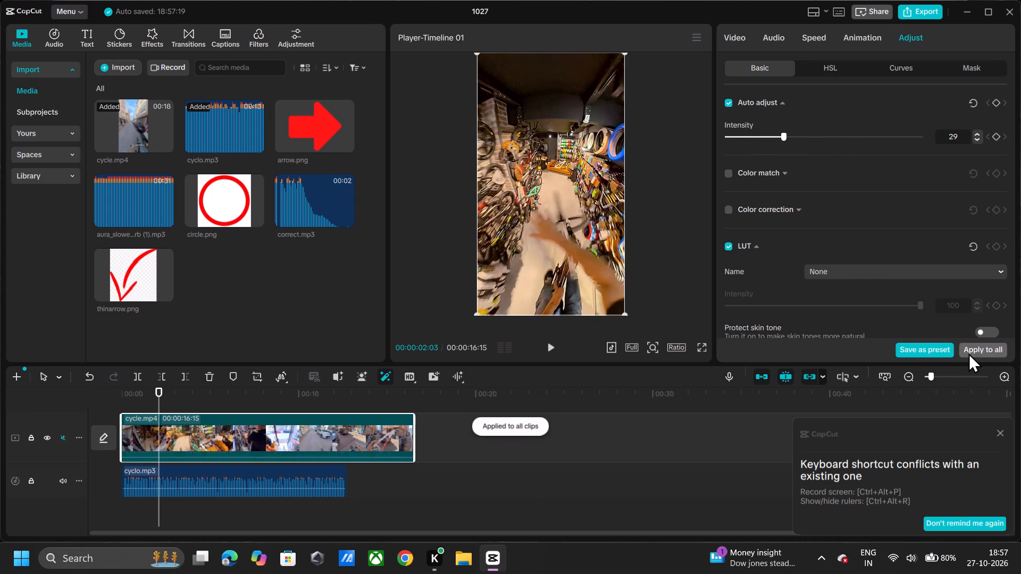
Play the opening seconds of the timeline twice from the start, pausing at intervals, to review the colour-adjusted footage with its audio.
{"action": "left_click", "coordinate": [555, 484]}
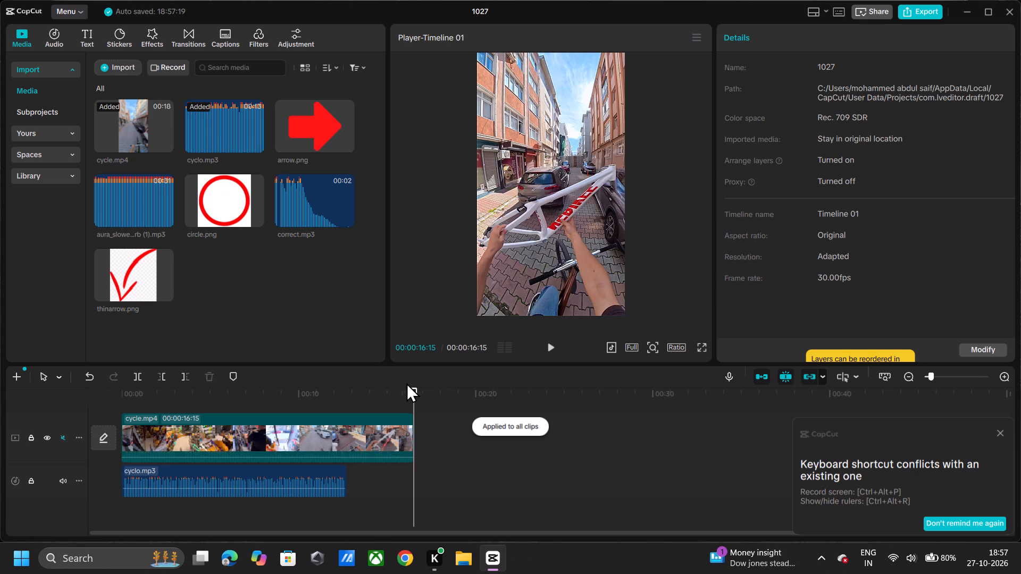
{"action": "left_click_drag", "start_coordinate": [415, 390], "coordinate": [0, 429]}
{"action": "key", "text": "space"}
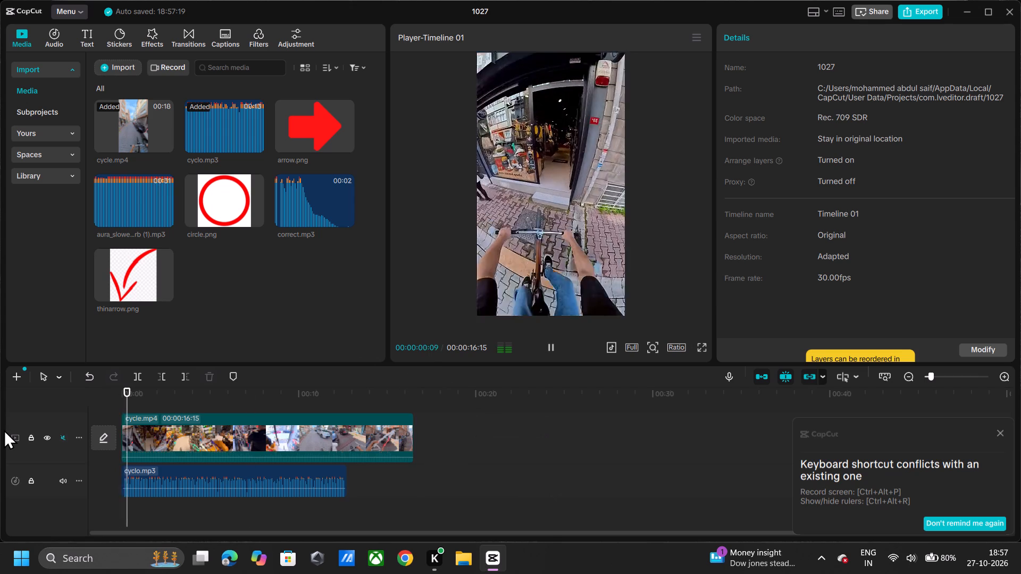
{"action": "key", "text": "space"}
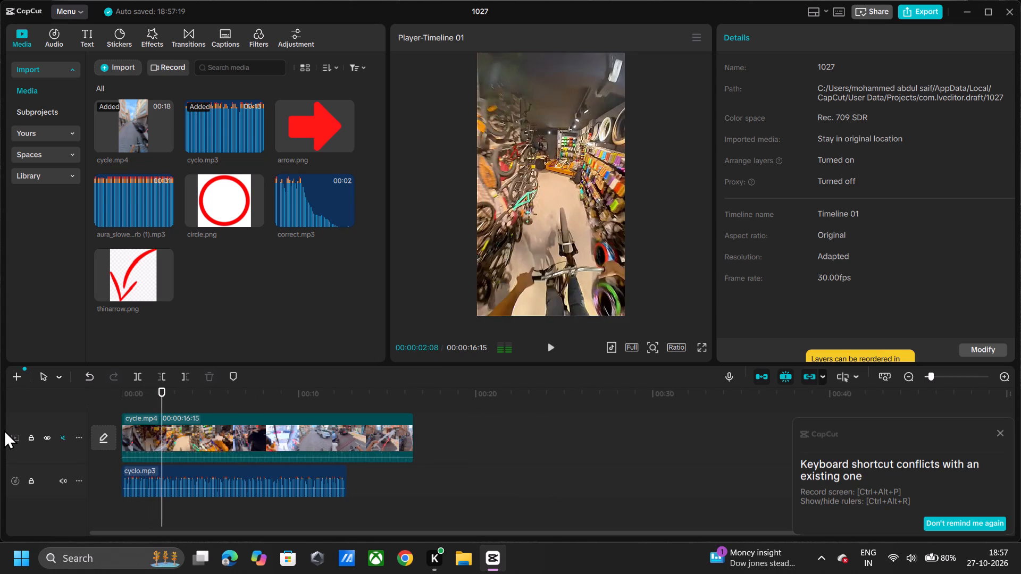
{"action": "key", "text": "space"}
{"action": "key", "text": "space"}
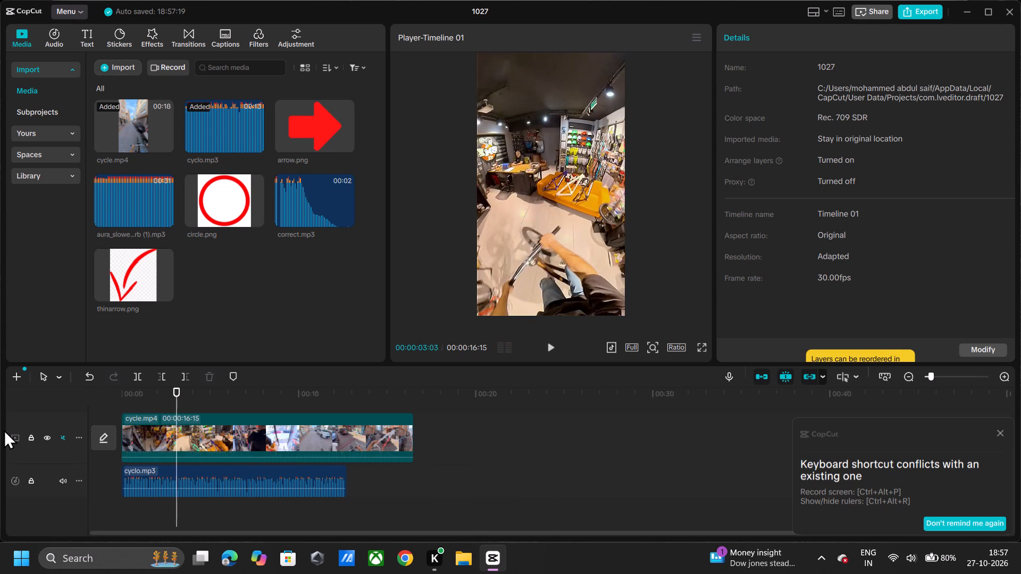
{"action": "key", "text": "space"}
{"action": "key", "text": "space"}
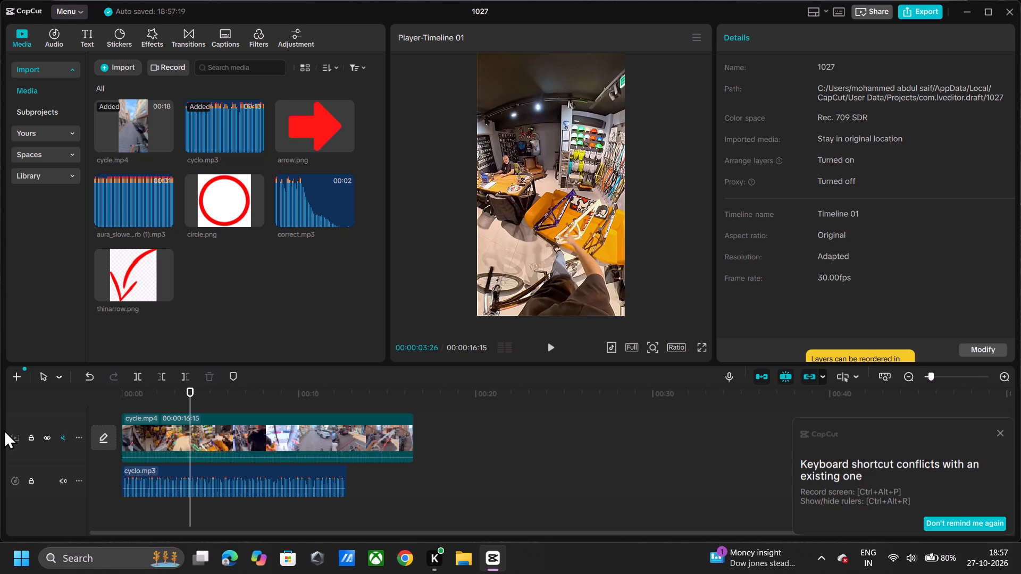
{"action": "left_click_drag", "start_coordinate": [191, 392], "coordinate": [171, 389]}
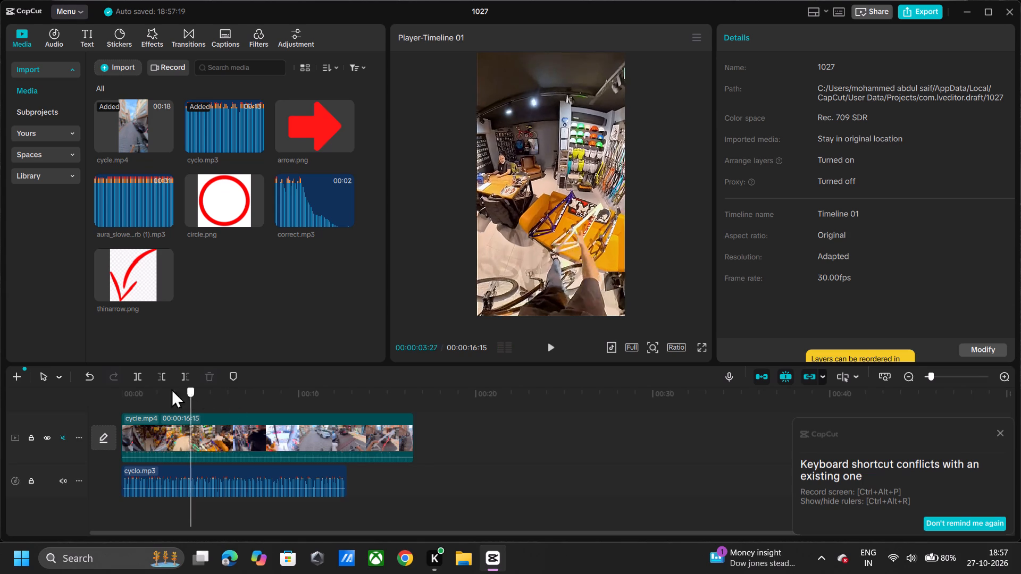
{"action": "left_click_drag", "start_coordinate": [171, 389], "coordinate": [72, 390]}
{"action": "key", "text": "space"}
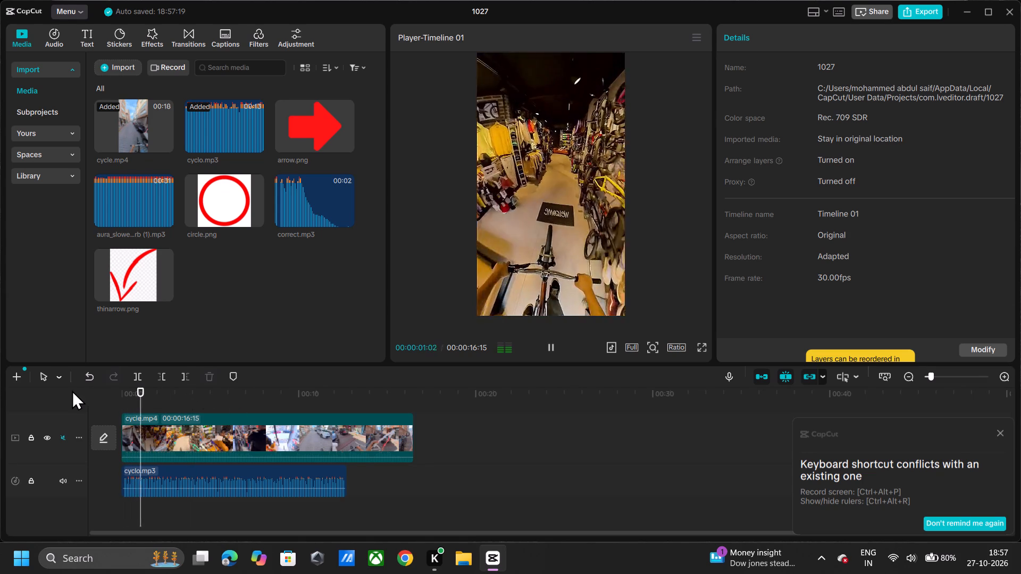
{"action": "key", "text": "space"}
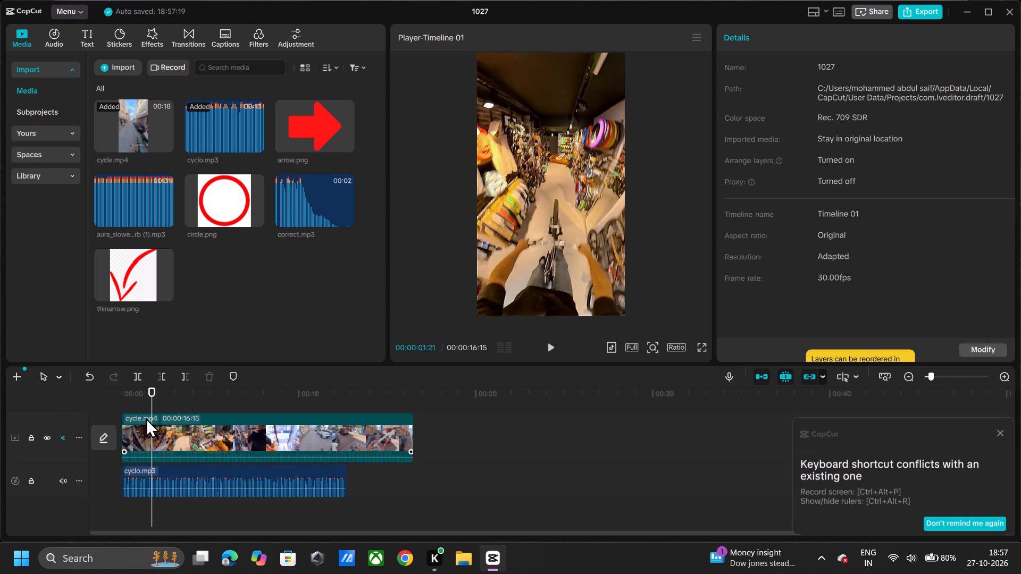
Speed up the cycle.mp4 clip to 1.28x, giving it a duration of 12.9 s.
{"action": "right_click", "coordinate": [153, 430]}
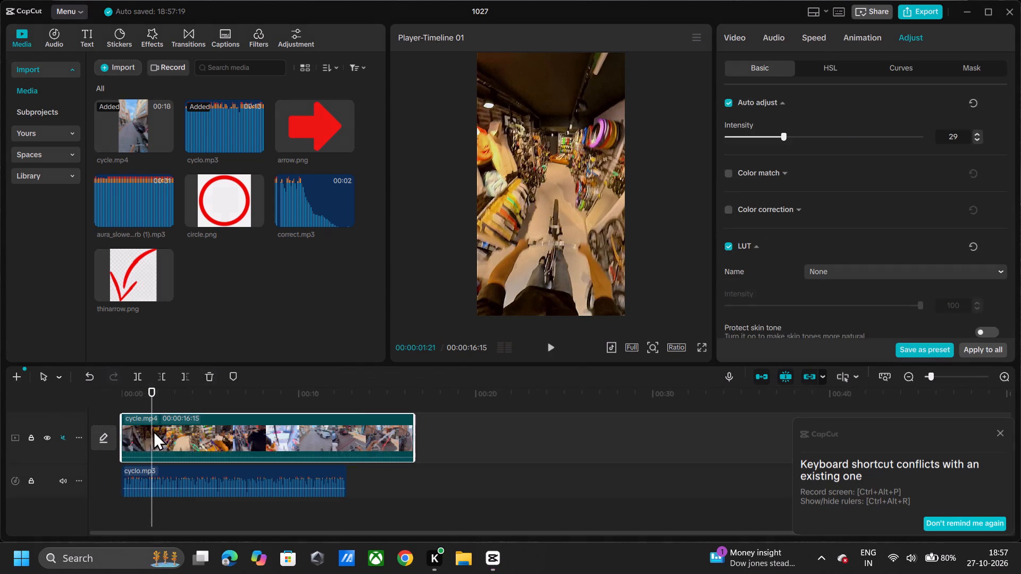
{"action": "left_click", "coordinate": [811, 31]}
{"action": "key", "text": "space"}
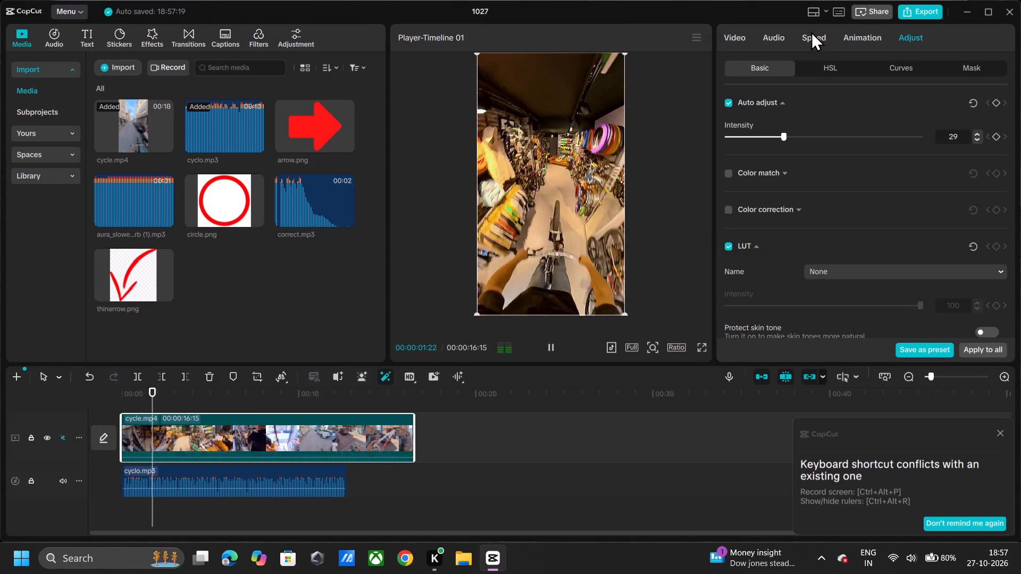
{"action": "left_click", "coordinate": [811, 31]}
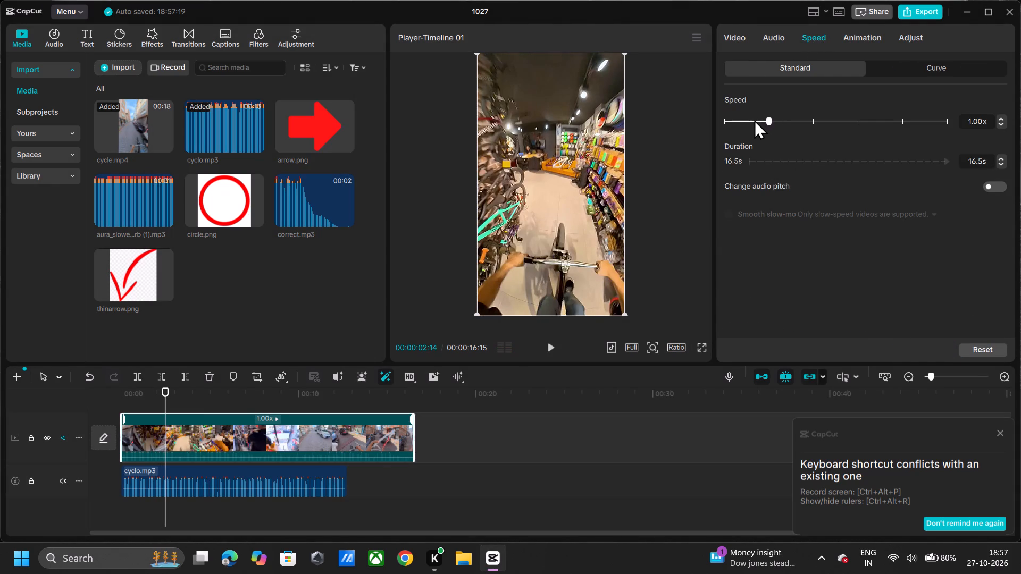
{"action": "left_click", "coordinate": [754, 120]}
{"action": "left_click", "coordinate": [782, 119]}
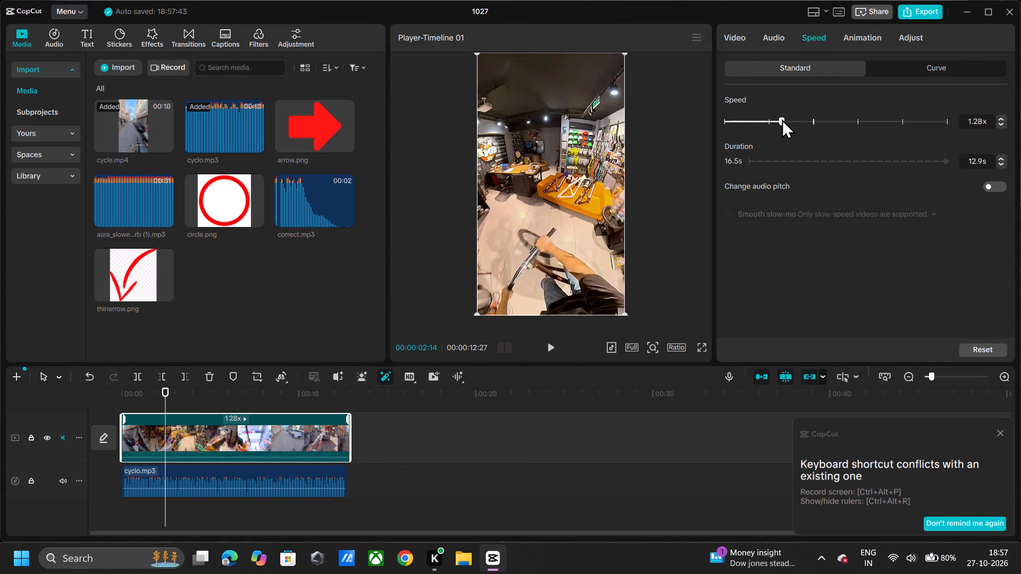
Play the sped-up timeline from the beginning, pausing at intervals, to check the footage against the cyclo.mp3 audio up to about 00:00:04:17.
{"action": "left_click", "coordinate": [187, 396]}
{"action": "left_click", "coordinate": [187, 396]}
{"action": "left_click_drag", "start_coordinate": [187, 396], "coordinate": [0, 446]}
{"action": "key", "text": "space"}
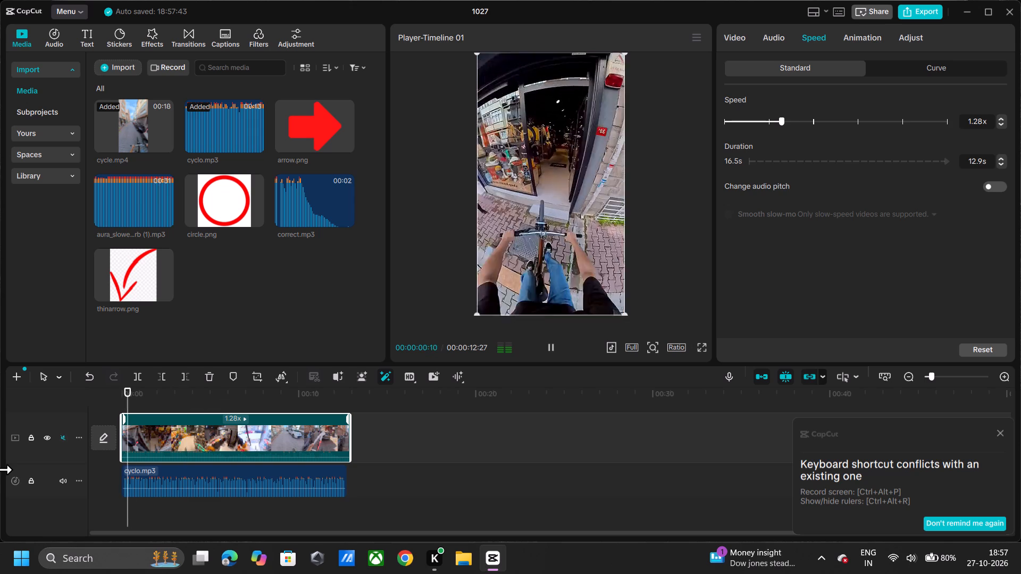
{"action": "key", "text": "space"}
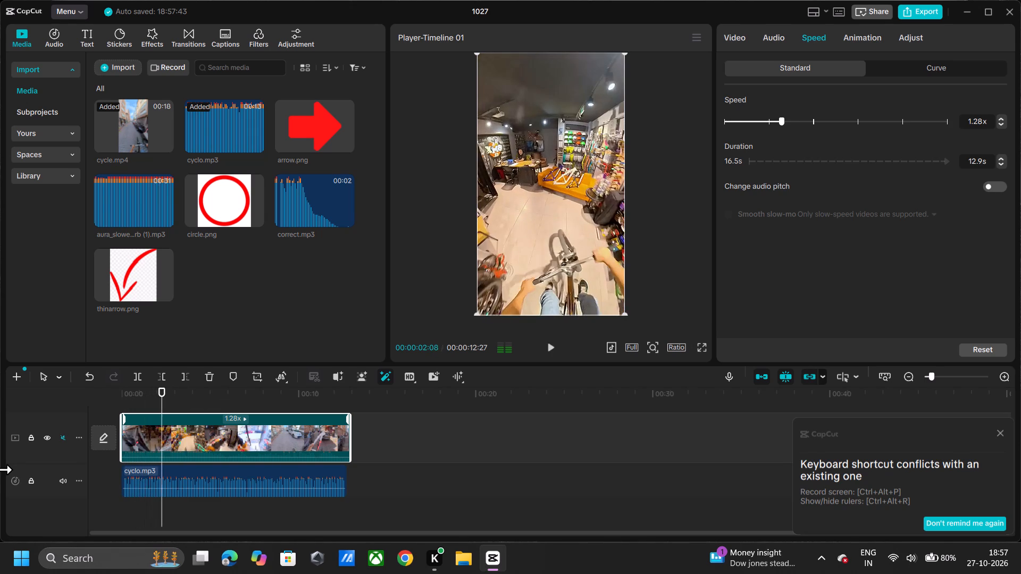
{"action": "key", "text": "space"}
{"action": "key", "text": "space"}
{"action": "key", "text": "space"}
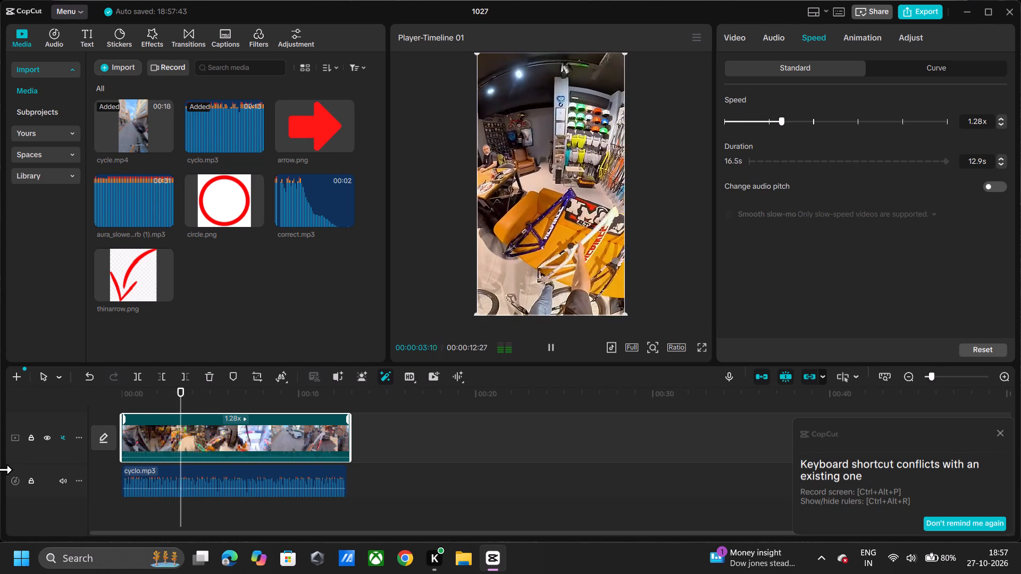
{"action": "key", "text": "space"}
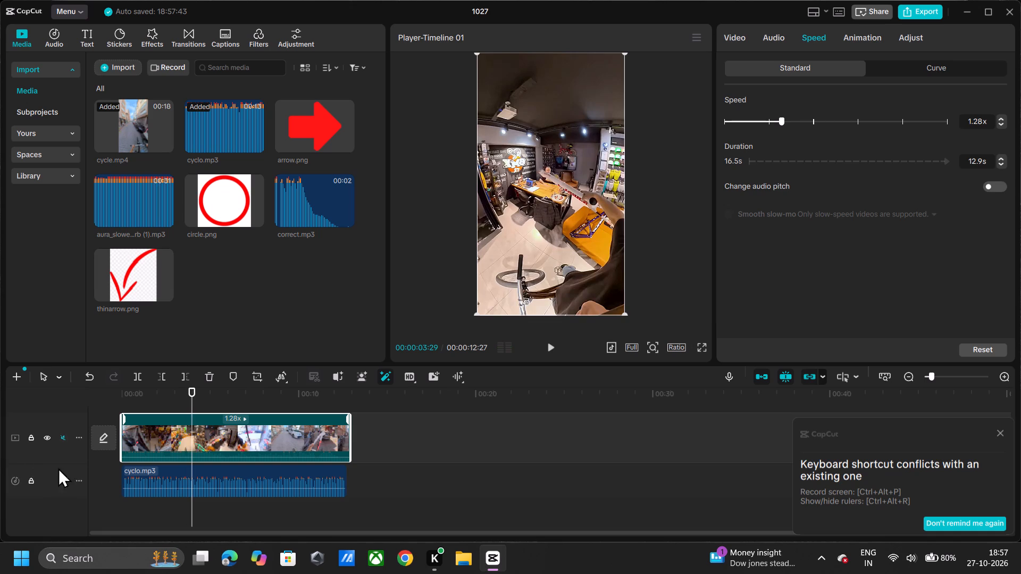
{"action": "key", "text": "space"}
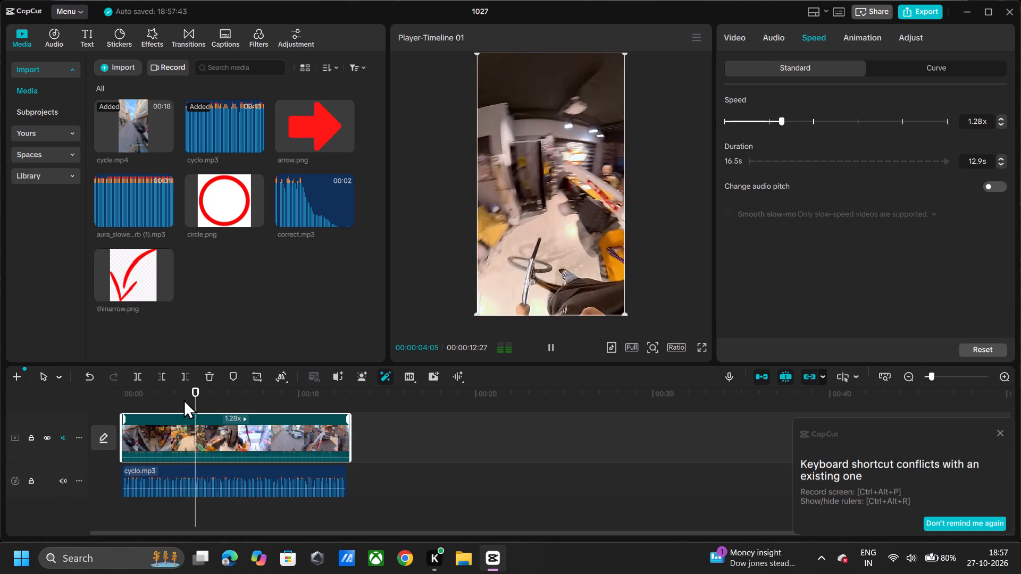
{"action": "key", "text": "space"}
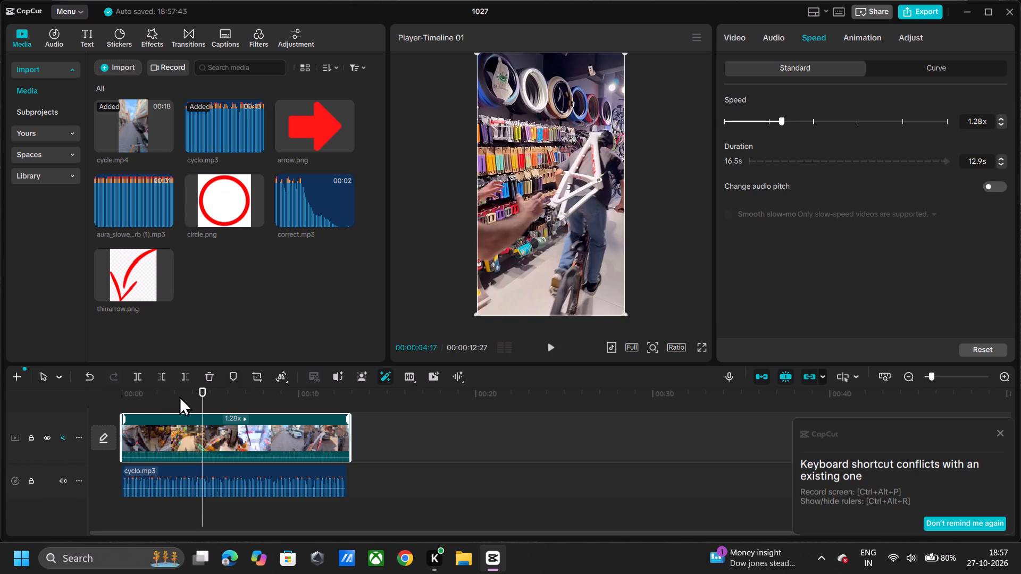
Examine the frames between about 00:00:03 and 00:00:04, where the rider reaches for the bicycle frames on the sofa, and replay that passage.
{"action": "left_click", "coordinate": [179, 396]}
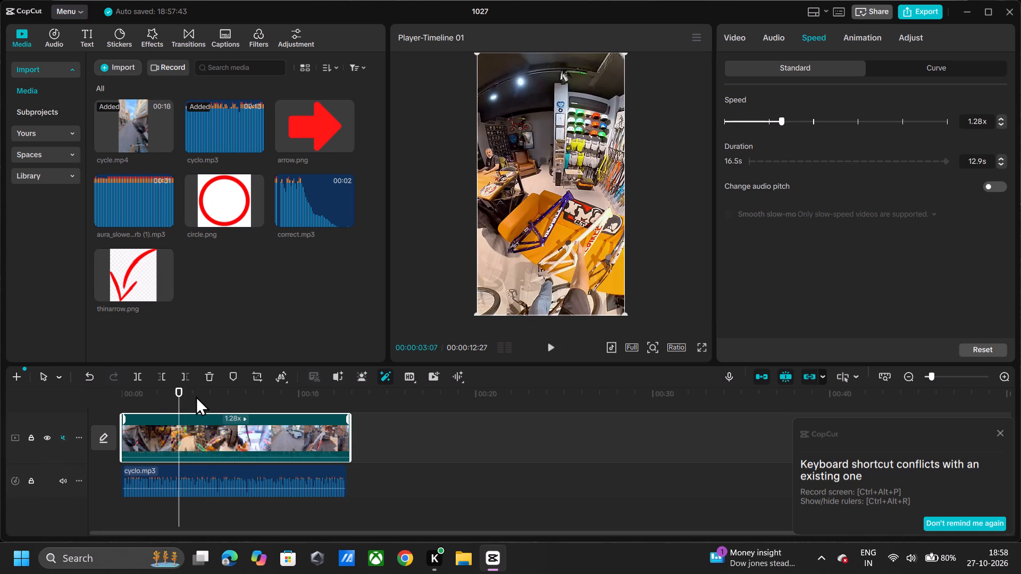
{"action": "left_click", "coordinate": [189, 395]}
{"action": "left_click", "coordinate": [180, 398]}
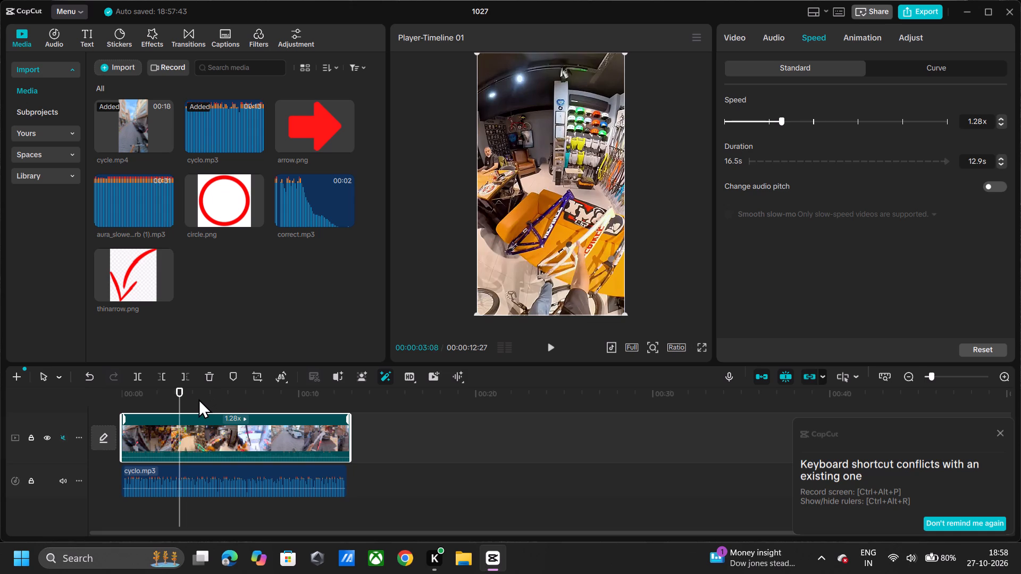
{"action": "left_click", "coordinate": [189, 399]}
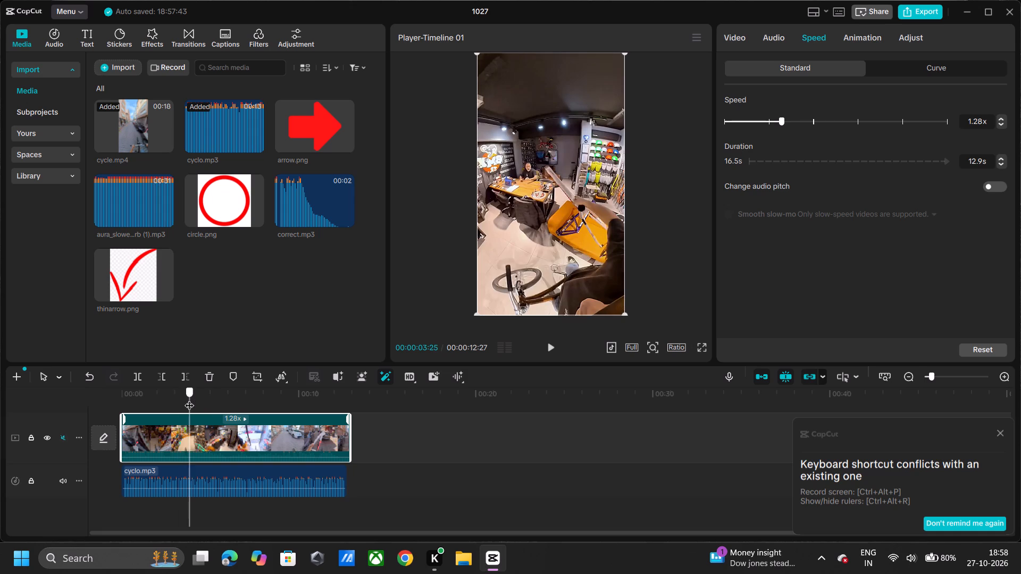
{"action": "left_click", "coordinate": [163, 400]}
{"action": "key", "text": "space"}
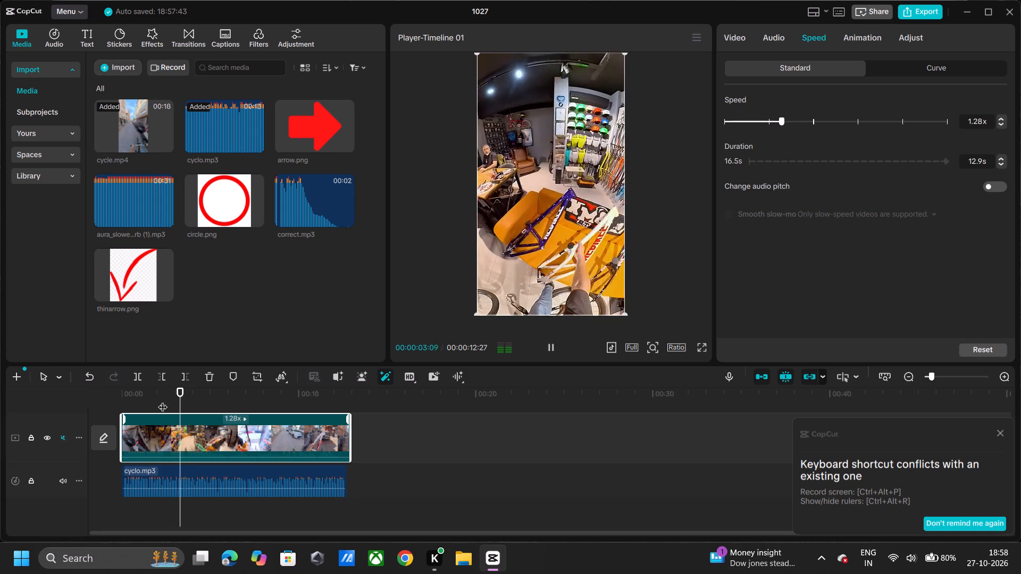
{"action": "key", "text": "space"}
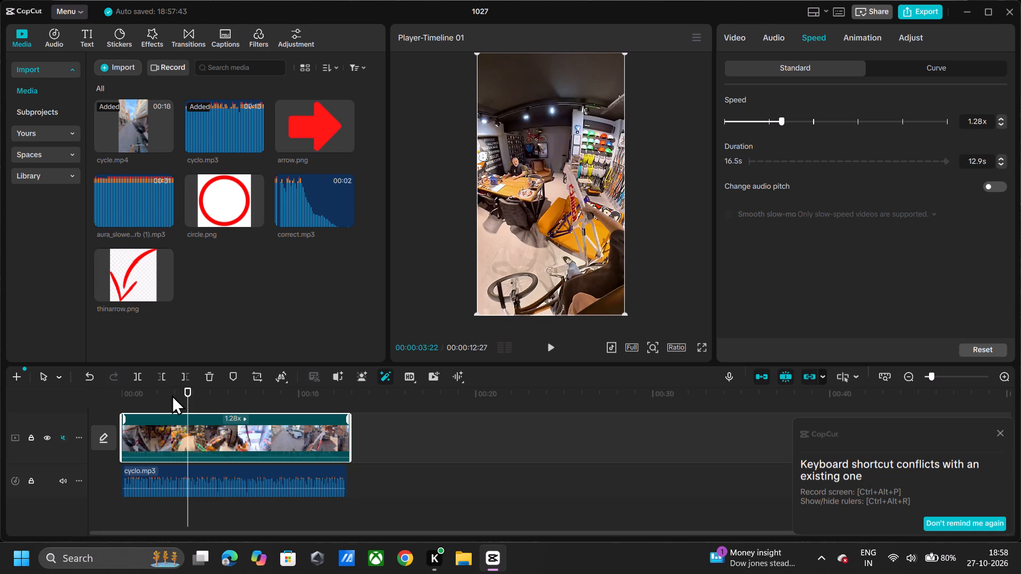
Play the timeline from the beginning to about 00:00:04:08, checking the footage against the cyclo.mp3 waveform in detail.
{"action": "scroll", "coordinate": [172, 395], "scroll_direction": "up", "scroll_amount": 3}
{"action": "scroll", "coordinate": [165, 476], "scroll_direction": "up", "scroll_amount": 4, "text": "ctrl"}
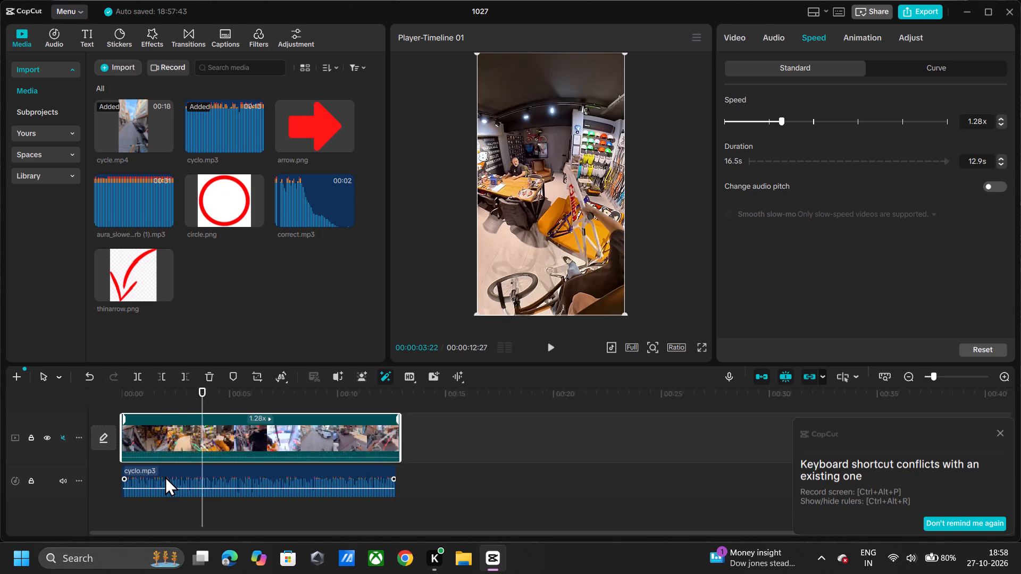
{"action": "scroll", "coordinate": [165, 476], "scroll_direction": "up", "scroll_amount": 15, "text": "ctrl"}
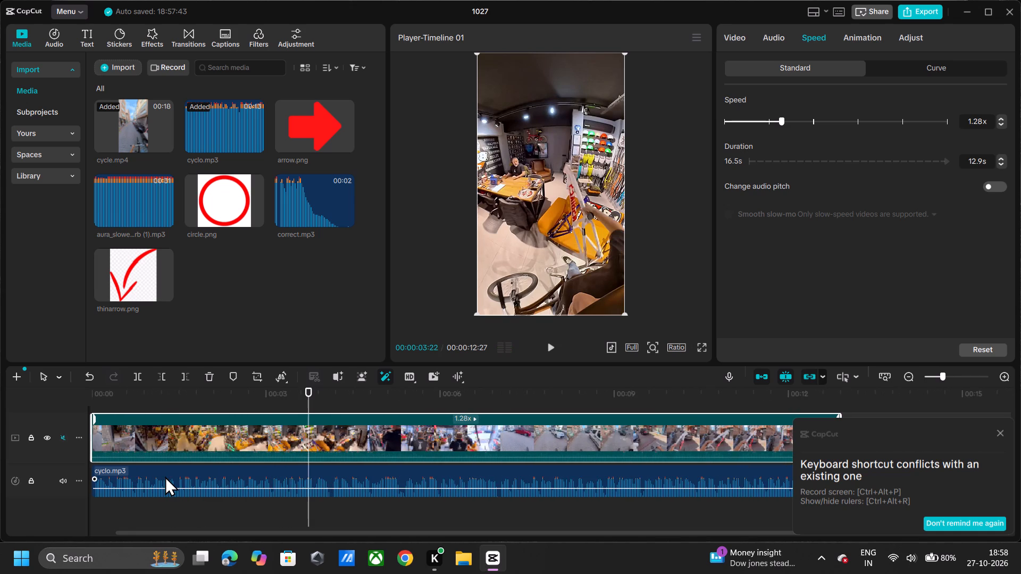
{"action": "scroll", "coordinate": [165, 476], "scroll_direction": "up", "scroll_amount": 1, "text": "ctrl"}
{"action": "scroll", "coordinate": [219, 513], "scroll_direction": "right", "scroll_amount": 2}
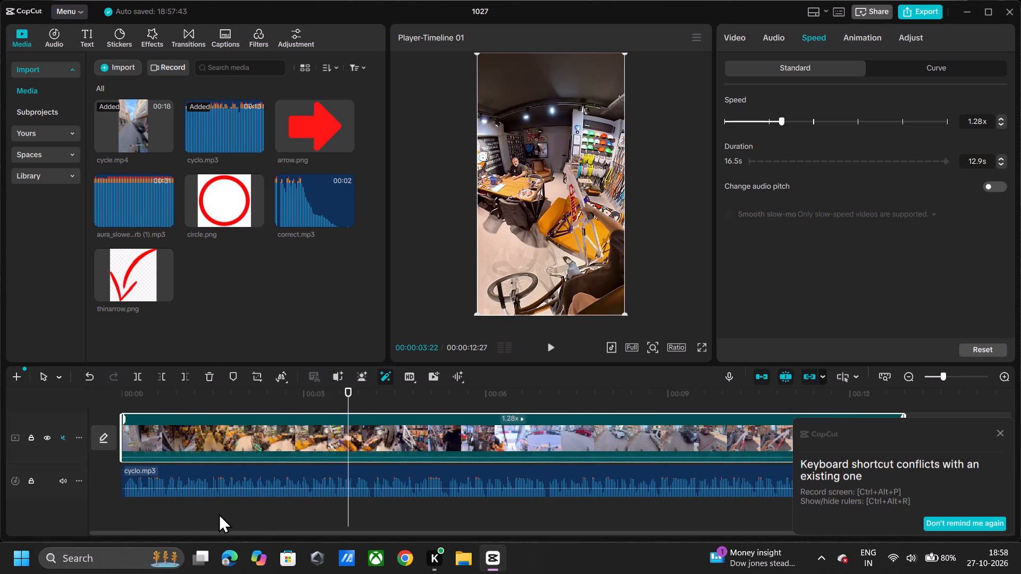
{"action": "scroll", "coordinate": [219, 513], "scroll_direction": "right", "scroll_amount": 2}
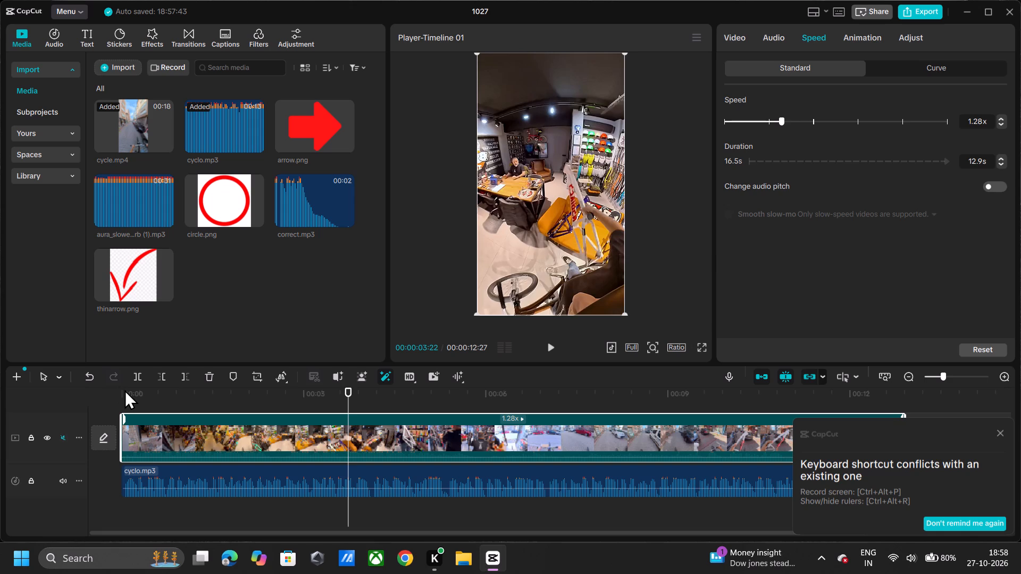
{"action": "left_click", "coordinate": [124, 390]}
{"action": "key", "text": "space"}
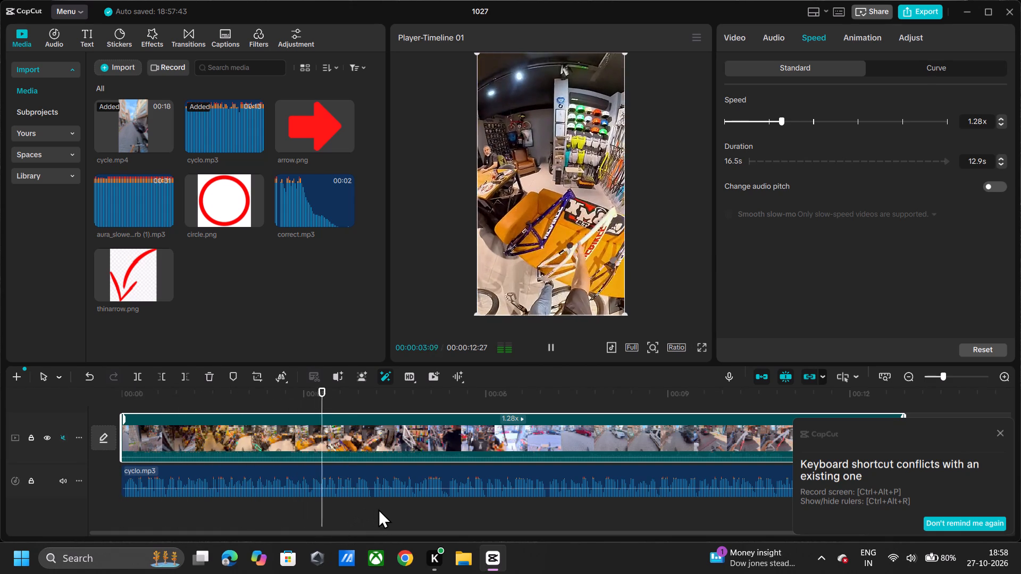
{"action": "key", "text": "space"}
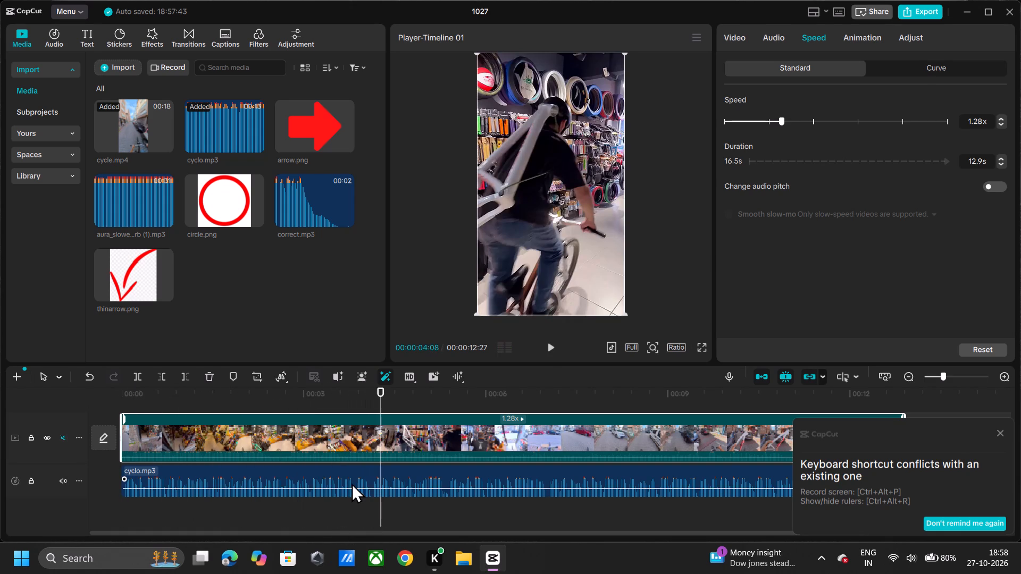
Split the cyclo.mp3 clip at 00:00:04:02.
{"action": "left_click", "coordinate": [345, 472]}
{"action": "scroll", "coordinate": [345, 472], "scroll_direction": "up", "scroll_amount": 7, "text": "ctrl"}
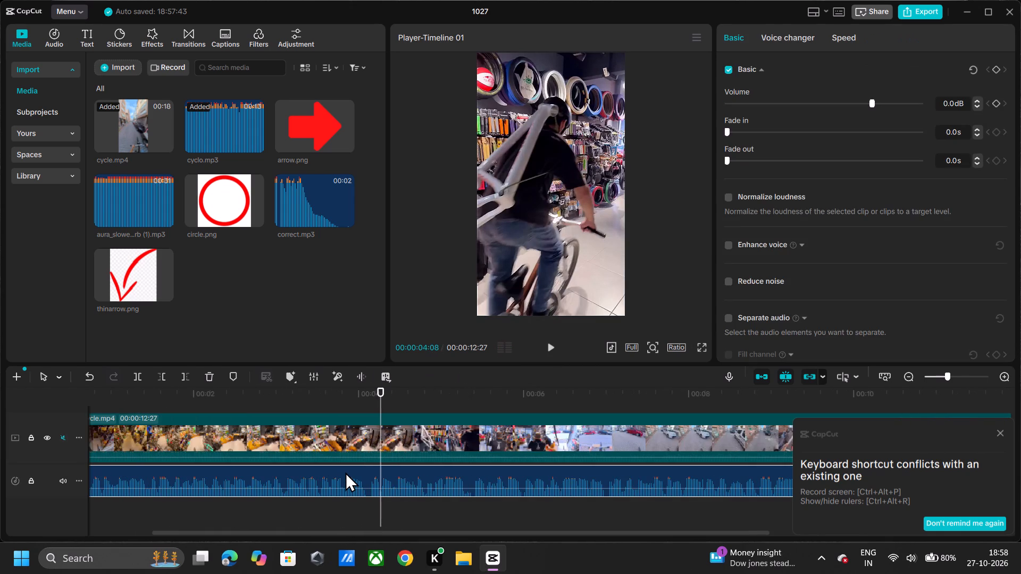
{"action": "scroll", "coordinate": [345, 472], "scroll_direction": "up", "scroll_amount": 7, "text": "ctrl"}
{"action": "left_click", "coordinate": [356, 510]}
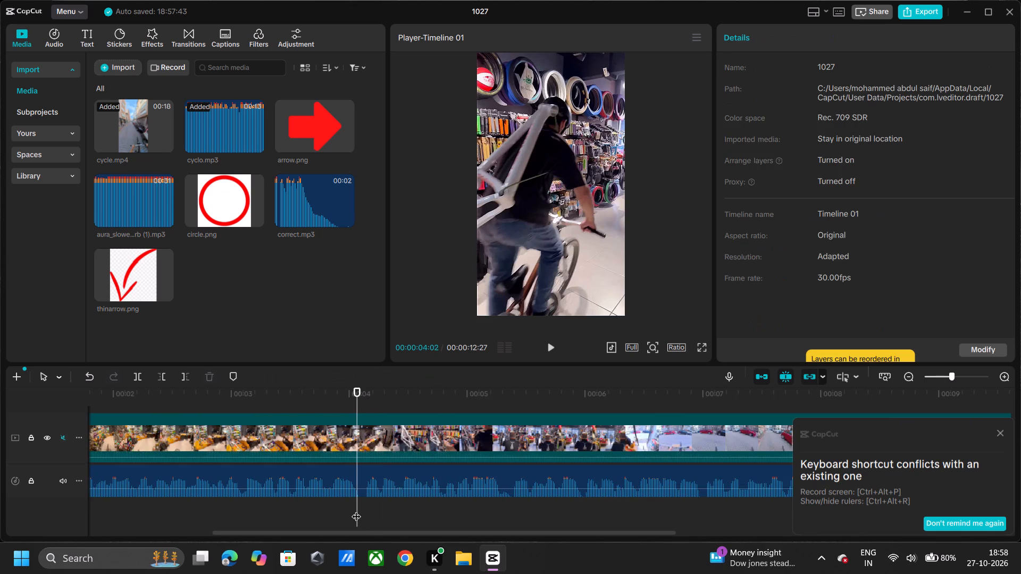
{"action": "key", "text": "ctrl+b"}
{"action": "key", "text": "ctrl+z"}
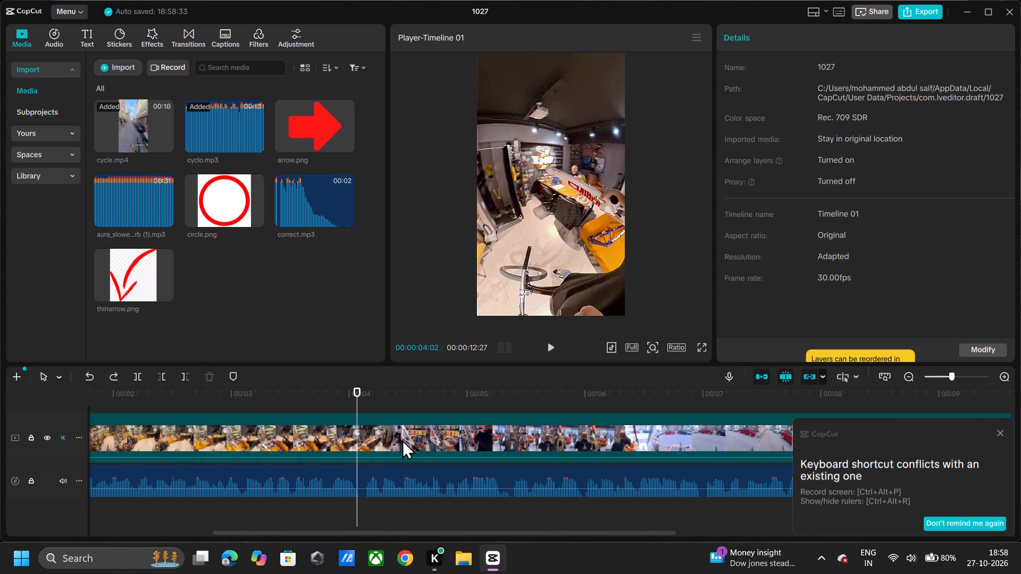
{"action": "left_click", "coordinate": [401, 470]}
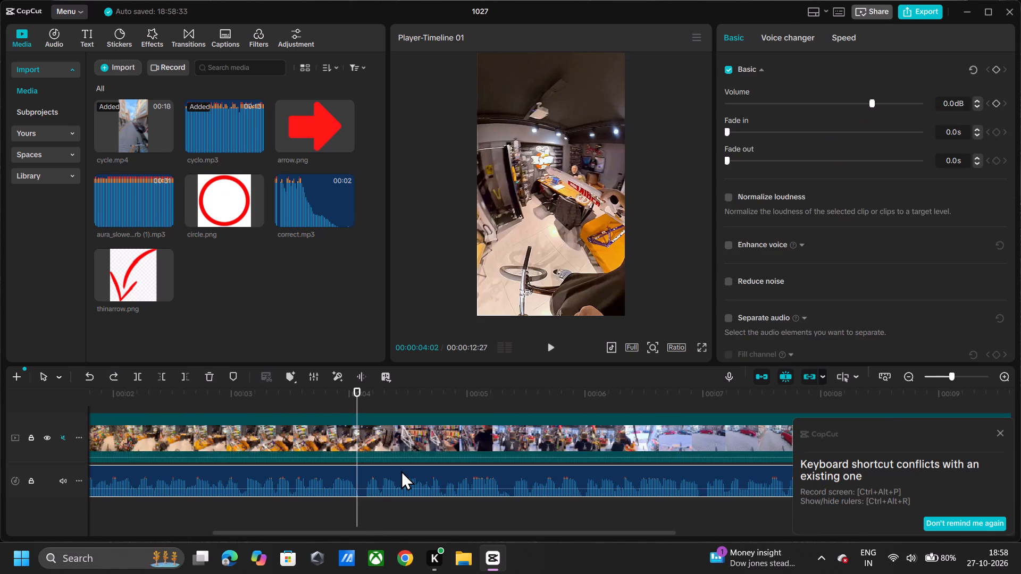
{"action": "key", "text": "ctrl+b"}
Trim about two frames off the start of the second cyclo.mp3 piece and move it back against the first piece at 00:00:04:02.
{"action": "left_click_drag", "start_coordinate": [358, 491], "coordinate": [365, 497]}
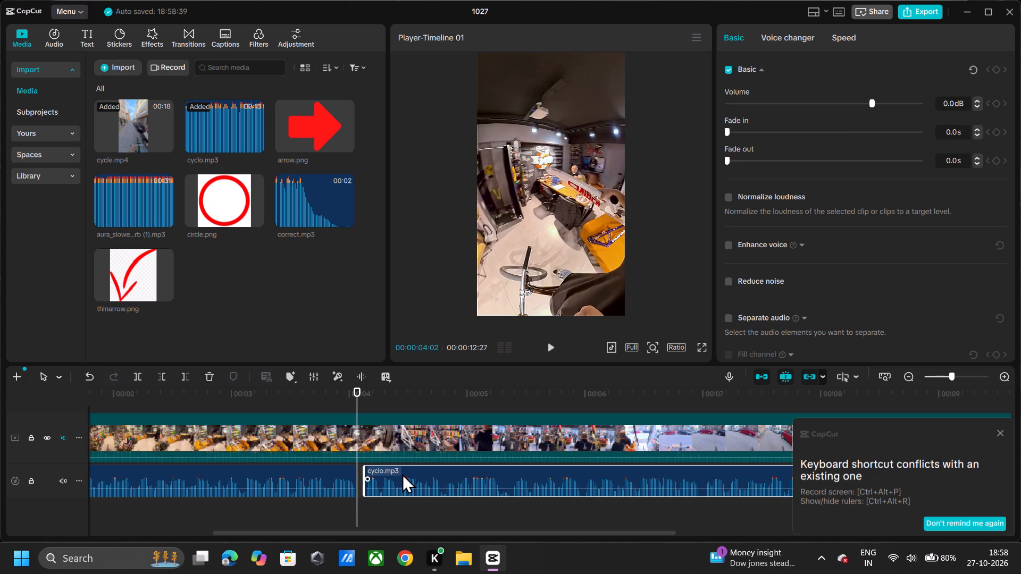
{"action": "left_click_drag", "start_coordinate": [404, 473], "coordinate": [396, 472]}
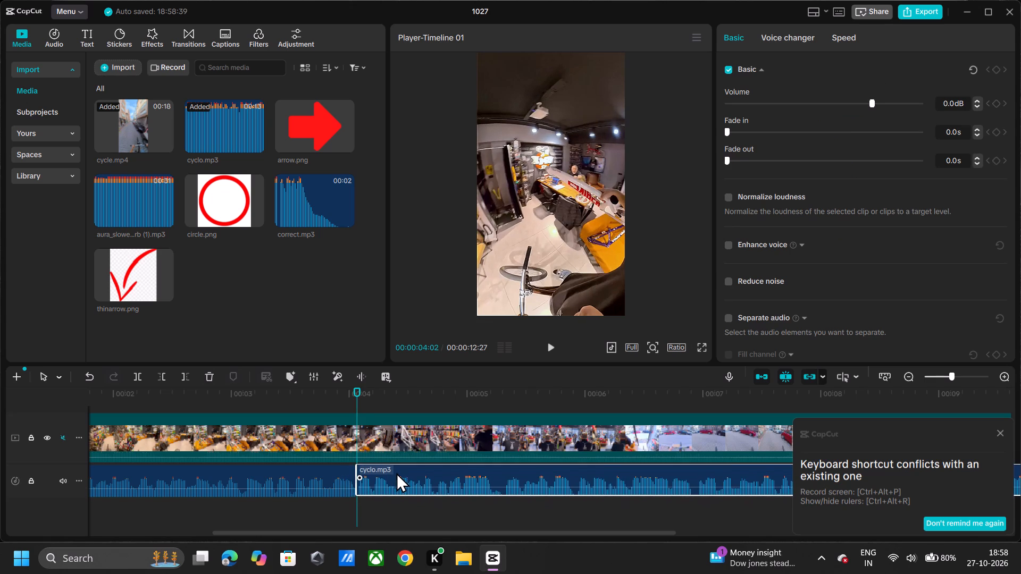
{"action": "left_click", "coordinate": [285, 534]}
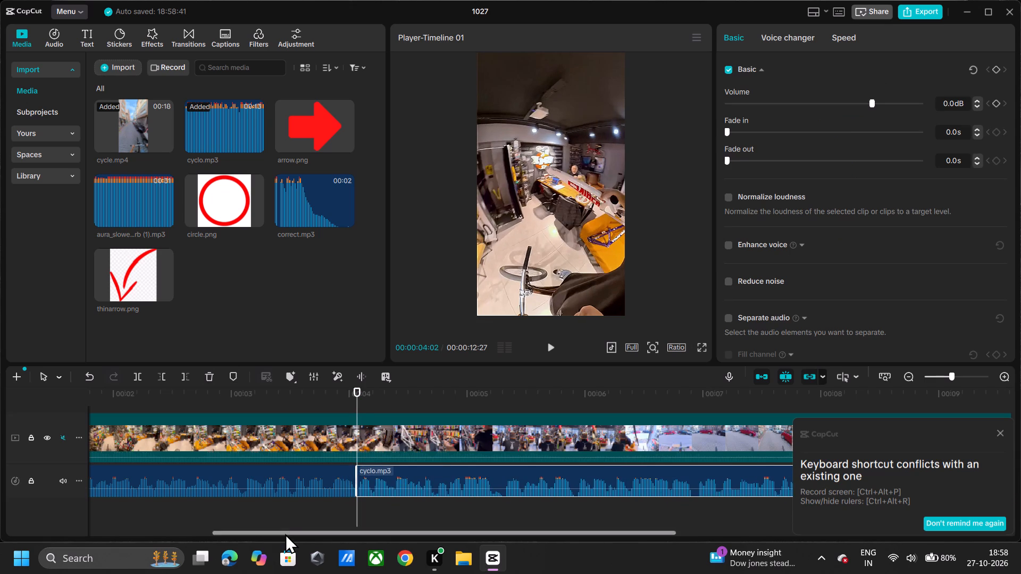
Play the passage from just before the 00:00:04:02 audio cut to about 00:00:06:18, pausing at intervals to check the audio against the footage.
{"action": "left_click", "coordinate": [286, 518]}
{"action": "key", "text": "space"}
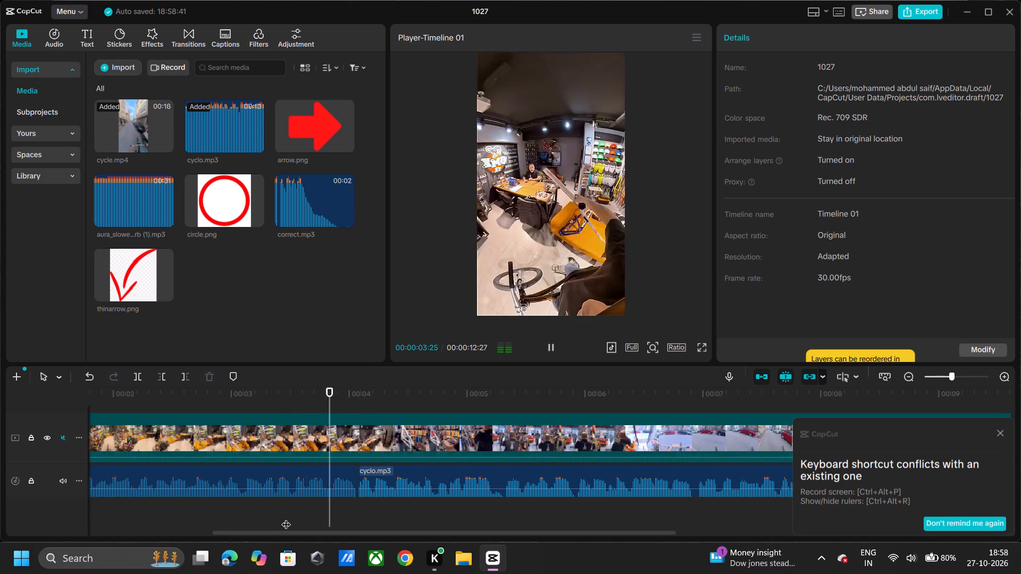
{"action": "key", "text": "space"}
{"action": "key", "text": "space"}
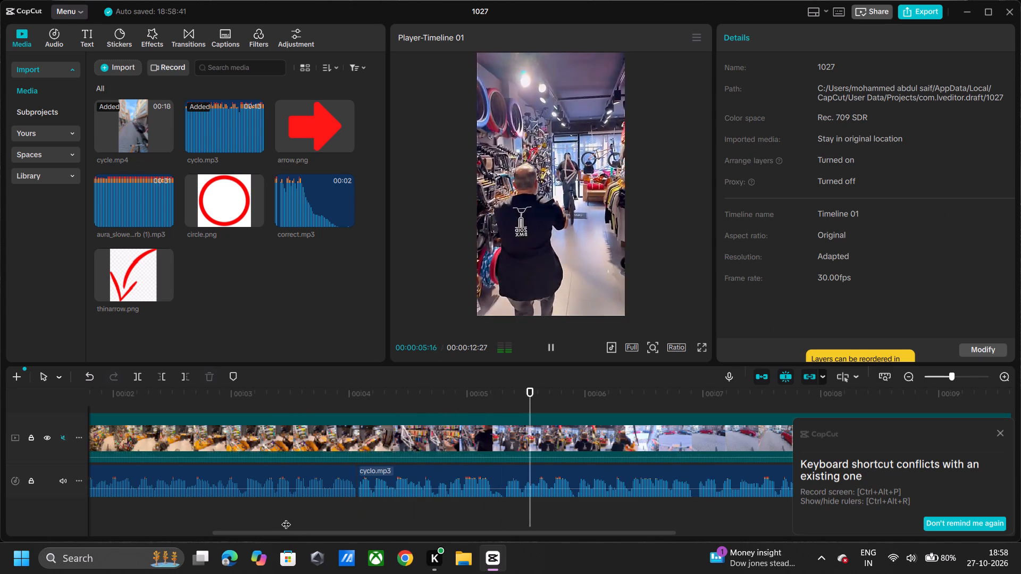
{"action": "key", "text": "space"}
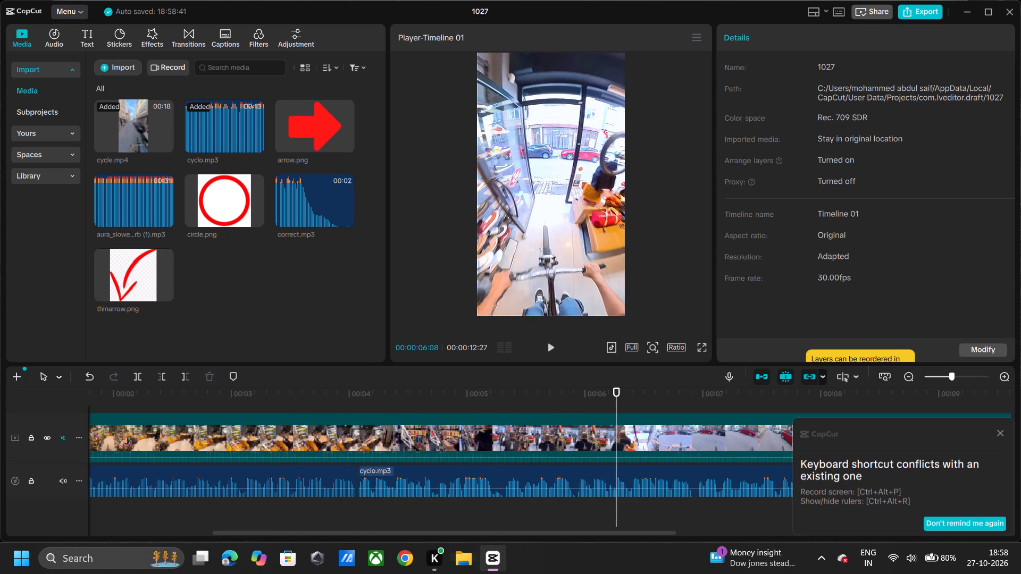
{"action": "left_click", "coordinate": [472, 505]}
{"action": "key", "text": "space"}
{"action": "key", "text": "space"}
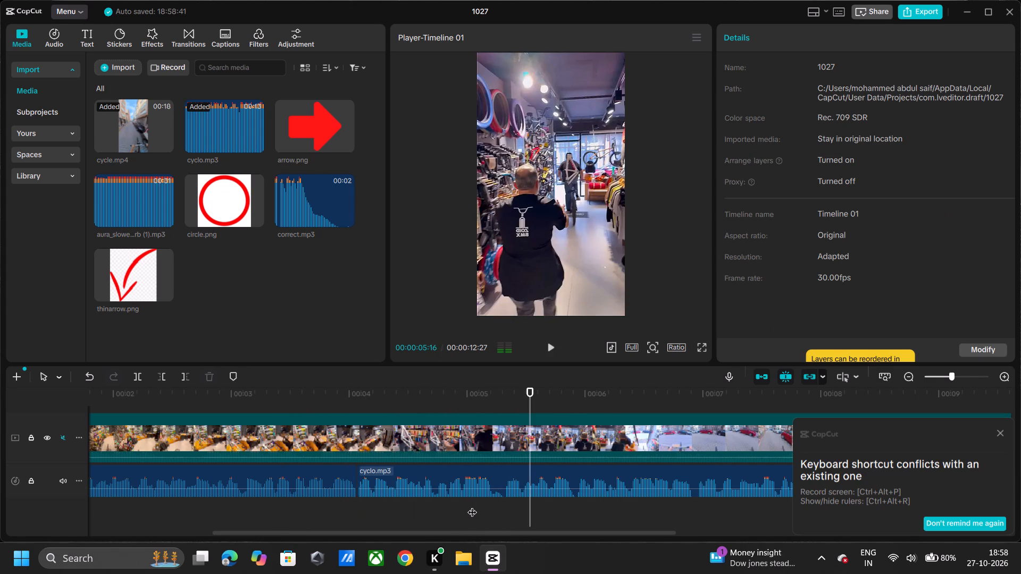
{"action": "key", "text": "space"}
{"action": "key", "text": "space"}
{"action": "key", "text": "space"}
{"action": "key", "text": "space"}
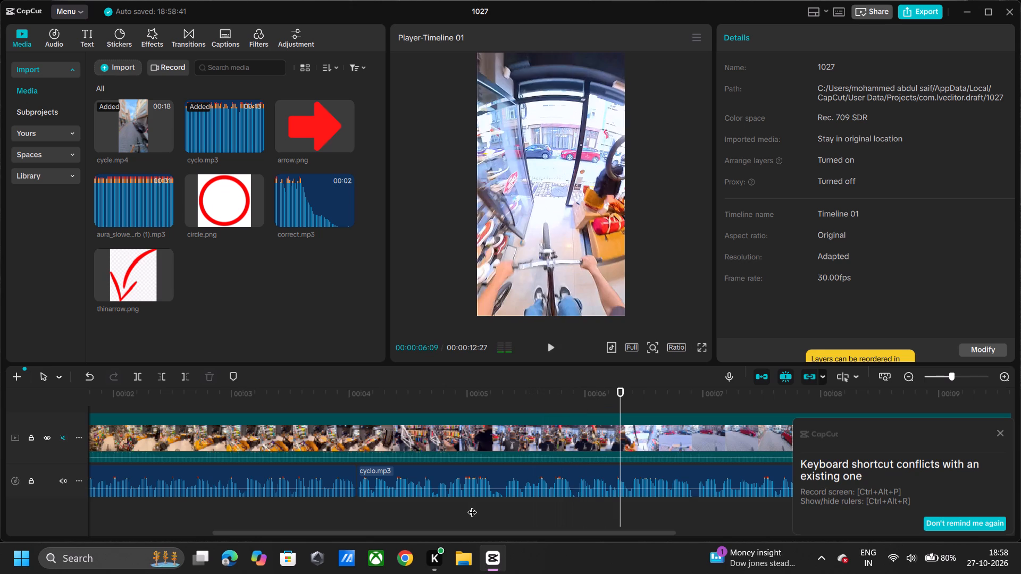
{"action": "key", "text": "space"}
{"action": "key", "text": "space"}
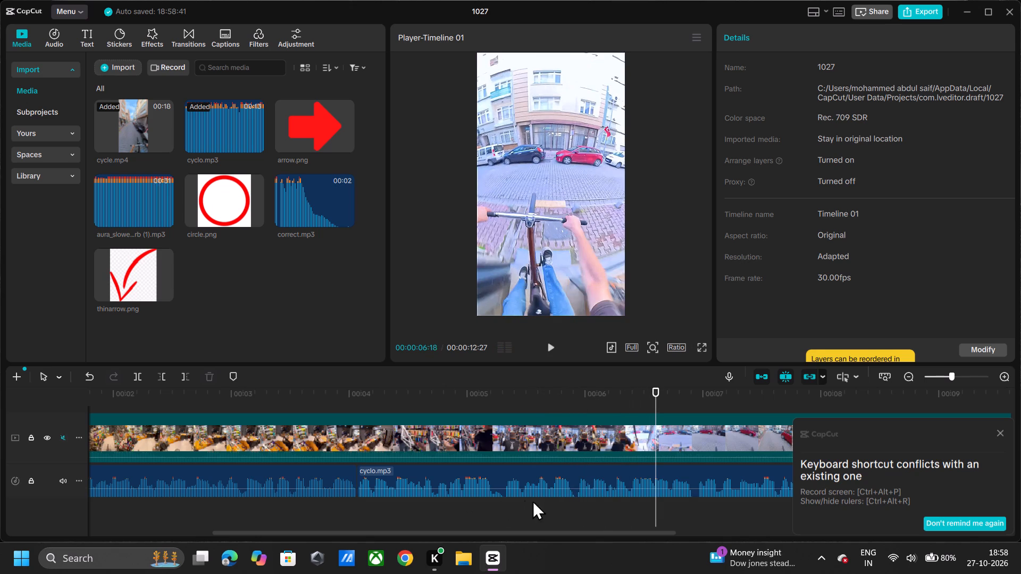
Replay short passages around 00:00:05:06 to 00:00:05:16 to find where the next cut in cyclo.mp3 belongs.
{"action": "left_click", "coordinate": [531, 505]}
{"action": "left_click", "coordinate": [466, 514]}
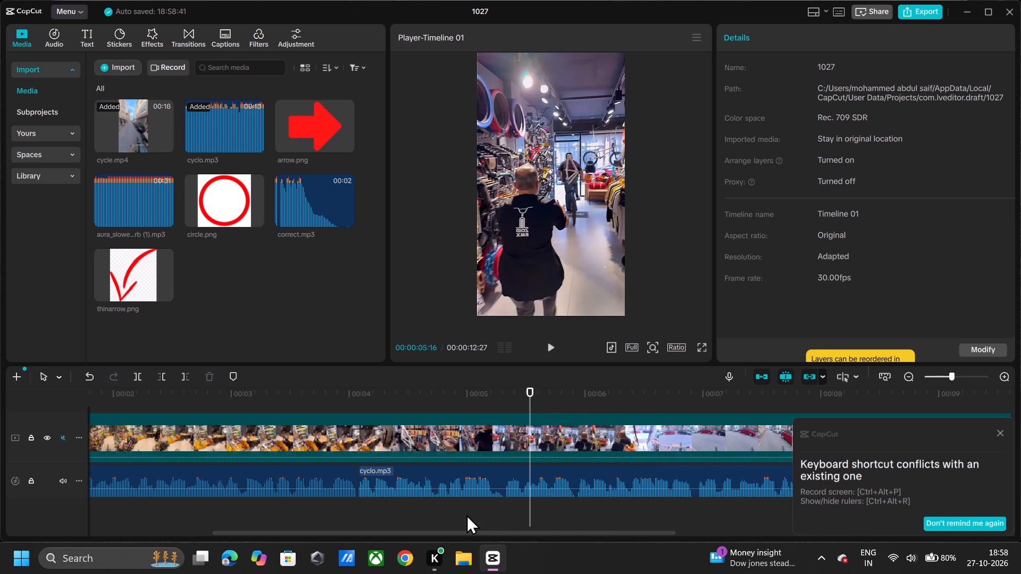
{"action": "key", "text": "space"}
{"action": "left_click", "coordinate": [505, 508]}
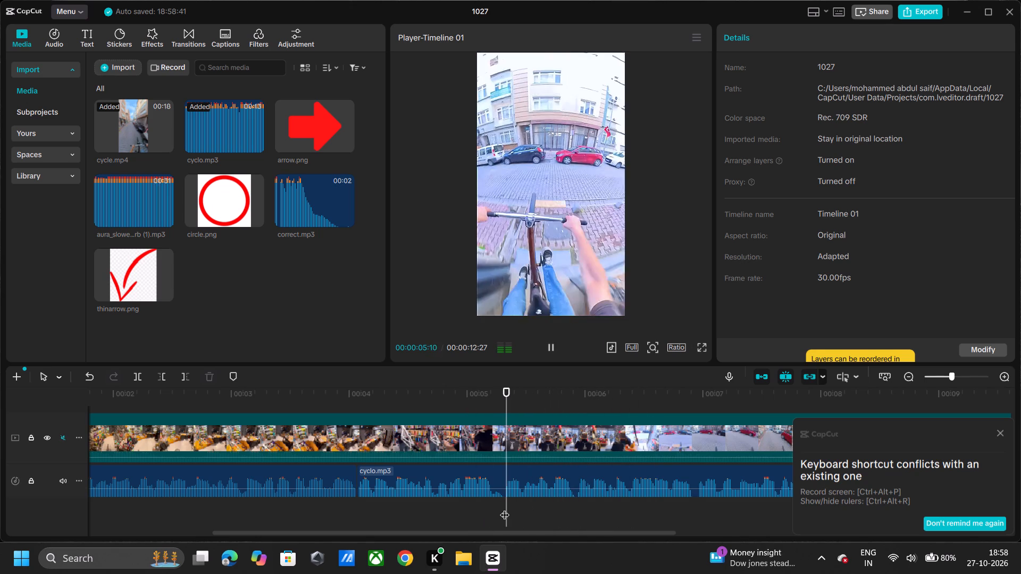
{"action": "left_click", "coordinate": [492, 509]}
{"action": "key", "text": "space"}
{"action": "key", "text": "space"}
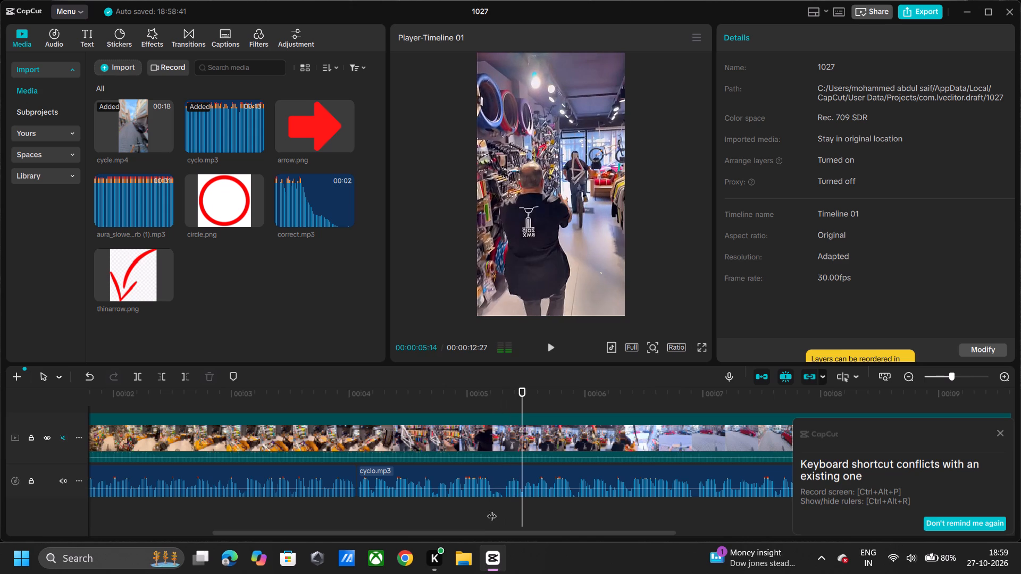
{"action": "left_click", "coordinate": [445, 503]}
{"action": "key", "text": "space"}
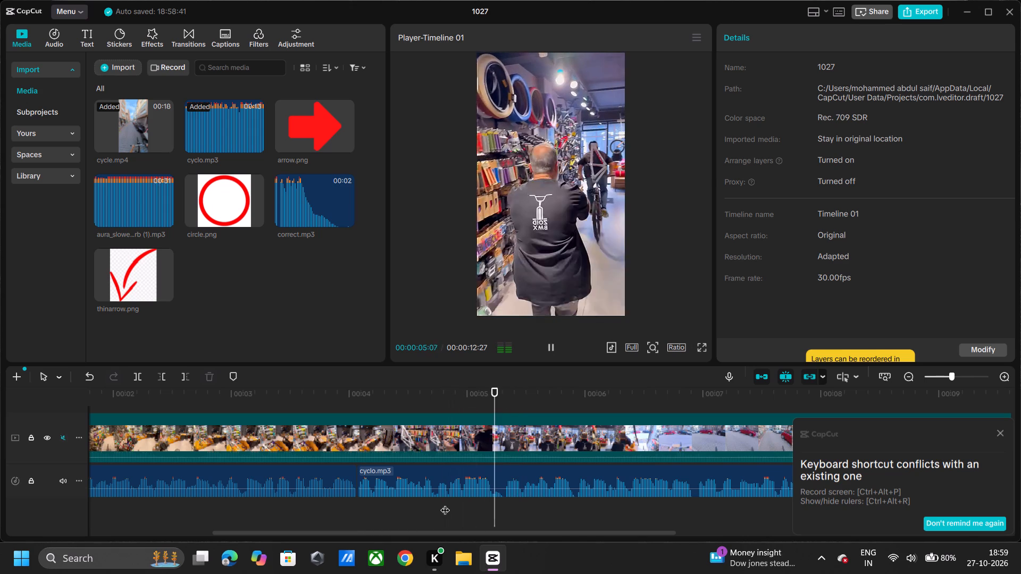
{"action": "key", "text": "space"}
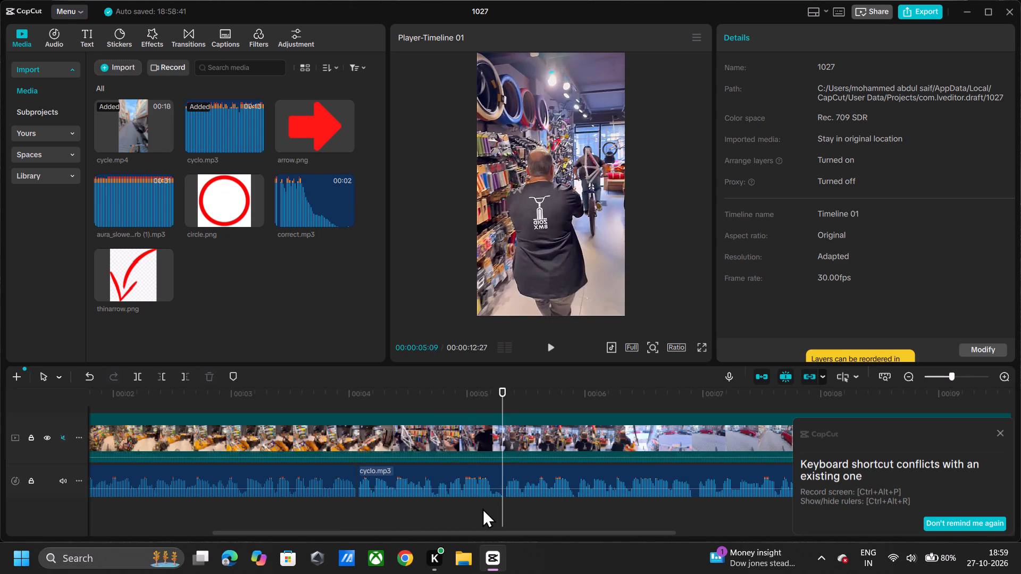
{"action": "left_click", "coordinate": [482, 508]}
{"action": "left_click", "coordinate": [492, 508]}
{"action": "key", "text": "space"}
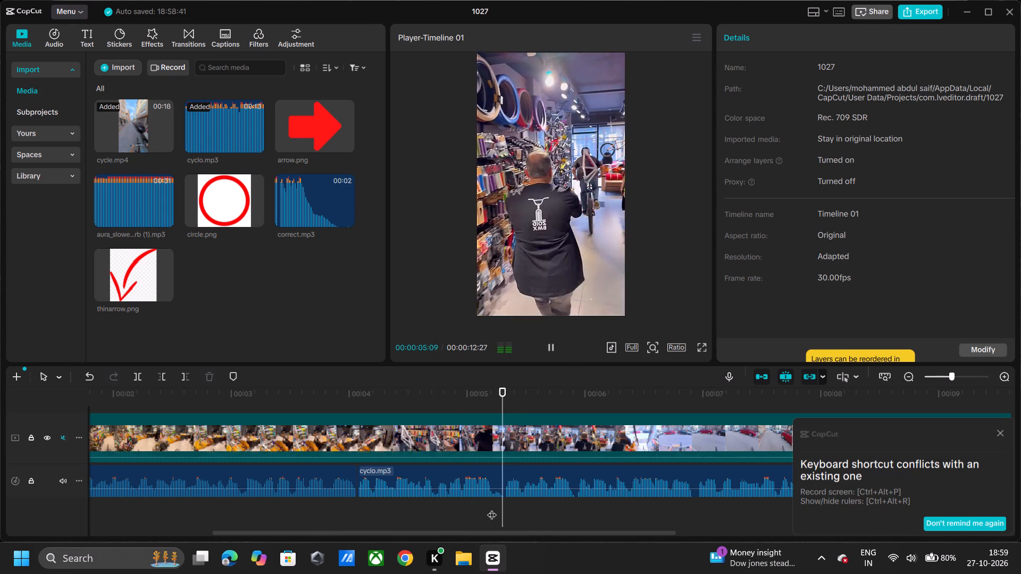
{"action": "key", "text": "space"}
{"action": "left_click", "coordinate": [492, 508]}
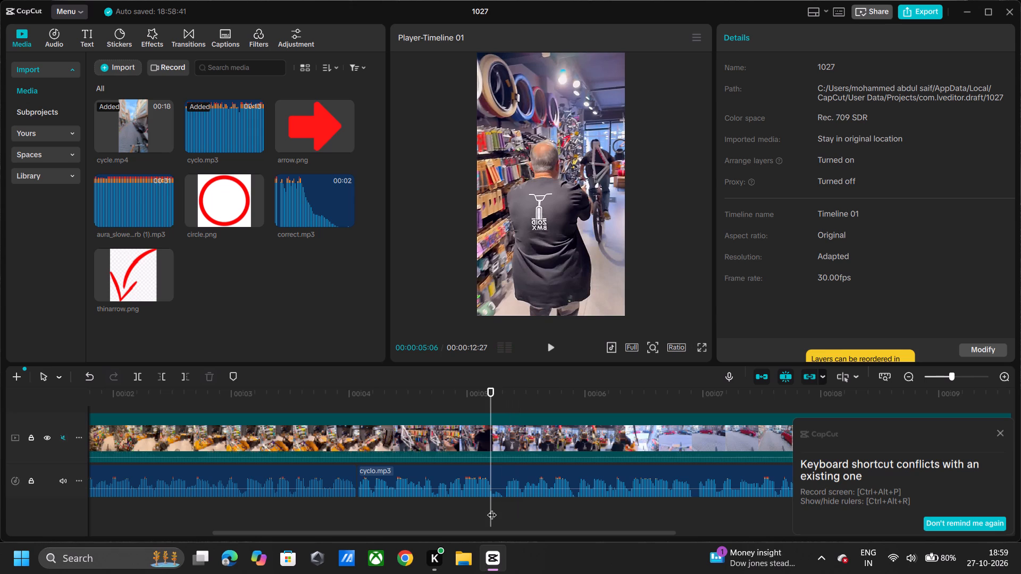
{"action": "key", "text": "space"}
{"action": "key", "text": "space"}
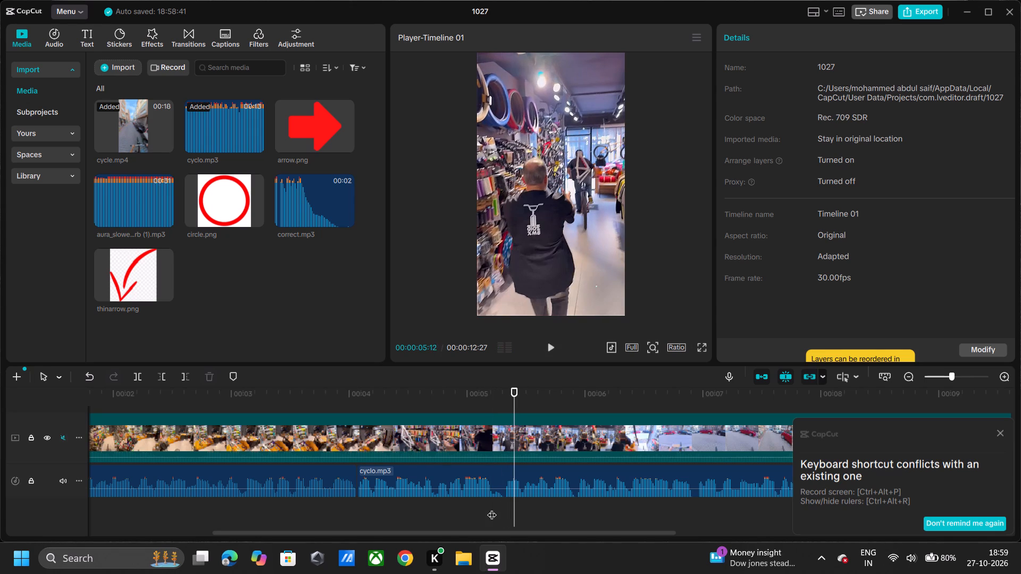
Split the second cyclo.mp3 piece at 00:00:05:06.
{"action": "left_click", "coordinate": [492, 508]}
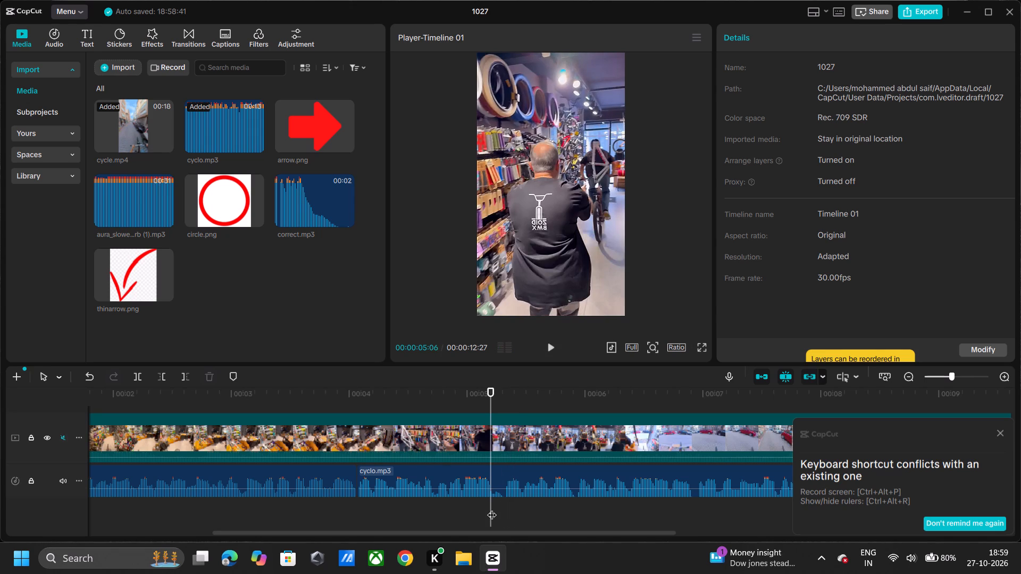
{"action": "left_click", "coordinate": [508, 474]}
{"action": "key", "text": "ctrl+b"}
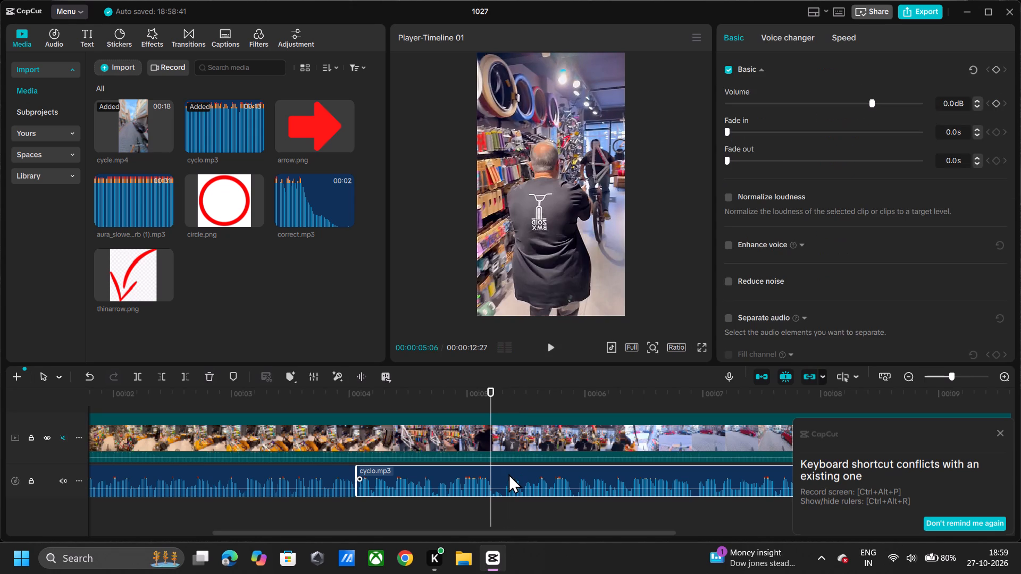
Trim about four frames off the start of the last cyclo.mp3 piece and move the piece back to 00:00:05:07.
{"action": "left_click_drag", "start_coordinate": [490, 480], "coordinate": [498, 494]}
{"action": "left_click", "coordinate": [495, 507]}
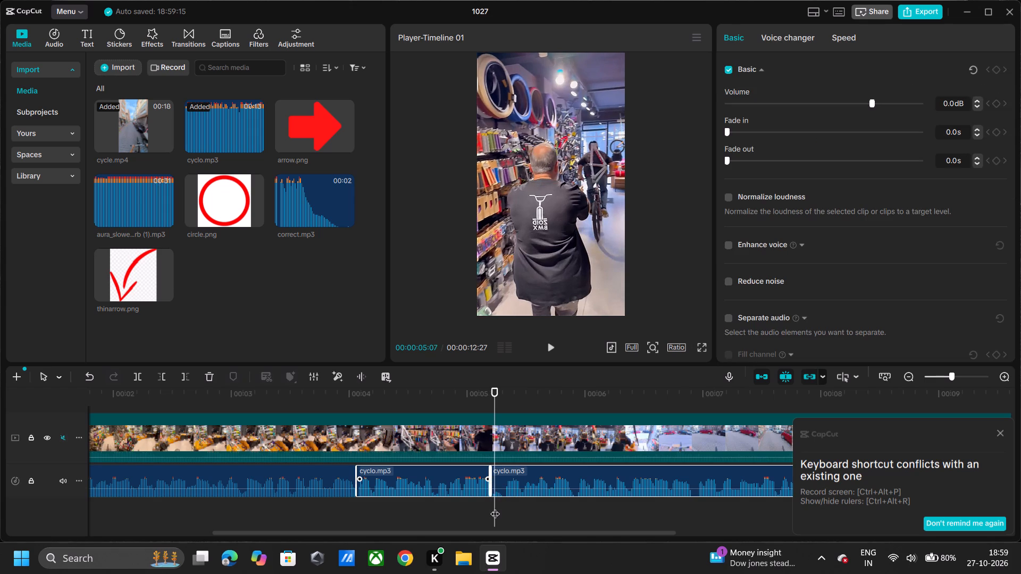
{"action": "left_click", "coordinate": [510, 477]}
{"action": "left_click_drag", "start_coordinate": [489, 480], "coordinate": [492, 487]}
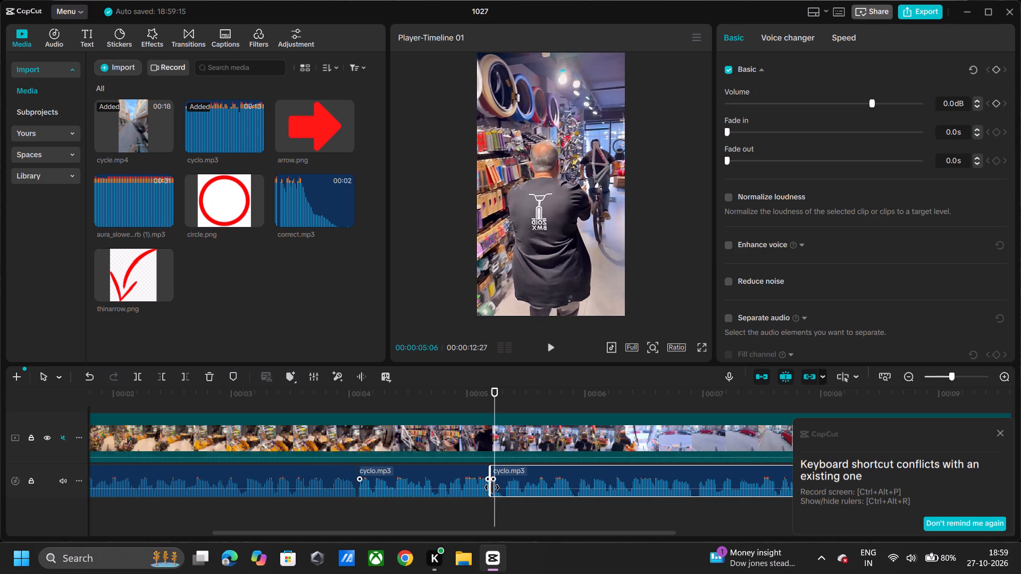
{"action": "left_click_drag", "start_coordinate": [492, 487], "coordinate": [501, 501]}
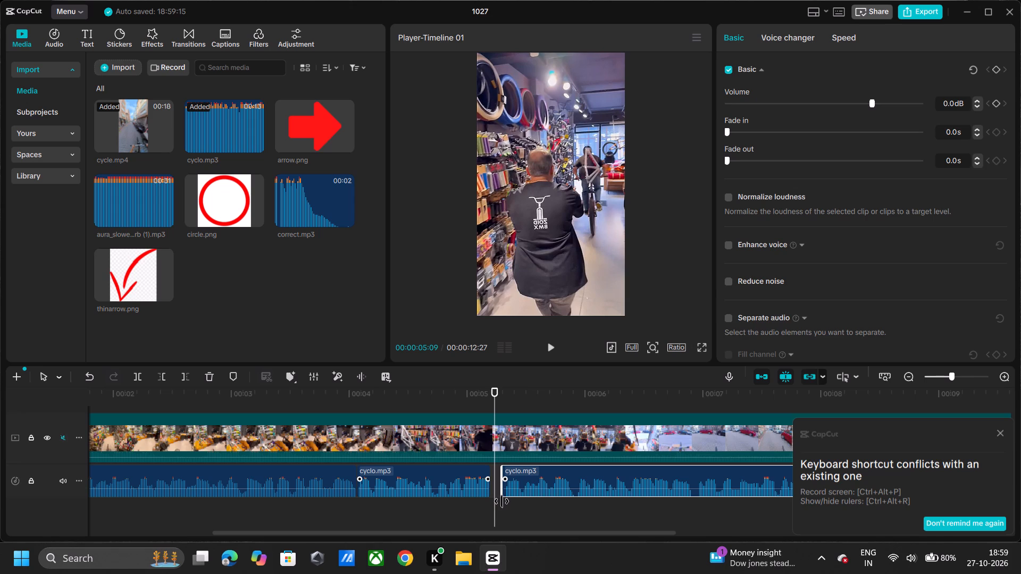
{"action": "left_click_drag", "start_coordinate": [501, 501], "coordinate": [506, 506]}
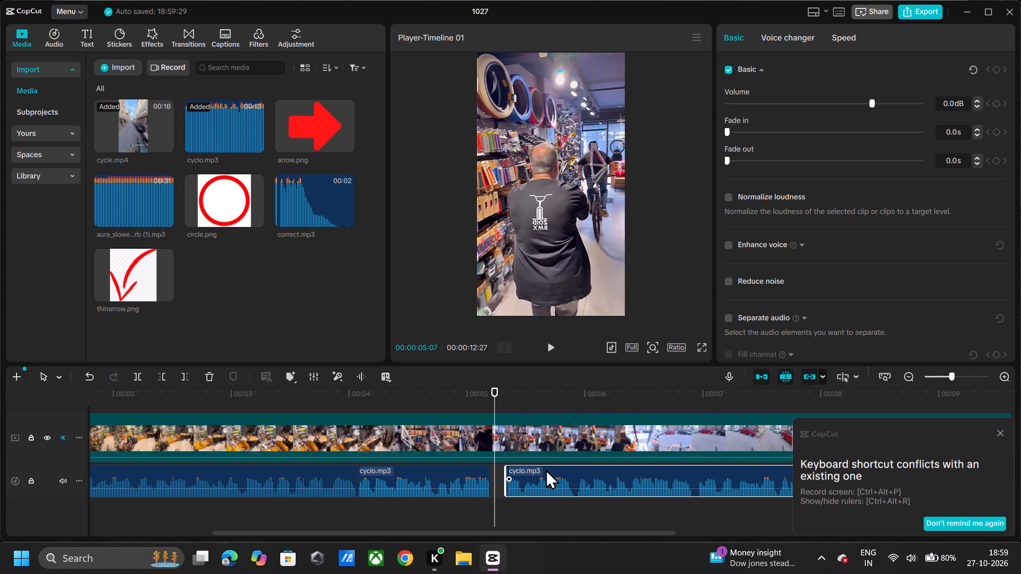
{"action": "left_click_drag", "start_coordinate": [546, 469], "coordinate": [534, 471]}
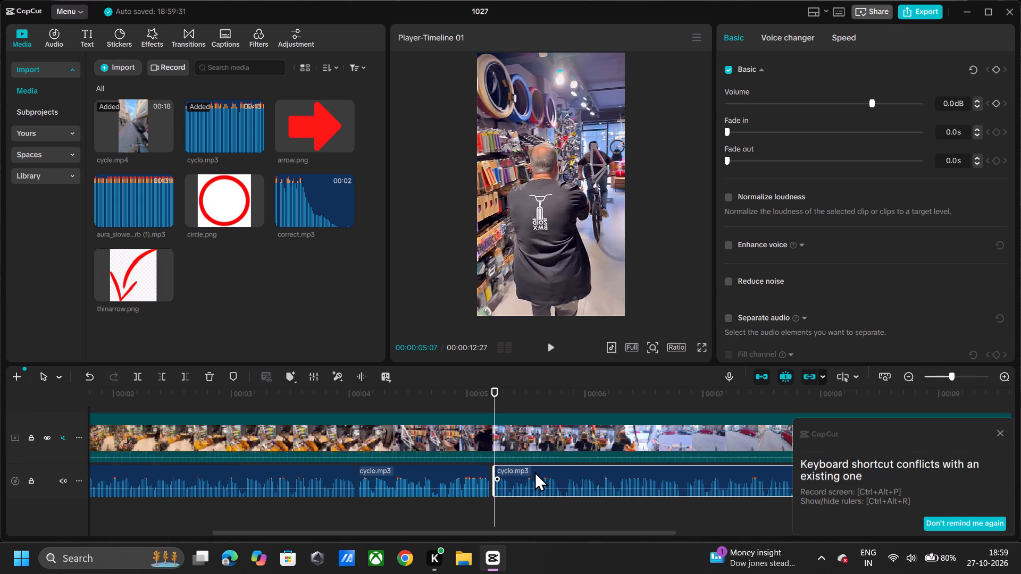
Play across the new audio cut to about 00:00:06:06 and close the remaining gap before the last cyclo.mp3 piece.
{"action": "left_click", "coordinate": [363, 513]}
{"action": "key", "text": "space"}
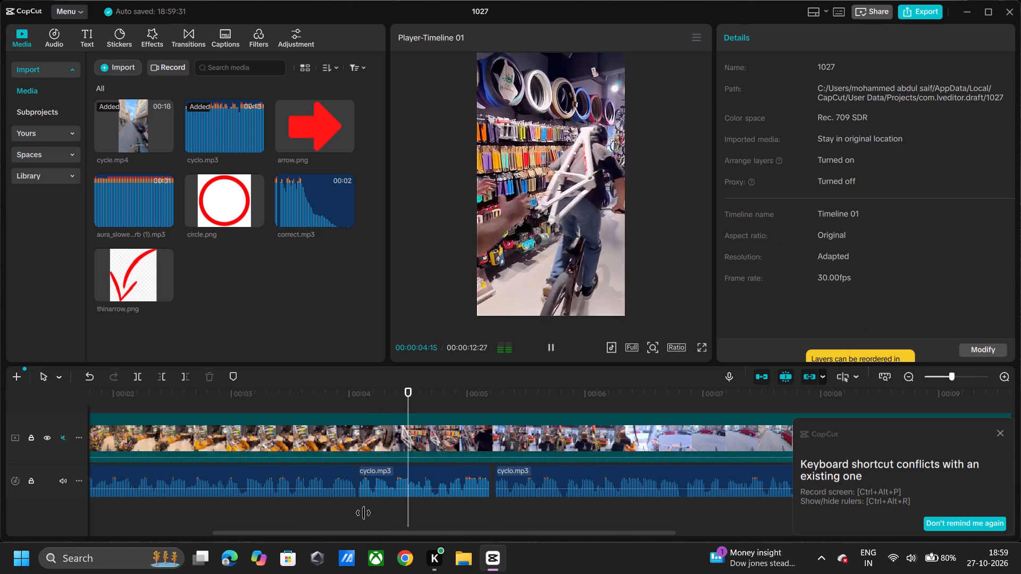
{"action": "key", "text": "space"}
{"action": "key", "text": "space"}
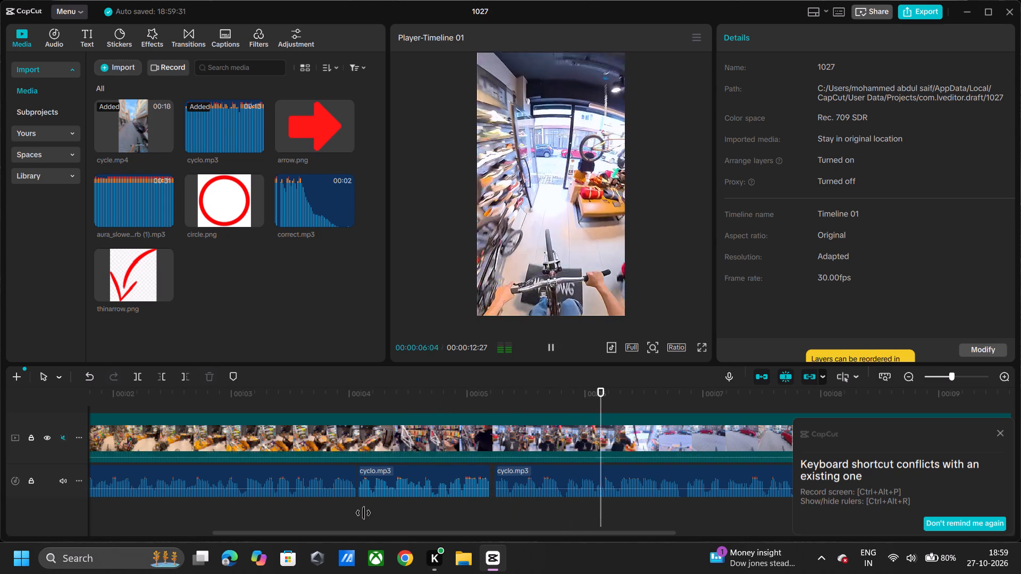
{"action": "key", "text": "space"}
{"action": "left_click", "coordinate": [530, 479]}
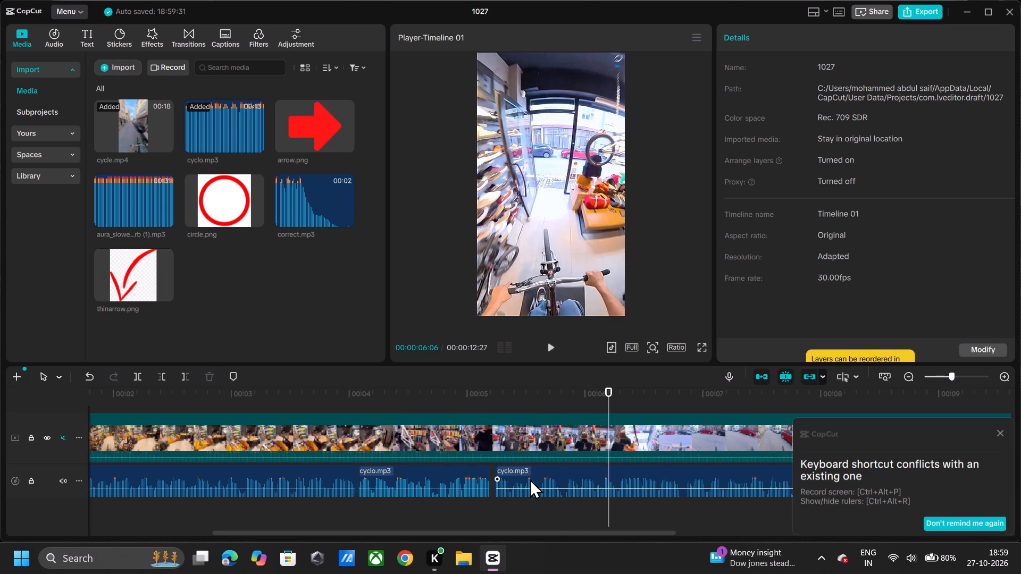
Play the timeline from before the last audio cut through to the end to check the audio against the video.
{"action": "left_click", "coordinate": [426, 520]}
{"action": "key", "text": "space"}
{"action": "key", "text": "space"}
{"action": "key", "text": "space"}
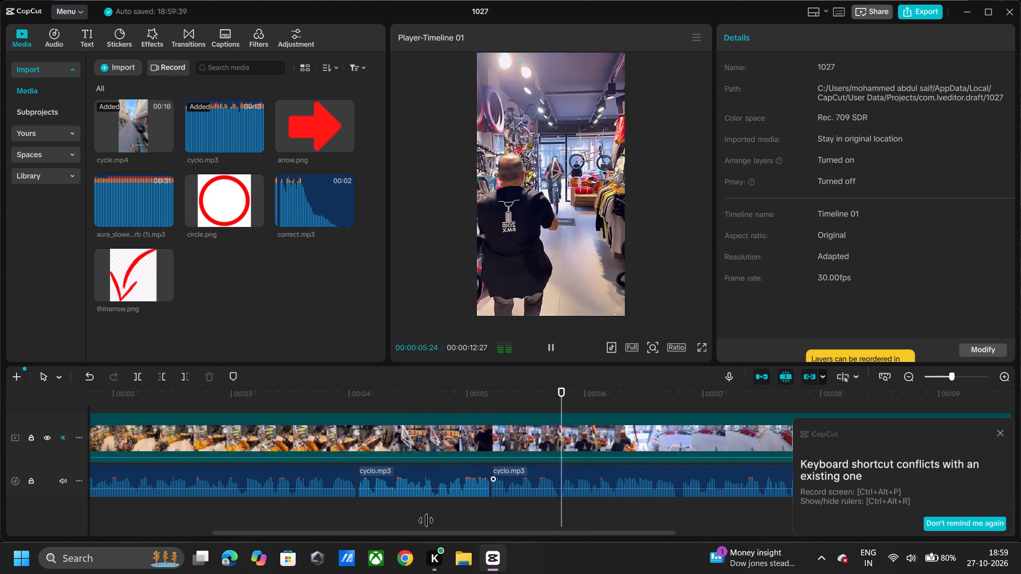
{"action": "key", "text": "space"}
{"action": "key", "text": "space"}
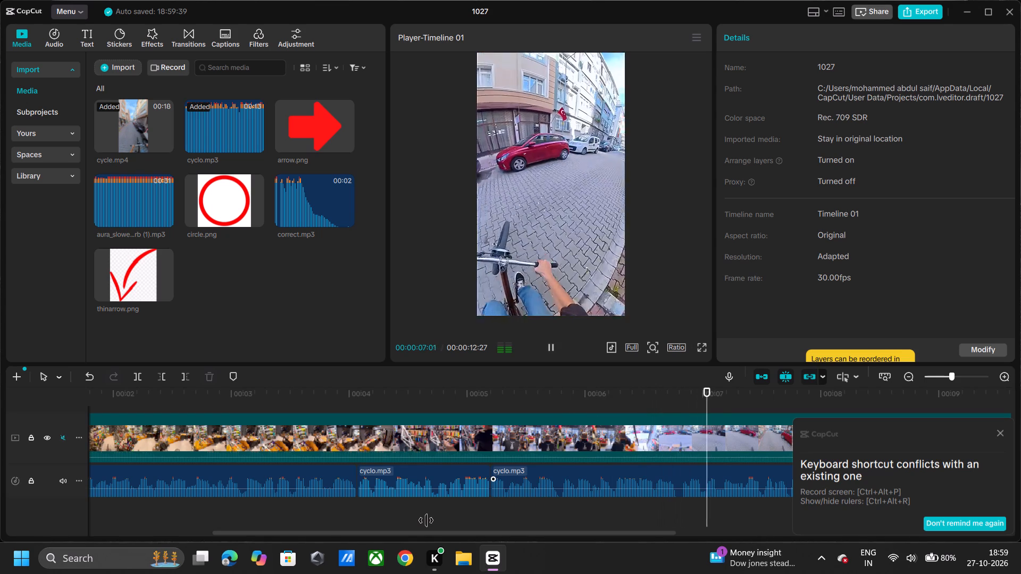
{"action": "key", "text": "space"}
{"action": "key", "text": "space"}
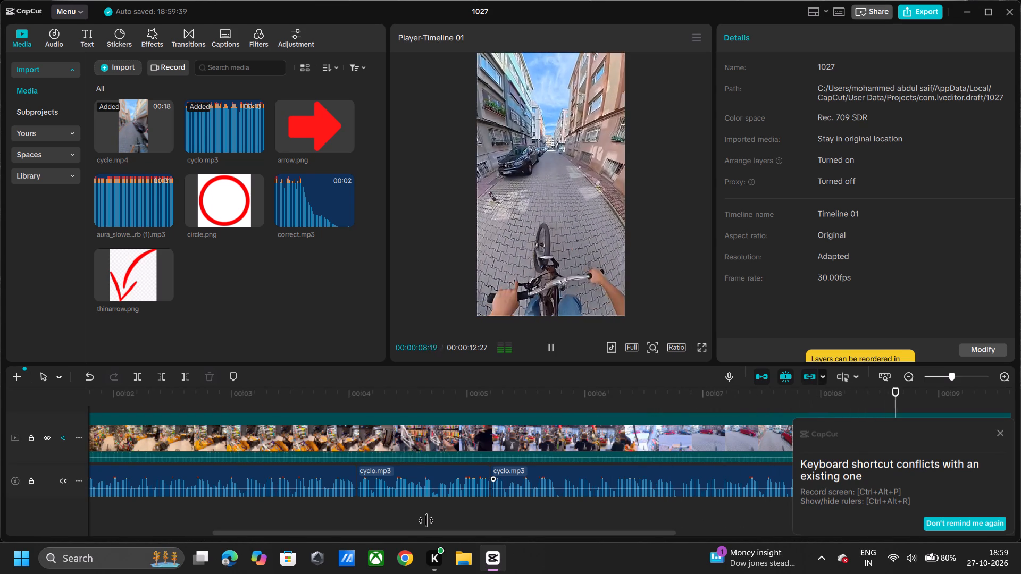
{"action": "key", "text": "space"}
{"action": "key", "text": "space"}
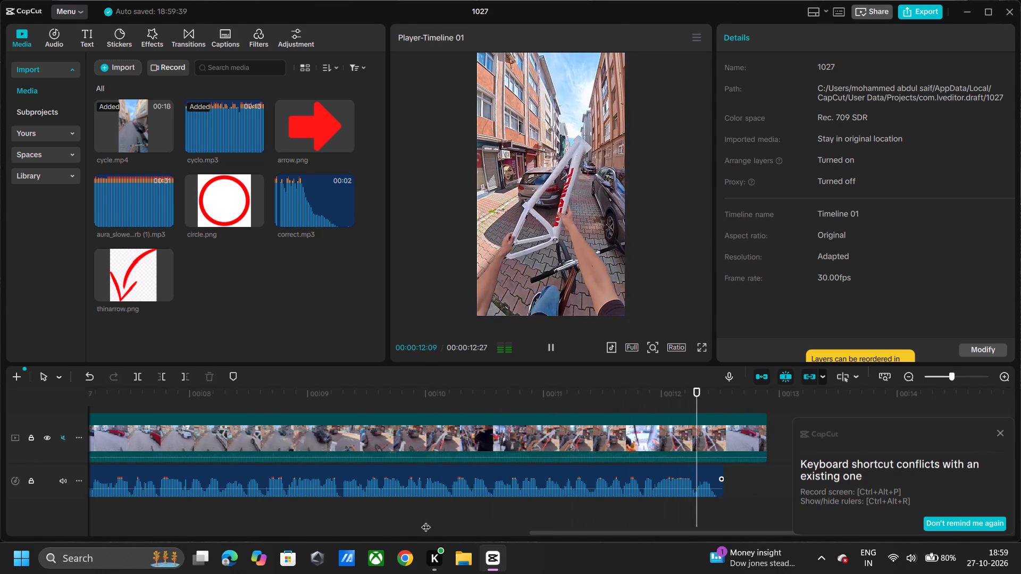
Play from the start of the timeline to 00:00:04:07 to compare the footage with cyclo.mp3.
{"action": "key", "text": "space"}
{"action": "key", "text": "space"}
{"action": "key", "text": "space"}
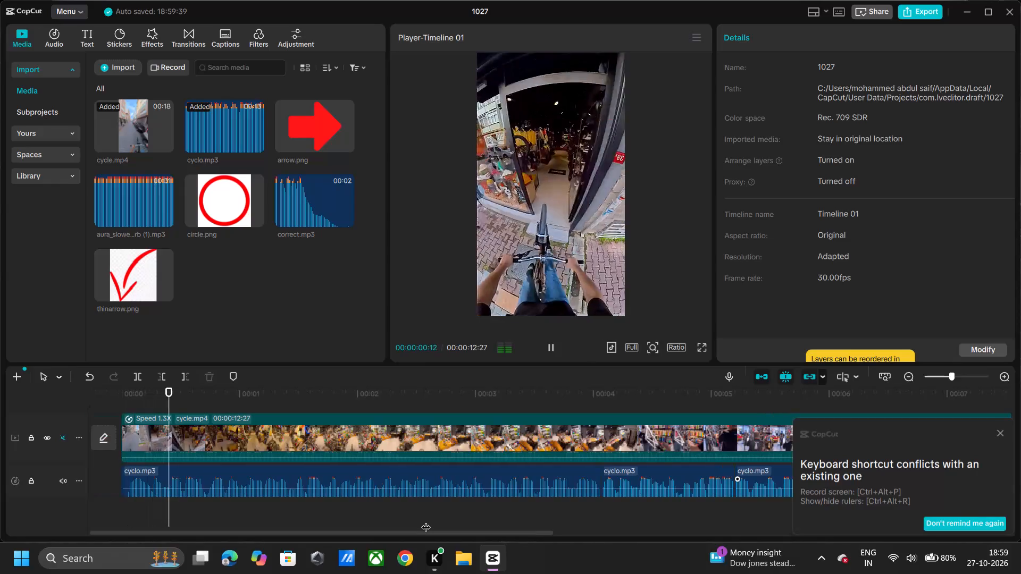
{"action": "key", "text": "space"}
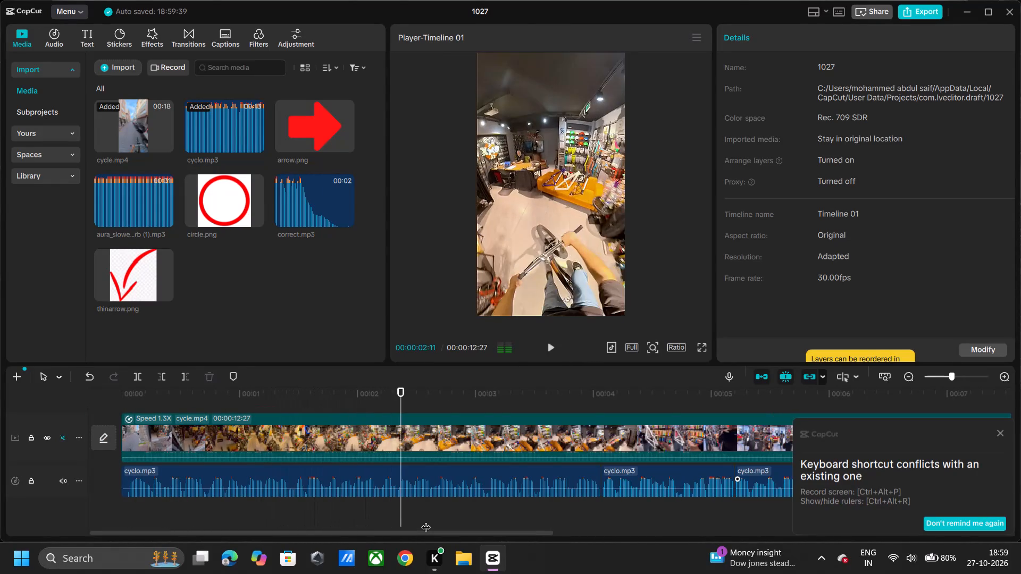
{"action": "key", "text": "space"}
{"action": "key", "text": "space"}
{"action": "key", "text": "space"}
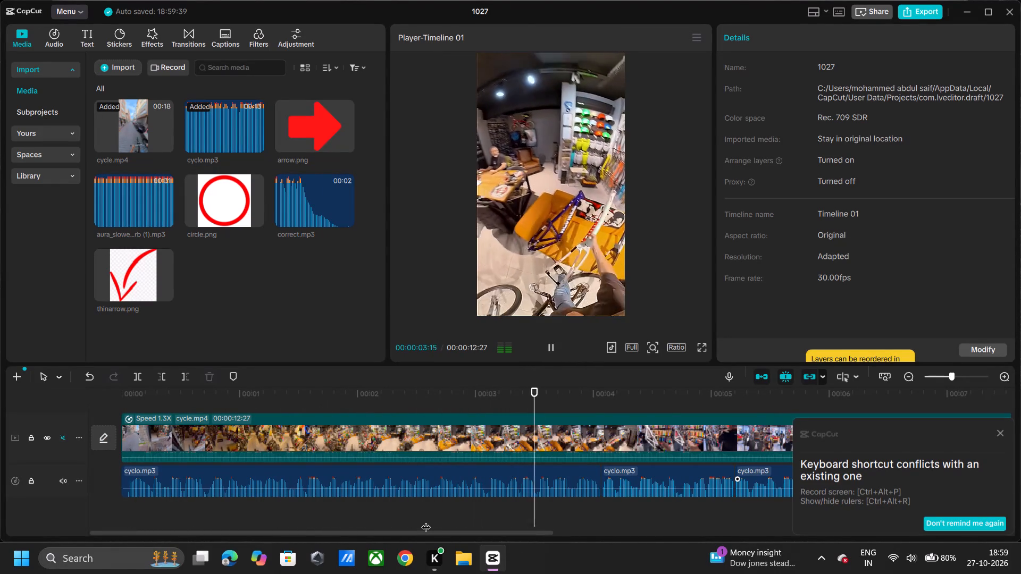
{"action": "key", "text": "space"}
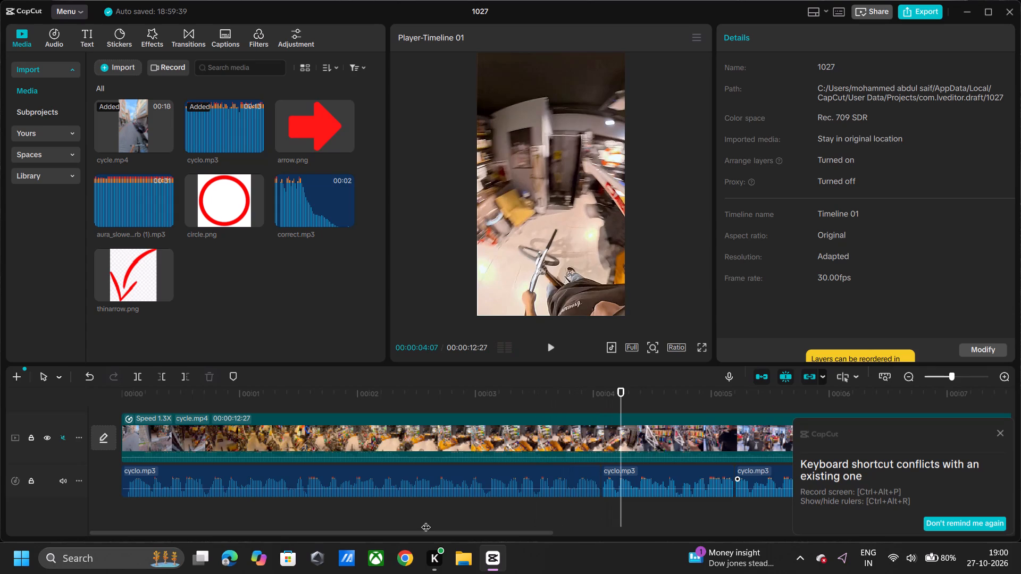
Set the playback speed of the cycle.mp4 clip to 1.10x.
{"action": "left_click", "coordinate": [585, 433]}
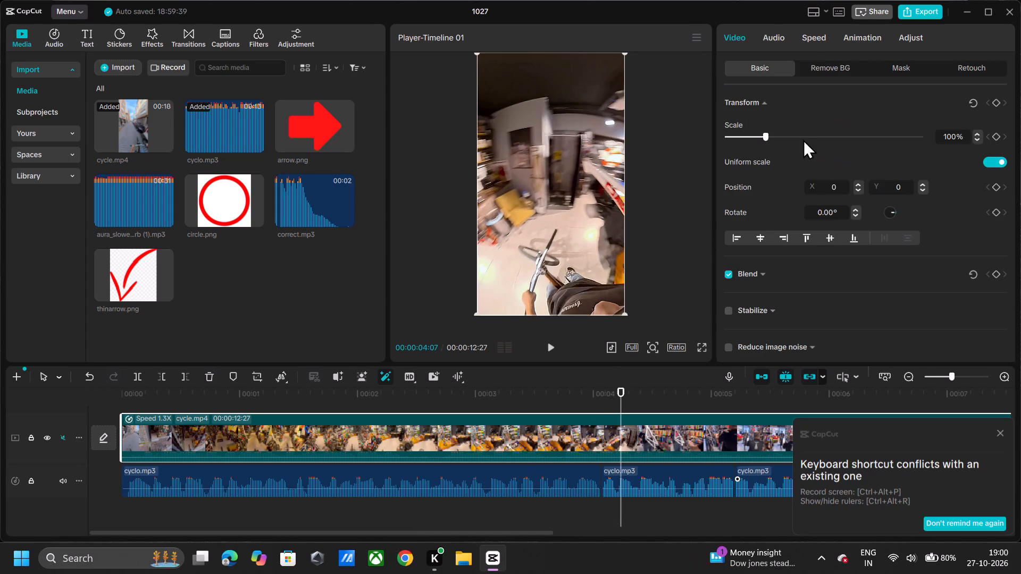
{"action": "left_click", "coordinate": [813, 39]}
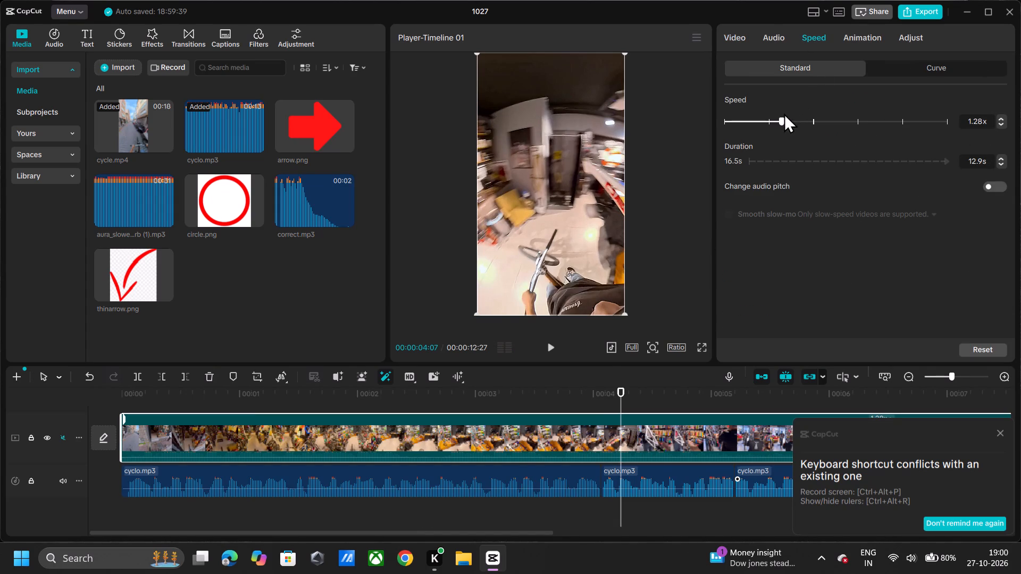
{"action": "left_click", "coordinate": [774, 118]}
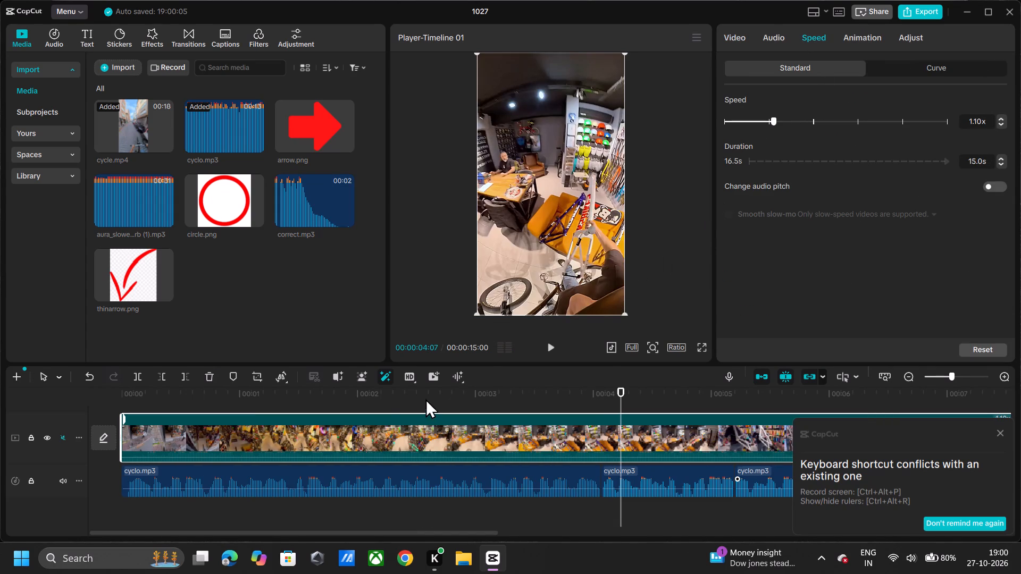
Dismiss the shortcut conflict notice and play parts of the slowed video from about 00:00:02 up to 00:00:04:16.
{"action": "left_click", "coordinate": [378, 401]}
{"action": "key", "text": "space"}
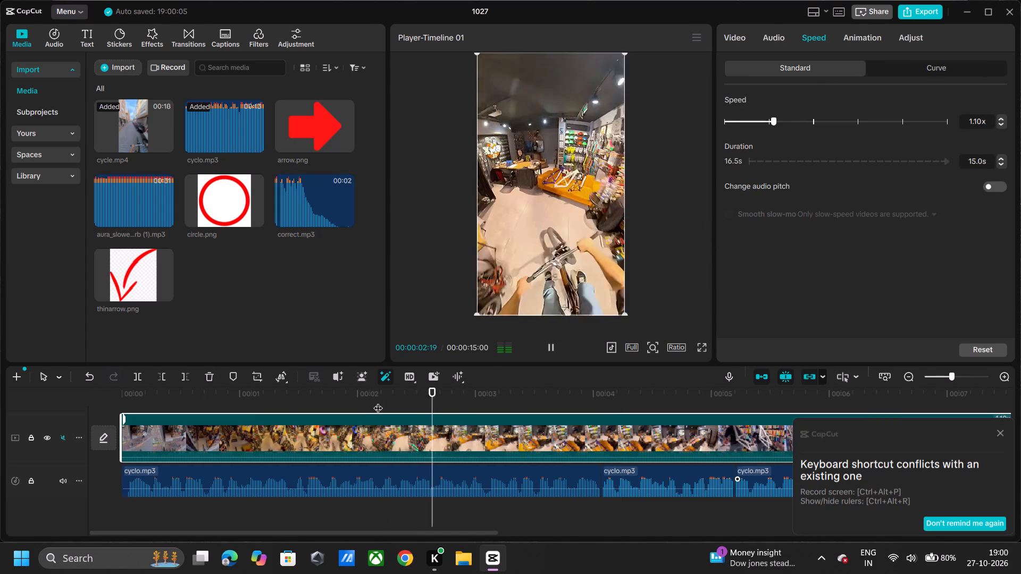
{"action": "left_click_drag", "start_coordinate": [378, 401], "coordinate": [922, 409]}
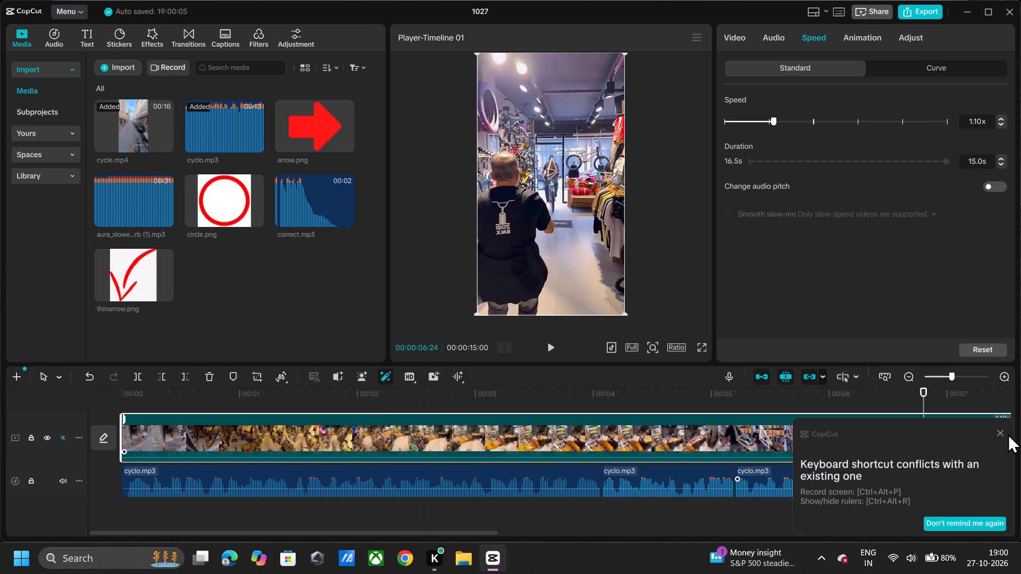
{"action": "left_click", "coordinate": [1002, 432]}
{"action": "left_click", "coordinate": [578, 391]}
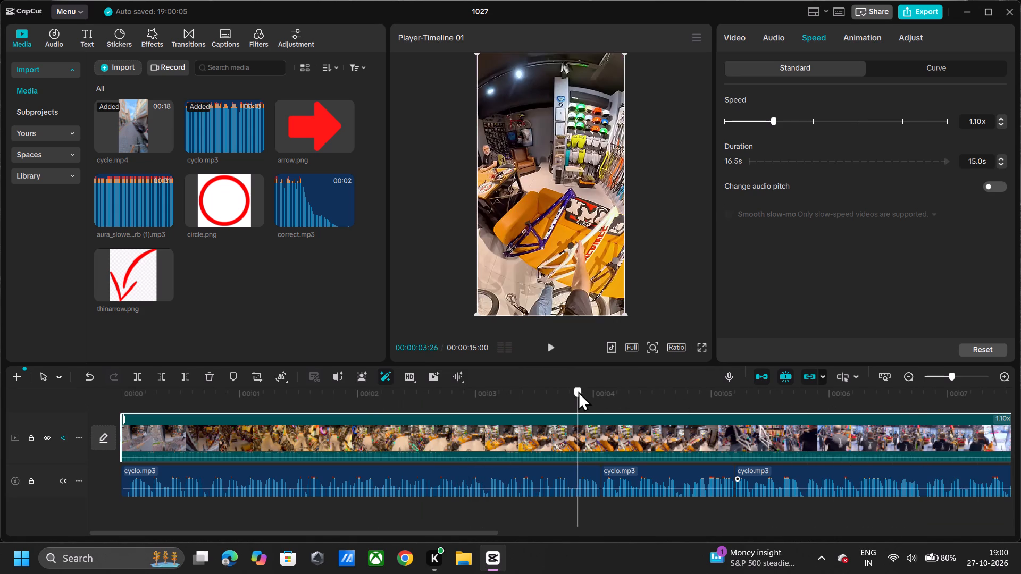
{"action": "key", "text": "space"}
{"action": "key", "text": "space"}
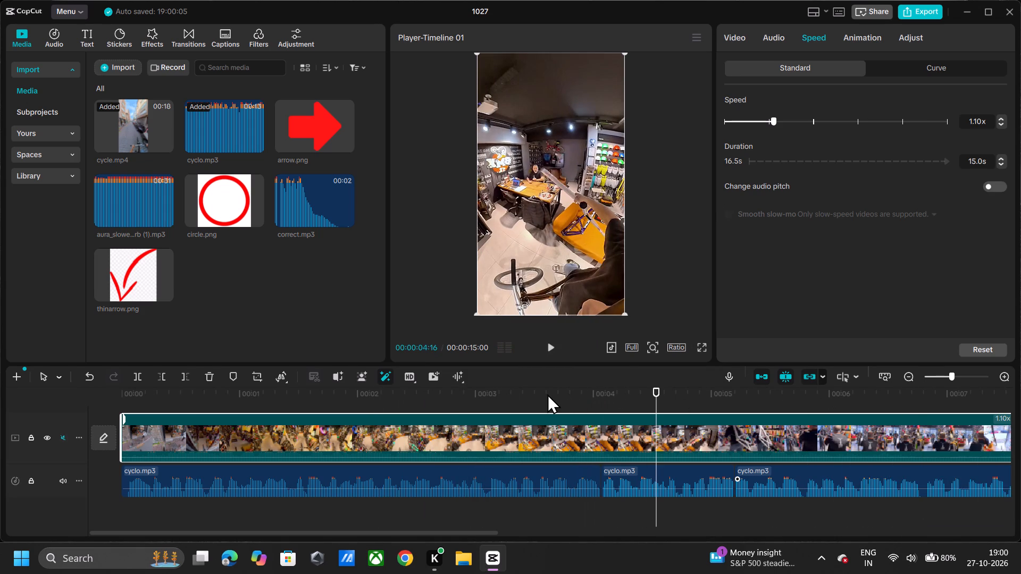
Go back to 00:00:01:28 and replay up to 00:00:03:27 to check the video against the audio.
{"action": "key", "text": "Left"}
{"action": "key", "text": "Left"}
{"action": "key", "text": "Left"}
{"action": "key", "text": "Left"}
{"action": "key", "text": "Left"}
{"action": "key", "text": "Left"}
{"action": "key", "text": "Left"}
{"action": "key", "text": "Left"}
{"action": "key", "text": "Left"}
{"action": "key", "text": "Left"}
{"action": "key", "text": "Left"}
{"action": "key", "text": "Left"}
{"action": "key", "text": "Left"}
{"action": "key", "text": "Left"}
{"action": "key", "text": "Left"}
{"action": "key", "text": "Left"}
{"action": "key", "text": "Left"}
{"action": "key", "text": "Left"}
{"action": "key", "text": "Left"}
{"action": "key", "text": "Left"}
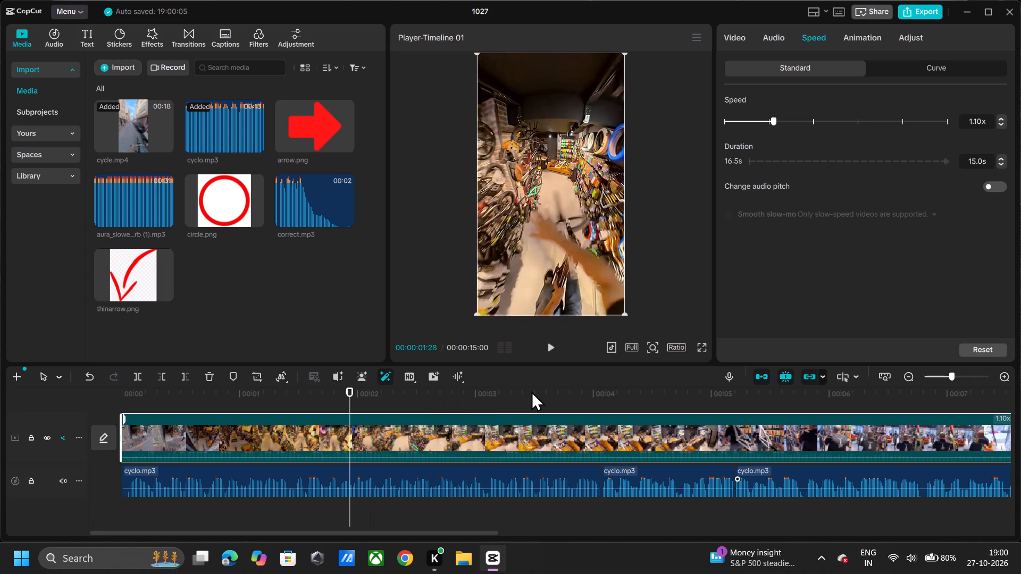
{"action": "key", "text": "space"}
{"action": "key", "text": "space"}
{"action": "key", "text": "space"}
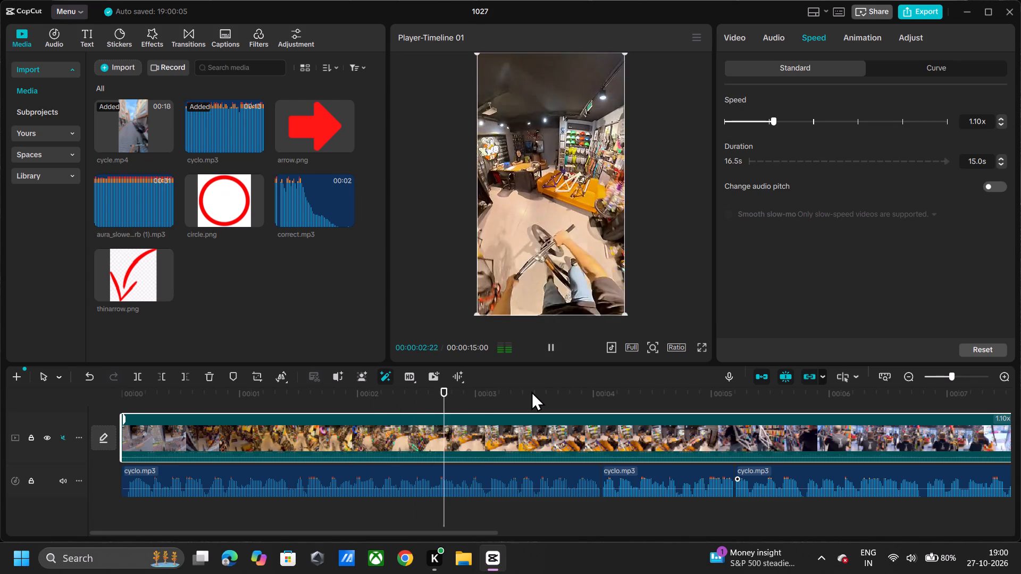
{"action": "key", "text": "space"}
{"action": "key", "text": "space"}
{"action": "key", "text": "space"}
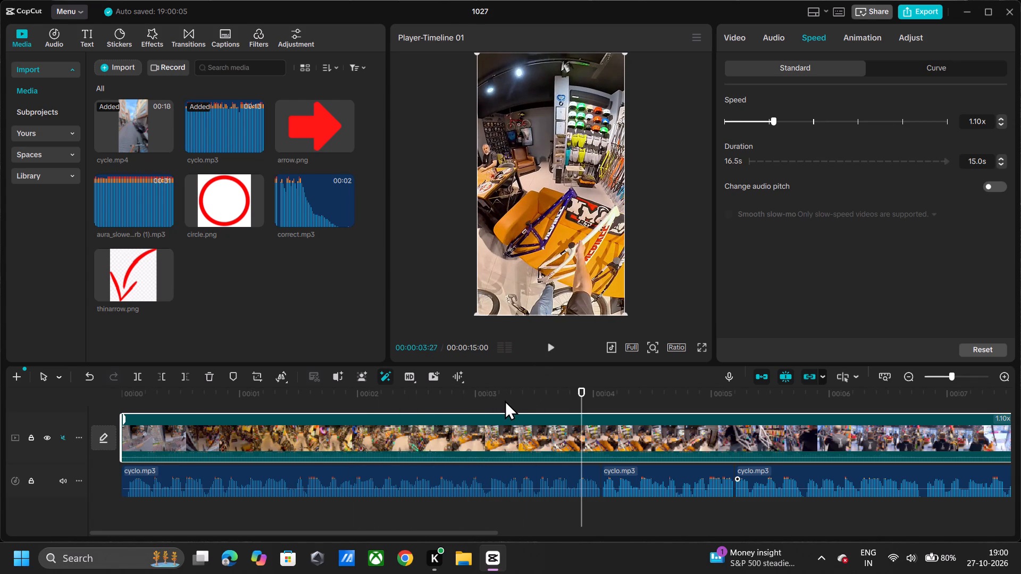
Replay short passages around 00:00:03:20 to 00:00:03:27 to examine how the bike-frame shot lines up with the audio.
{"action": "key", "text": "Left"}
{"action": "key", "text": "Left"}
{"action": "key", "text": "Left"}
{"action": "key", "text": "Left"}
{"action": "key", "text": "Left"}
{"action": "key", "text": "Left"}
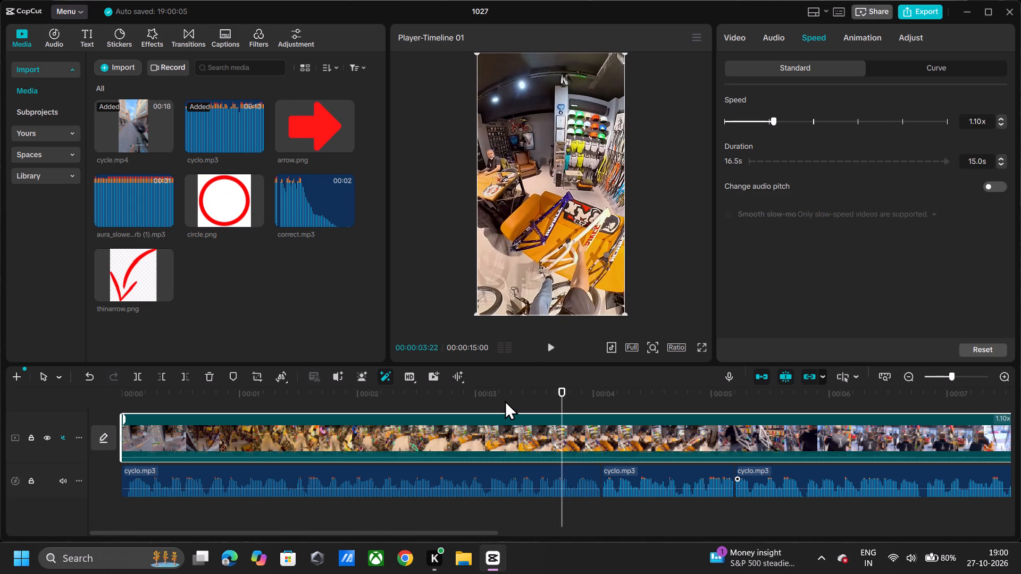
{"action": "key", "text": "Left"}
{"action": "key", "text": "space"}
{"action": "key", "text": "Left"}
{"action": "key", "text": "Left"}
{"action": "key", "text": "Left"}
{"action": "key", "text": "Left"}
{"action": "key", "text": "Left"}
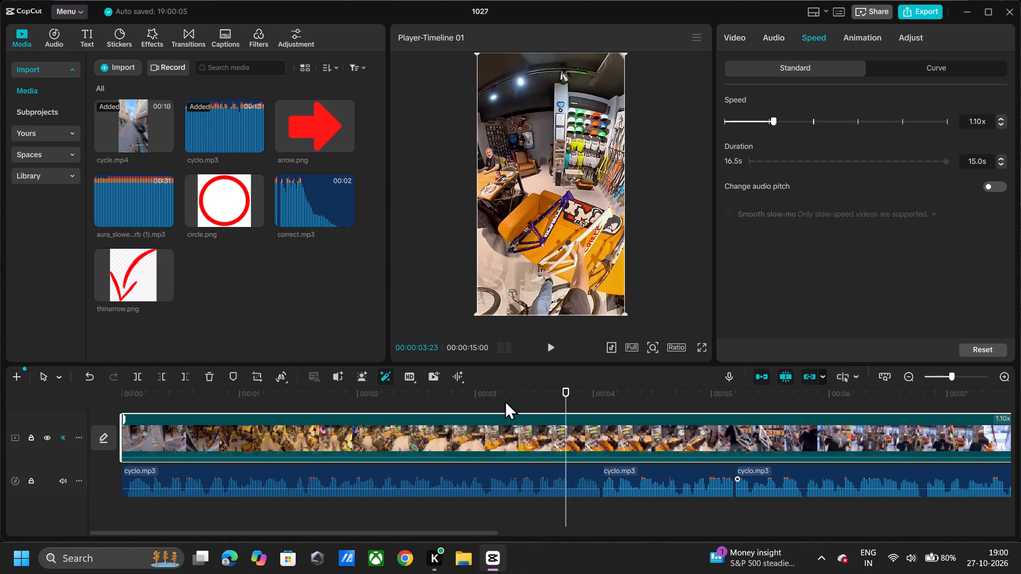
{"action": "key", "text": "Left"}
{"action": "key", "text": "Left"}
{"action": "key", "text": "space"}
{"action": "key", "text": "Left"}
{"action": "key", "text": "Left"}
{"action": "key", "text": "Left"}
{"action": "key", "text": "Left"}
{"action": "key", "text": "Left"}
{"action": "key", "text": "Left"}
{"action": "key", "text": "Left"}
{"action": "key", "text": "Left"}
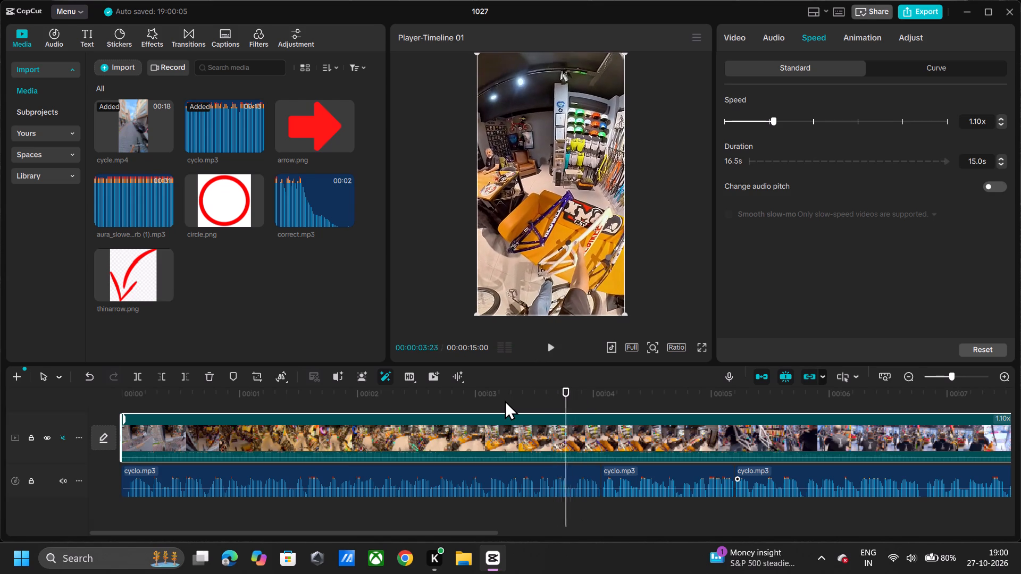
{"action": "key", "text": "Left"}
{"action": "key", "text": "space"}
{"action": "key", "text": "Left"}
{"action": "key", "text": "Left"}
{"action": "key", "text": "Left"}
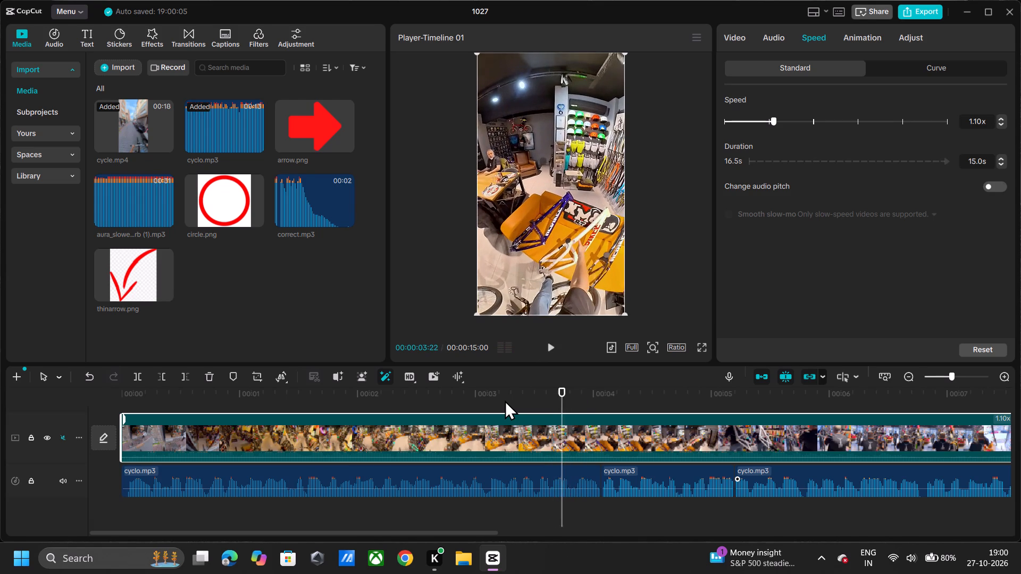
{"action": "key", "text": "Left"}
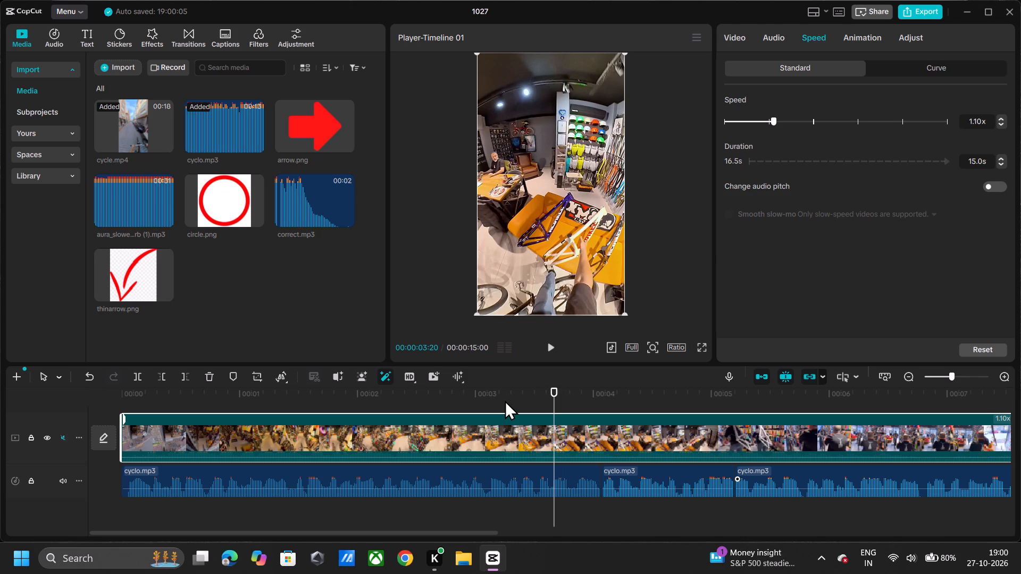
Split the cycle.mp4 clip at 00:00:04:23.
{"action": "key", "text": "Right"}
{"action": "key", "text": "Right"}
{"action": "key", "text": "Right"}
{"action": "key", "text": "Right"}
{"action": "key", "text": "Right"}
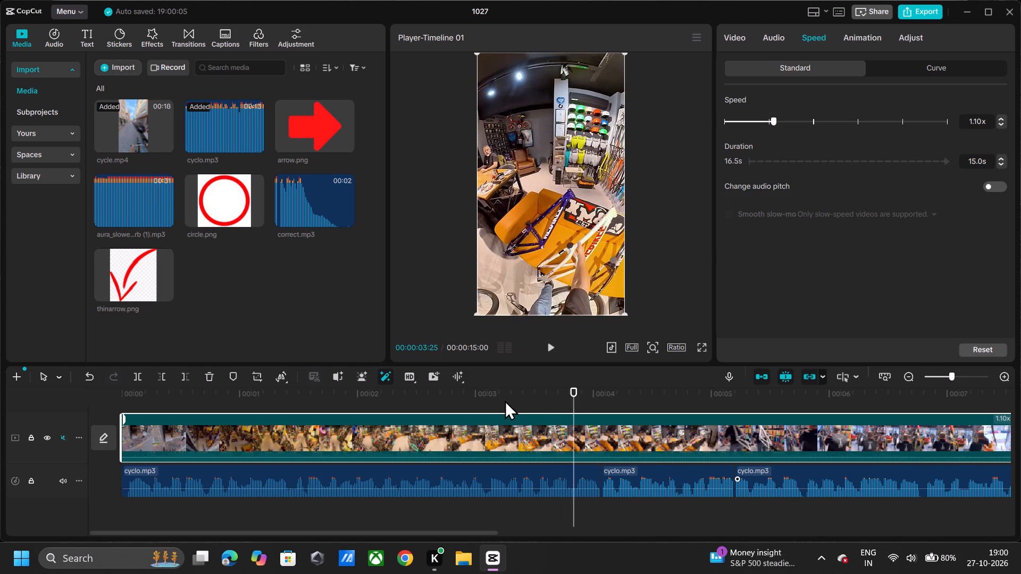
{"action": "key", "text": "Right"}
{"action": "key", "text": "Right"}
{"action": "key", "text": "Right"}
{"action": "key", "text": "Right"}
{"action": "key", "text": "Right"}
{"action": "key", "text": "Right"}
{"action": "key", "text": "Right"}
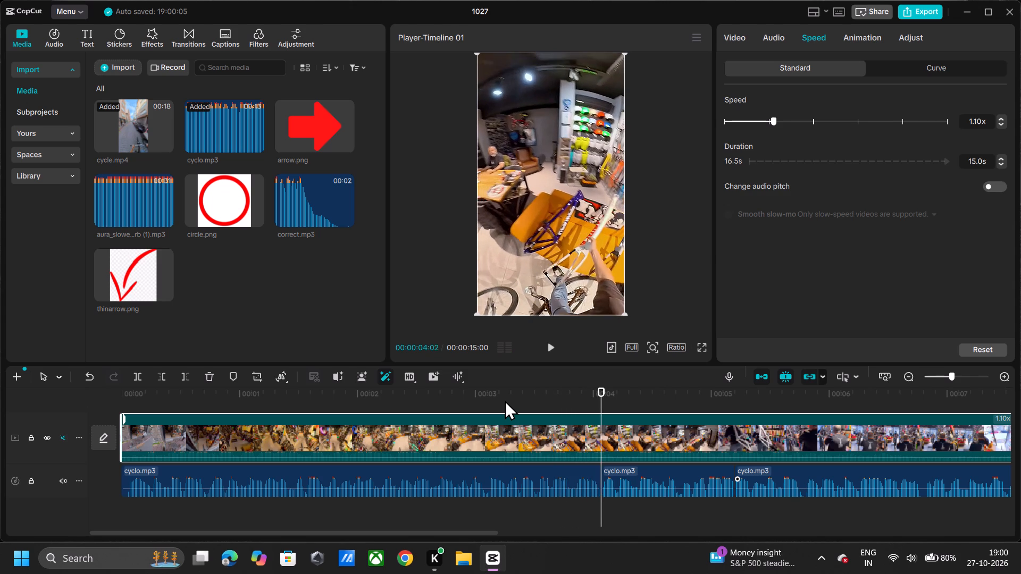
{"action": "key", "text": "Right"}
{"action": "key", "text": "Right"}
{"action": "key", "text": "Right"}
{"action": "key", "text": "Right"}
{"action": "key", "text": "Right"}
{"action": "key", "text": "Right"}
{"action": "key", "text": "Right"}
{"action": "key", "text": "Right"}
{"action": "key", "text": "Right"}
{"action": "key", "text": "Right"}
{"action": "key", "text": "Right"}
{"action": "key", "text": "Right"}
{"action": "key", "text": "Right"}
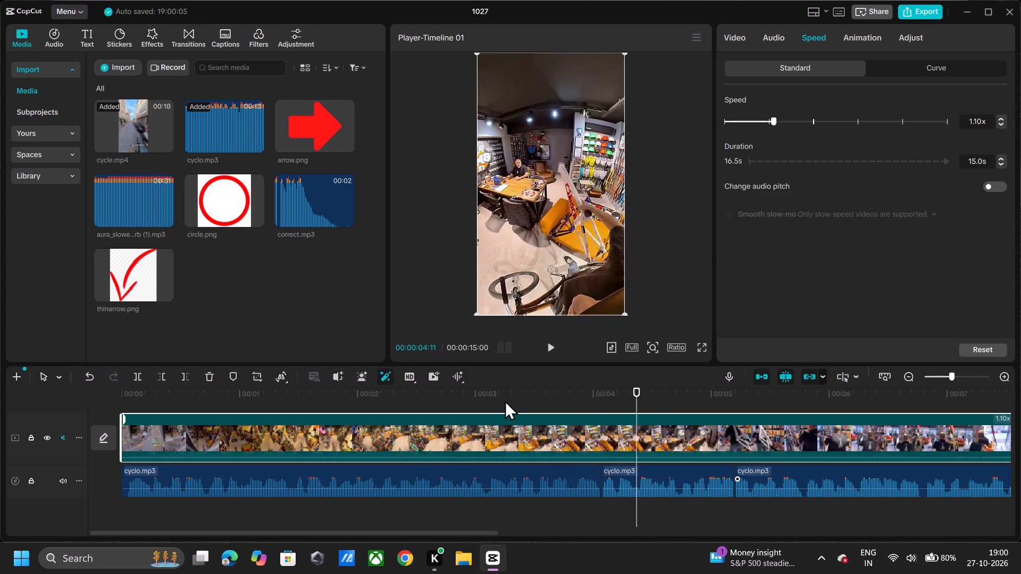
{"action": "key", "text": "Right"}
{"action": "key", "text": "Right"}
{"action": "key", "text": "Right"}
{"action": "key", "text": "Right"}
{"action": "key", "text": "Right"}
{"action": "key", "text": "Right"}
{"action": "key", "text": "Right"}
{"action": "key", "text": "Right"}
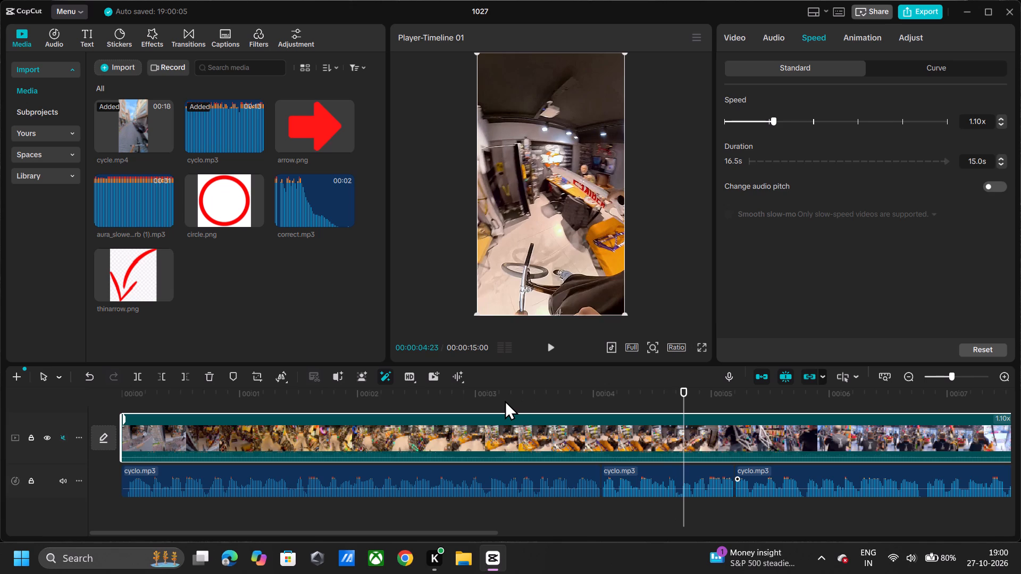
{"action": "key", "text": "ctrl+b"}
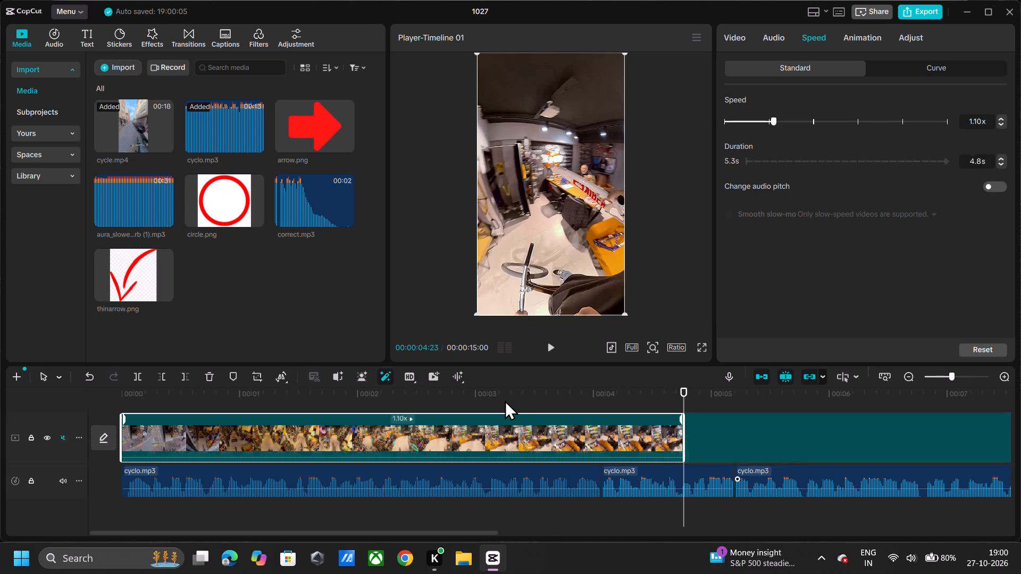
Set the speed of the first cycle.mp4 piece to 1.49x.
{"action": "left_click", "coordinate": [577, 417]}
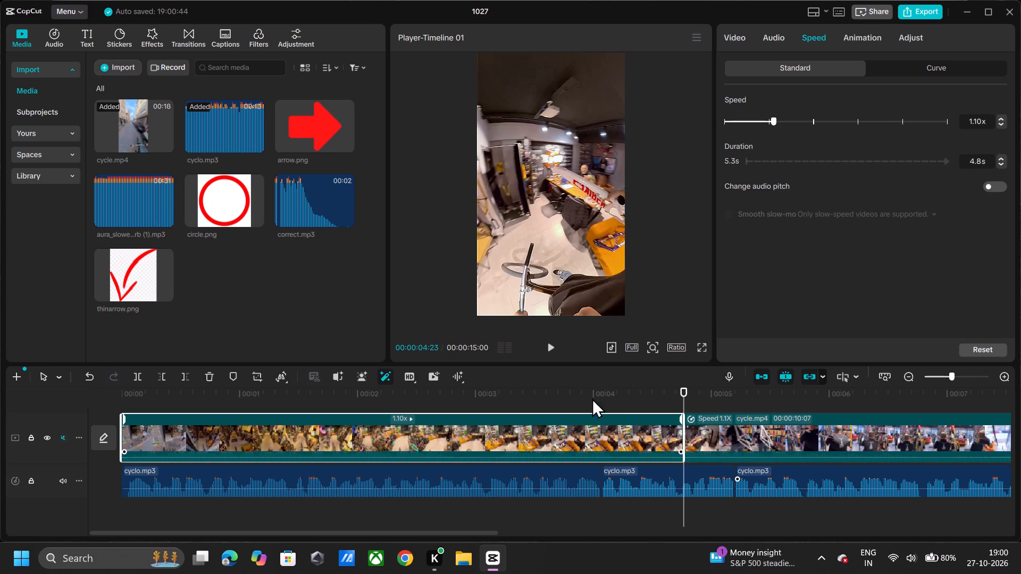
{"action": "left_click", "coordinate": [791, 118]}
Replay from 00:00:01:15 to 00:00:05:10 to check the sped-up first piece and the following shots against the audio.
{"action": "left_click", "coordinate": [298, 395]}
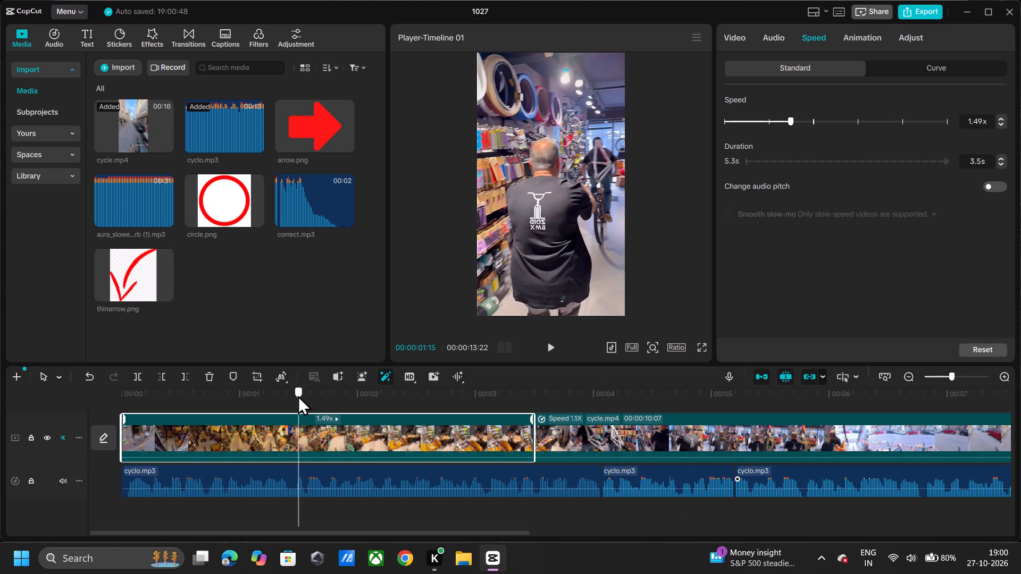
{"action": "key", "text": "space"}
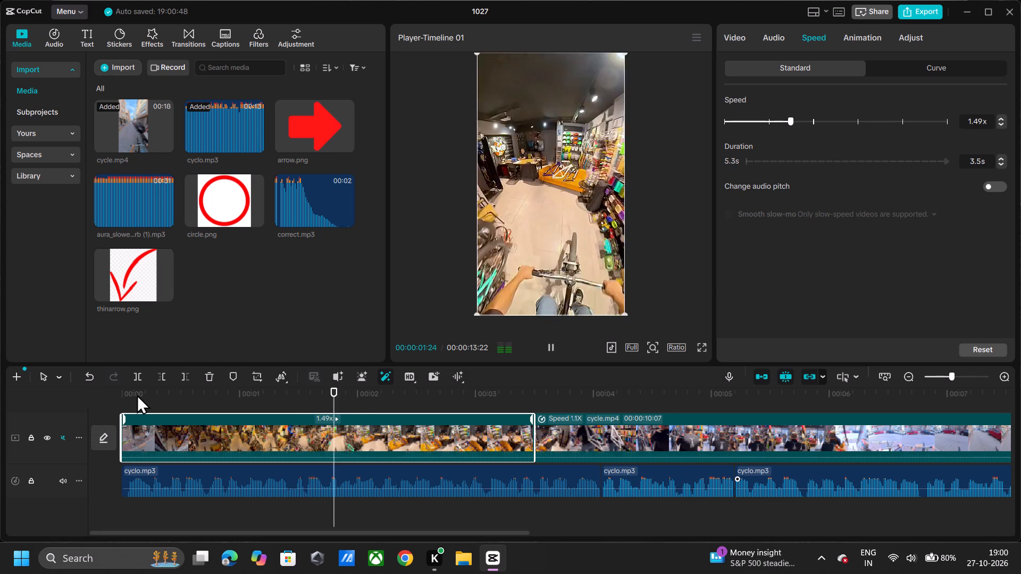
{"action": "key", "text": "space"}
{"action": "key", "text": "space"}
{"action": "key", "text": "space"}
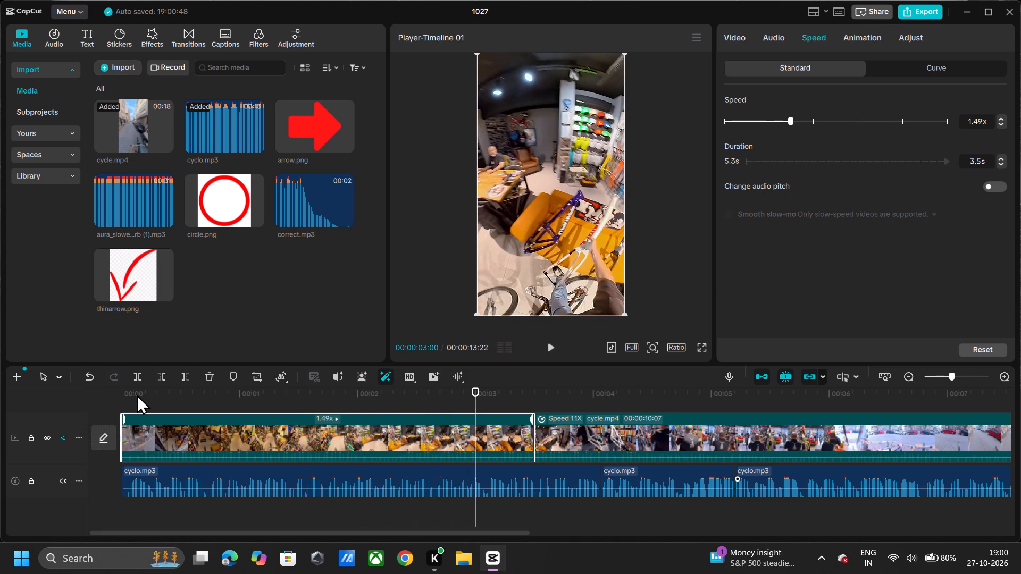
{"action": "key", "text": "space"}
{"action": "key", "text": "space"}
{"action": "key", "text": "space"}
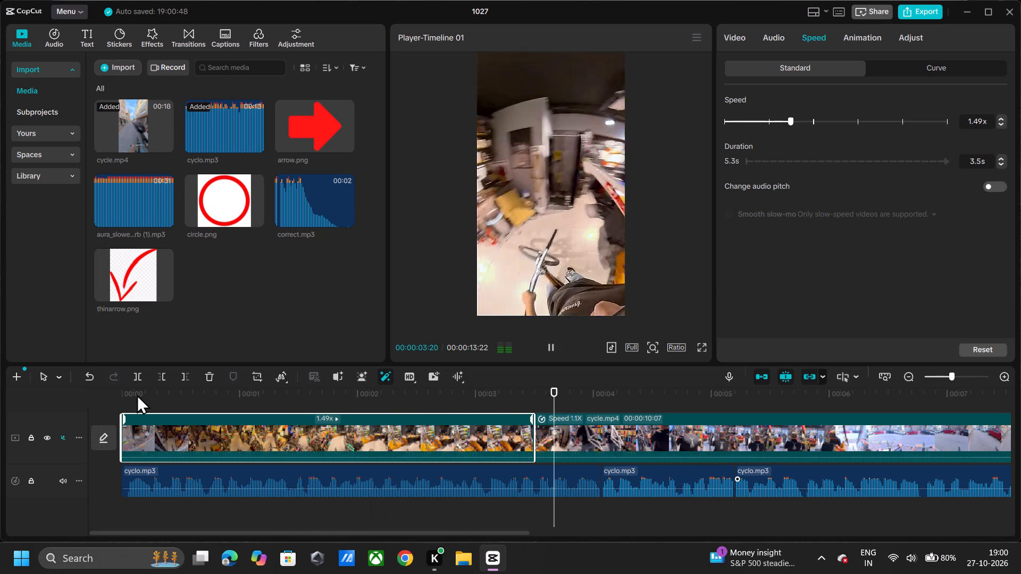
{"action": "key", "text": "space"}
{"action": "key", "text": "space"}
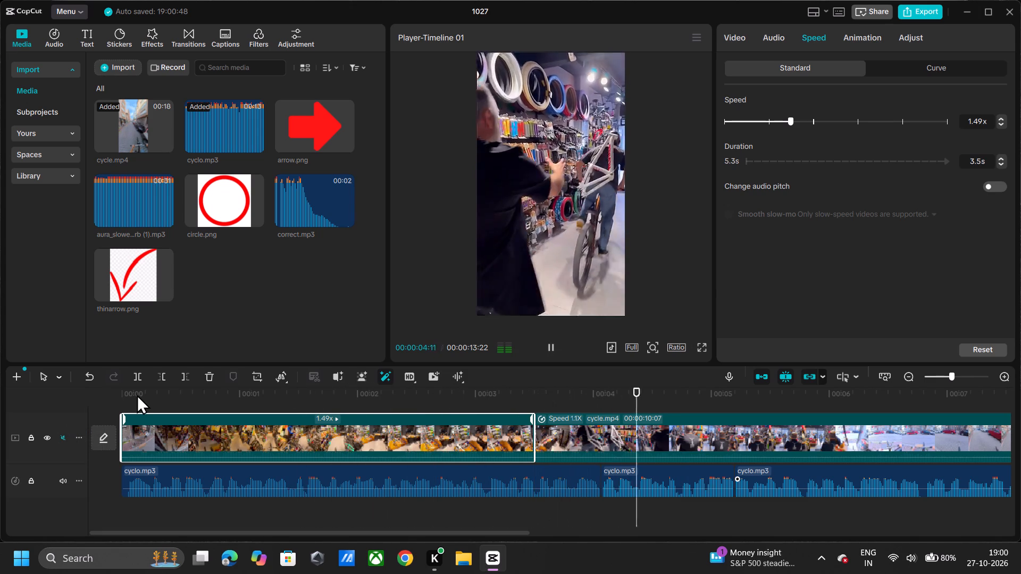
{"action": "key", "text": "space"}
{"action": "key", "text": "space"}
{"action": "key", "text": "space"}
{"action": "key", "text": "space"}
{"action": "key", "text": "space"}
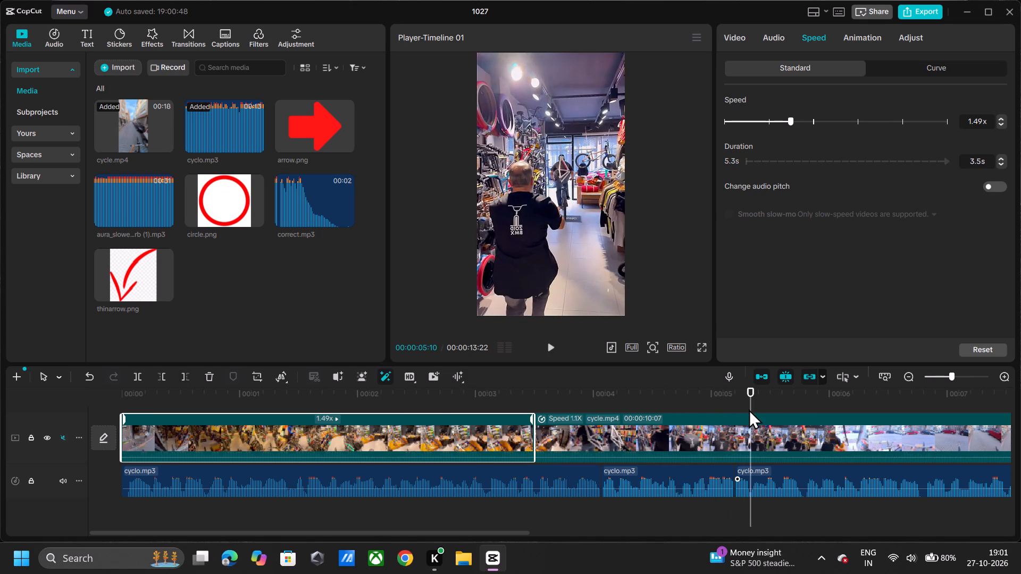
{"action": "left_click", "coordinate": [713, 411]}
{"action": "key", "text": "space"}
{"action": "key", "text": "space"}
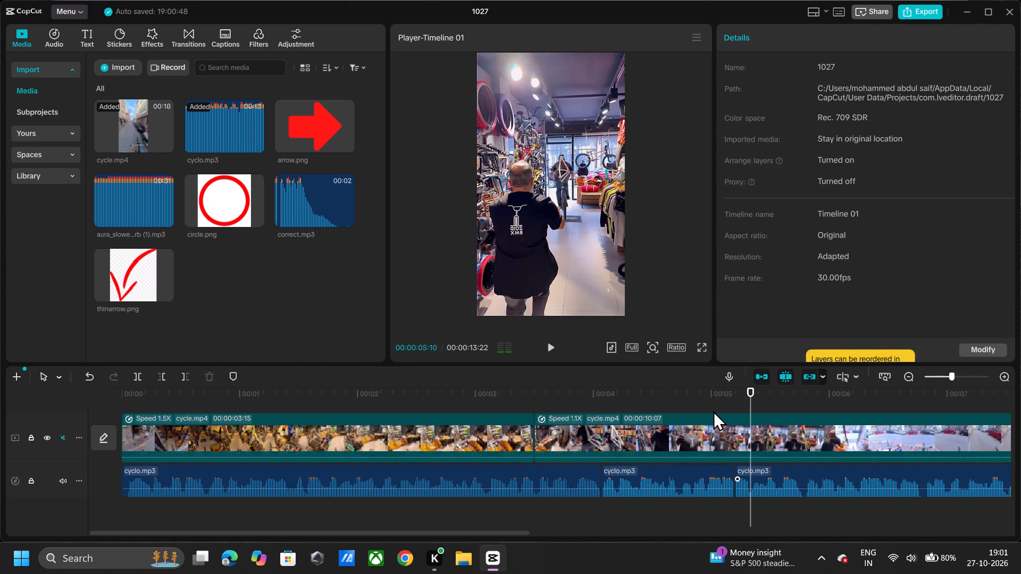
Split the second cycle.mp4 piece at 00:00:05:06, where the last cyclo.mp3 piece begins.
{"action": "left_click", "coordinate": [732, 398]}
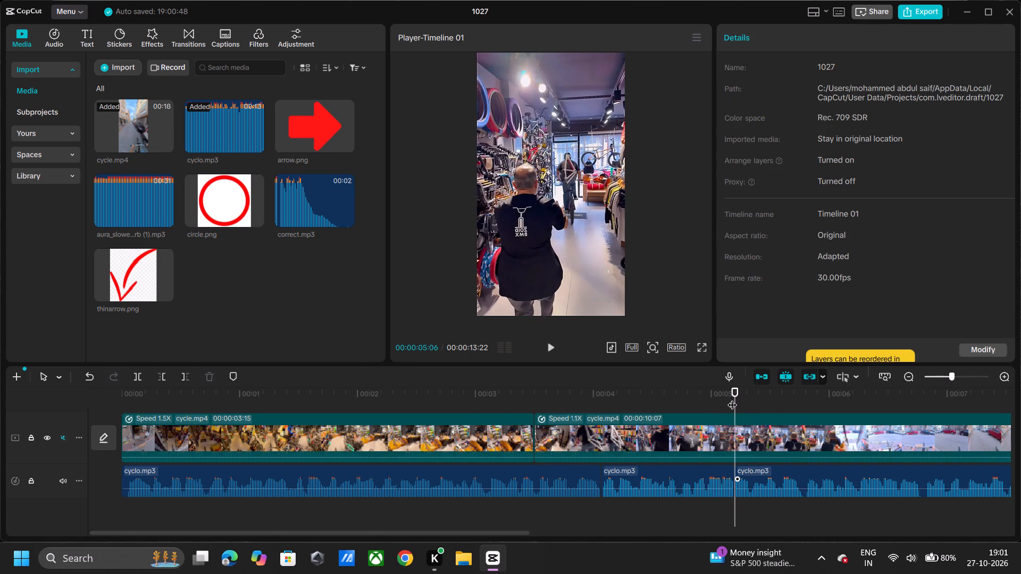
{"action": "key", "text": "ctrl+b"}
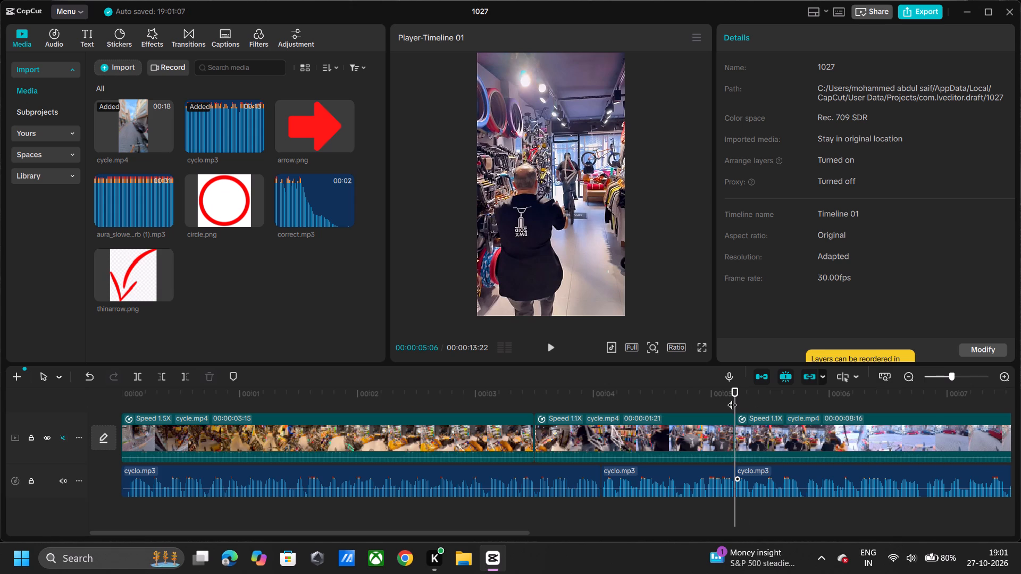
Trim the start of the third cycle.mp4 piece to the shop doorway shot, leaving a duration of 00:00:07:17.
{"action": "left_click", "coordinate": [737, 435]}
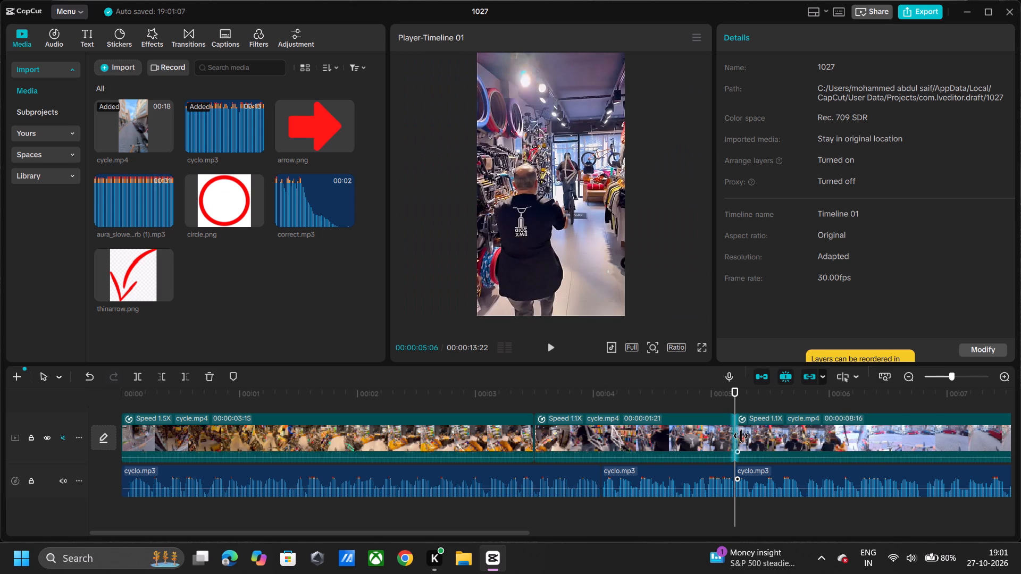
{"action": "left_click", "coordinate": [745, 436]}
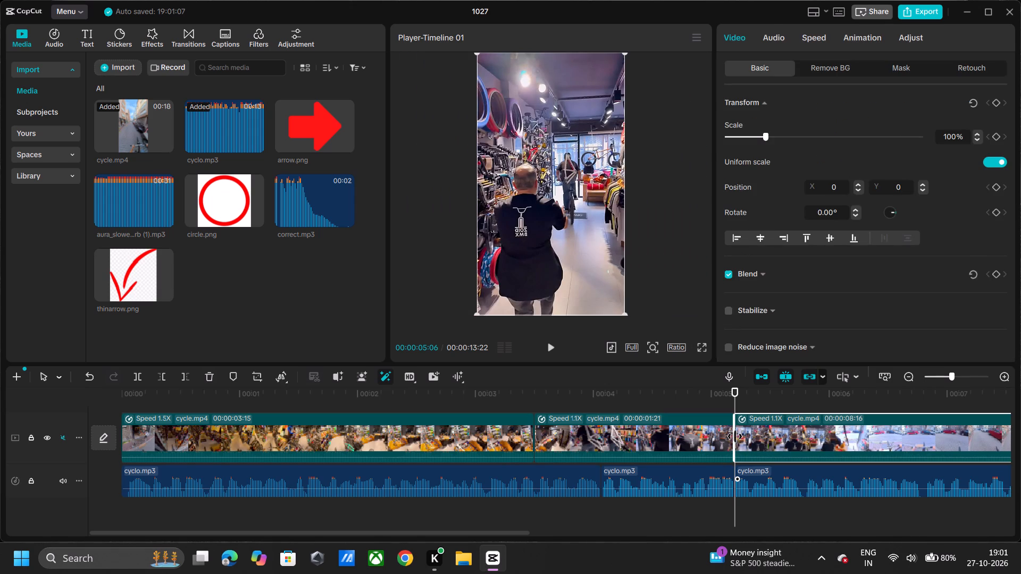
{"action": "left_click_drag", "start_coordinate": [735, 436], "coordinate": [757, 442]}
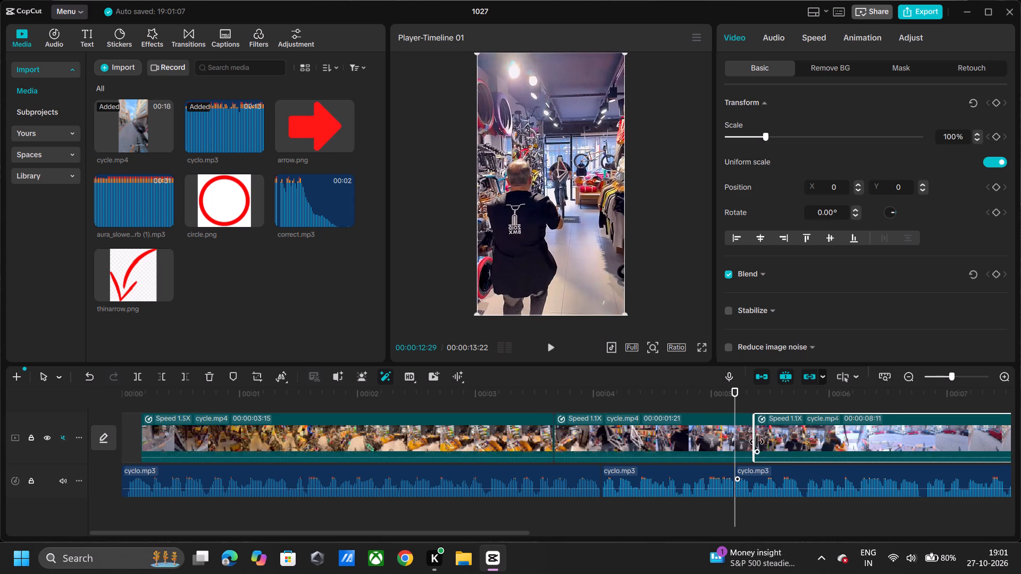
{"action": "left_click_drag", "start_coordinate": [757, 442], "coordinate": [777, 447]}
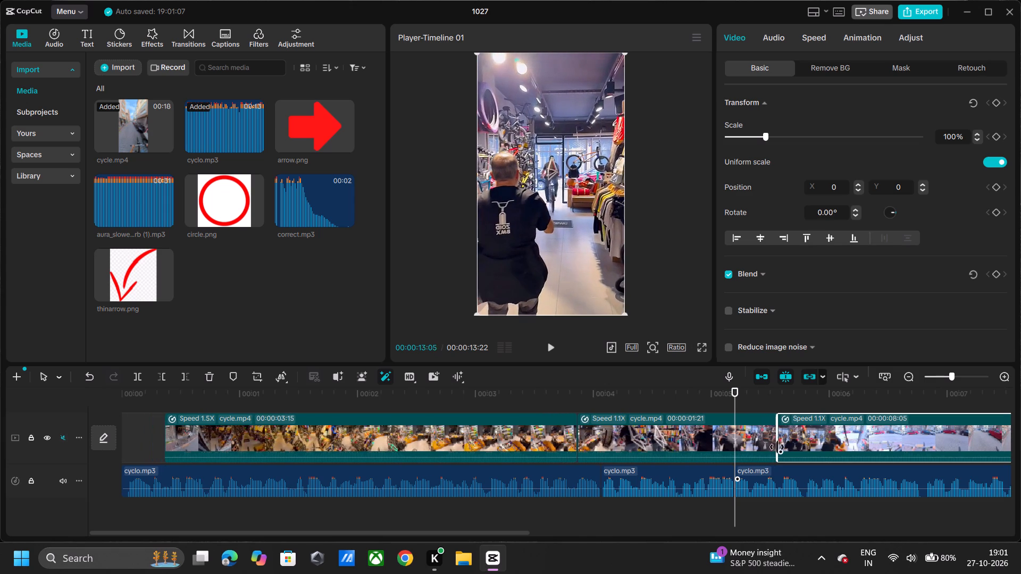
{"action": "left_click_drag", "start_coordinate": [777, 447], "coordinate": [802, 450]}
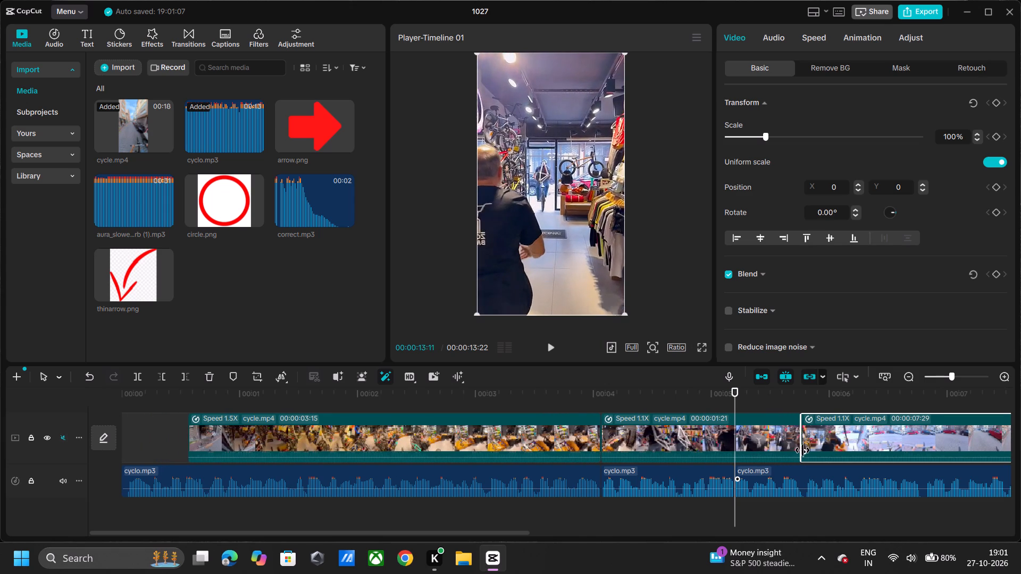
{"action": "left_click_drag", "start_coordinate": [802, 450], "coordinate": [811, 450]}
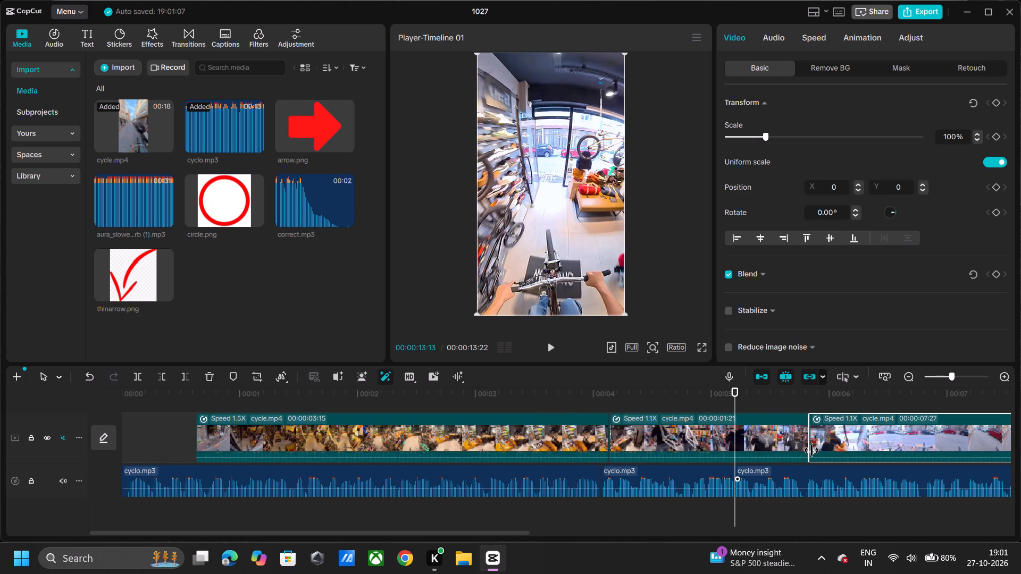
{"action": "left_click_drag", "start_coordinate": [811, 450], "coordinate": [826, 451]}
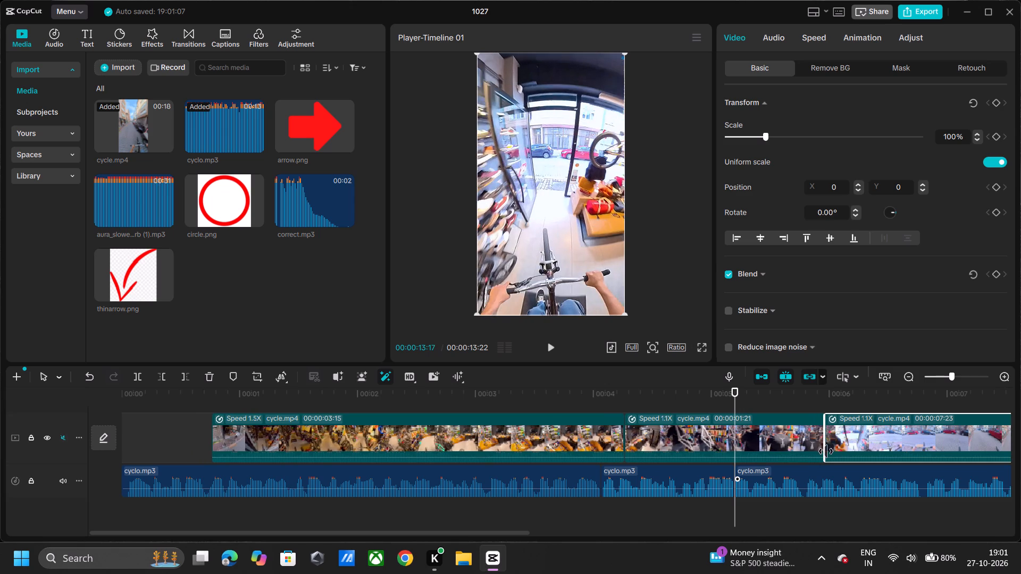
{"action": "left_click_drag", "start_coordinate": [826, 451], "coordinate": [847, 457]}
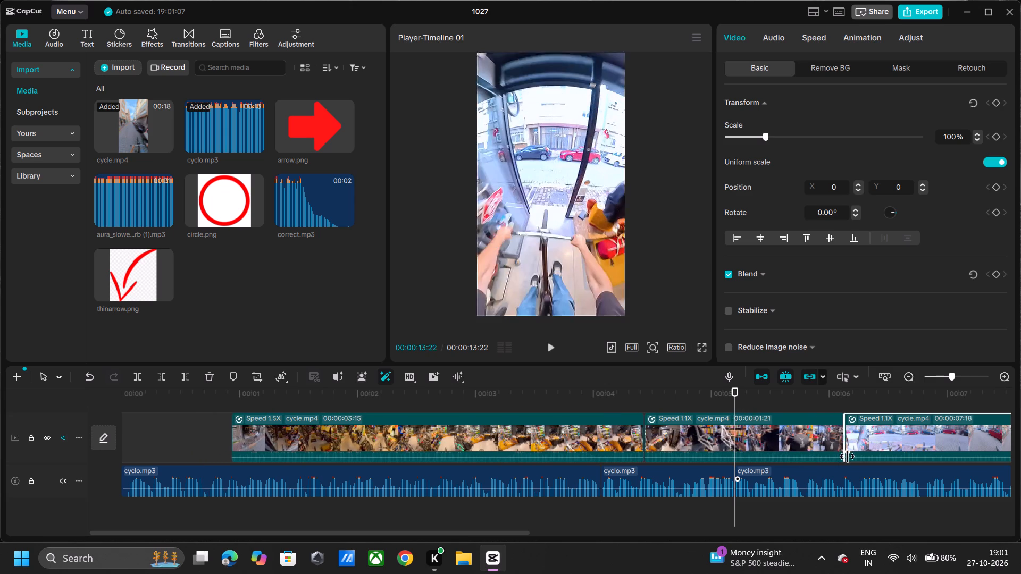
{"action": "left_click_drag", "start_coordinate": [847, 457], "coordinate": [858, 460]}
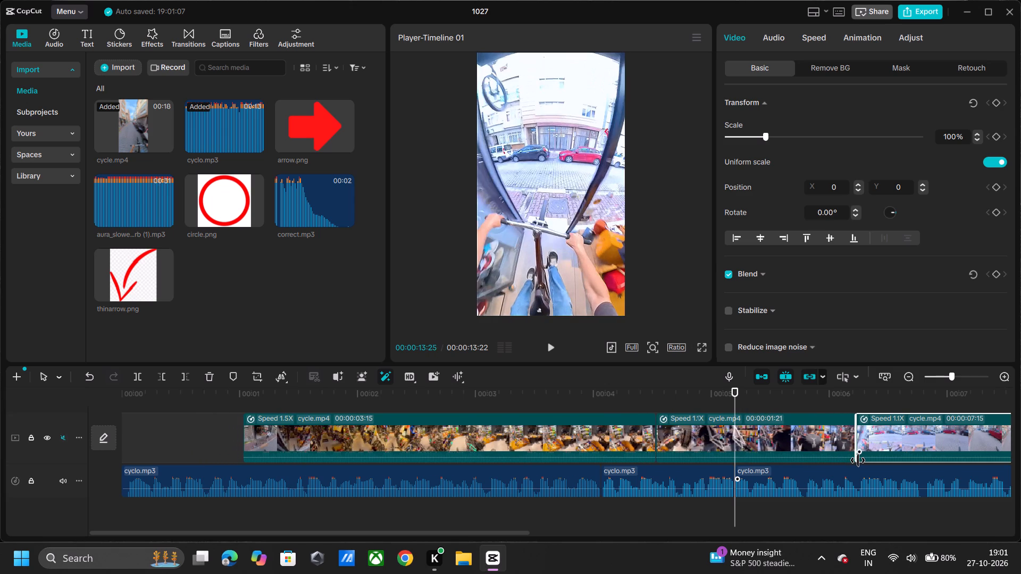
{"action": "left_click_drag", "start_coordinate": [858, 460], "coordinate": [868, 451]}
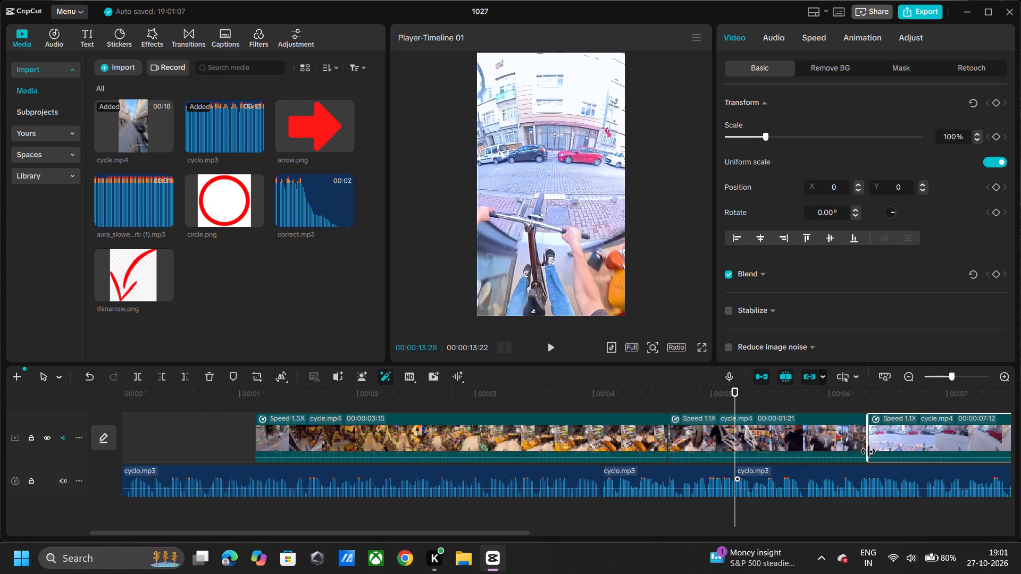
{"action": "left_click_drag", "start_coordinate": [868, 451], "coordinate": [862, 451]}
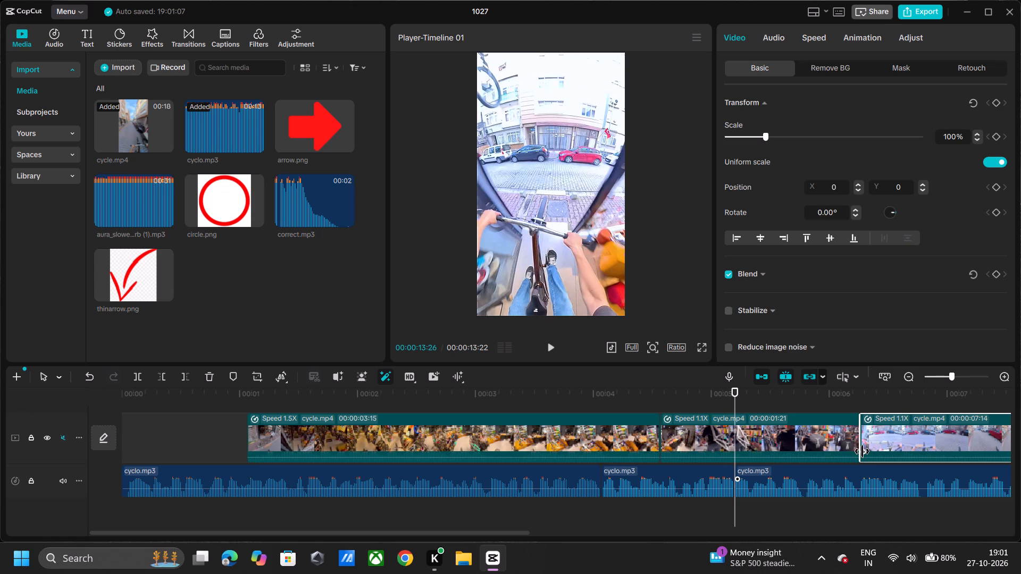
{"action": "left_click_drag", "start_coordinate": [862, 451], "coordinate": [849, 451]}
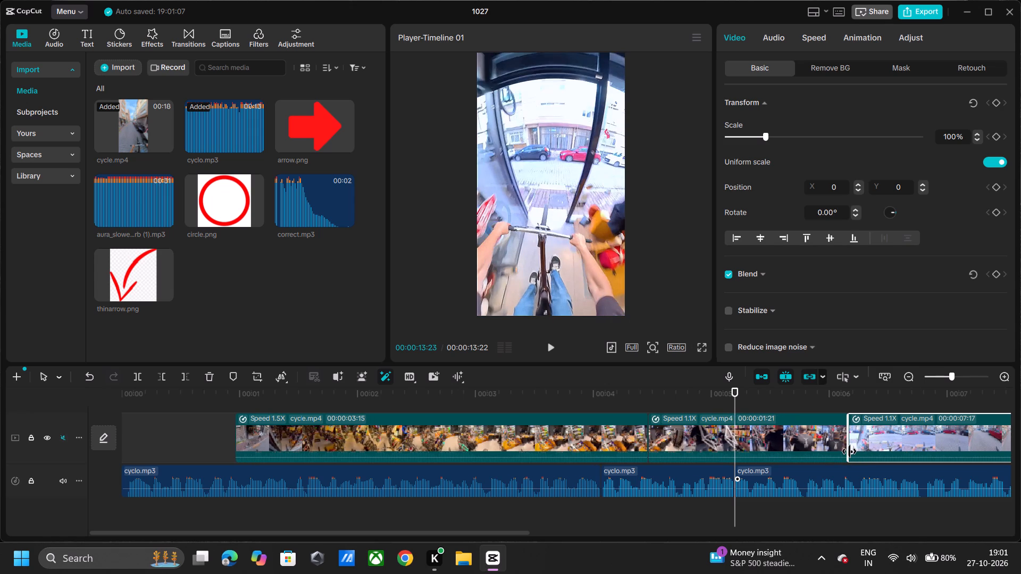
{"action": "left_click_drag", "start_coordinate": [849, 451], "coordinate": [847, 451]}
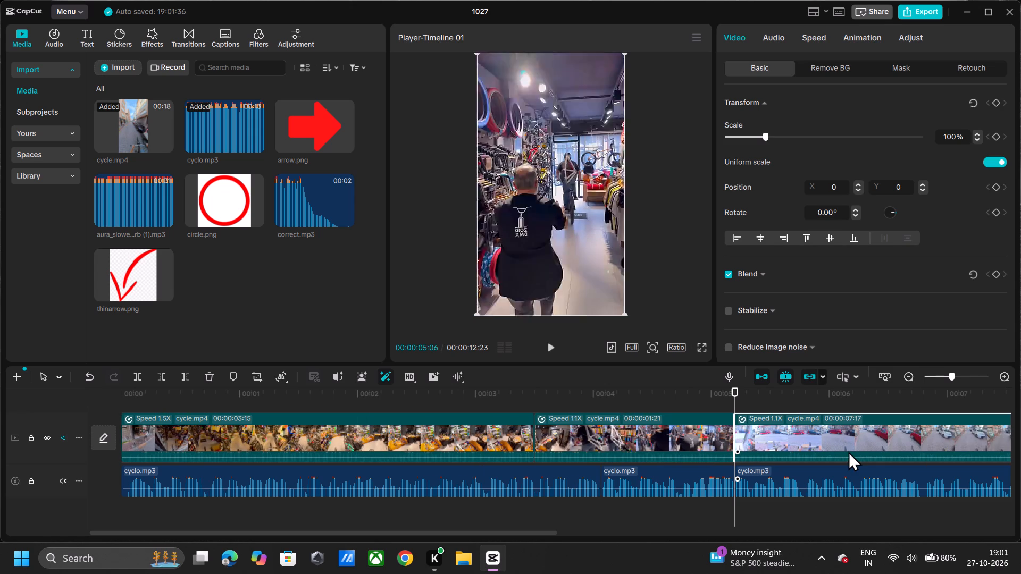
Replay from 00:00:04:22 to 00:00:08:01 to check the trimmed cut and the street ride against the audio.
{"action": "left_click", "coordinate": [681, 392]}
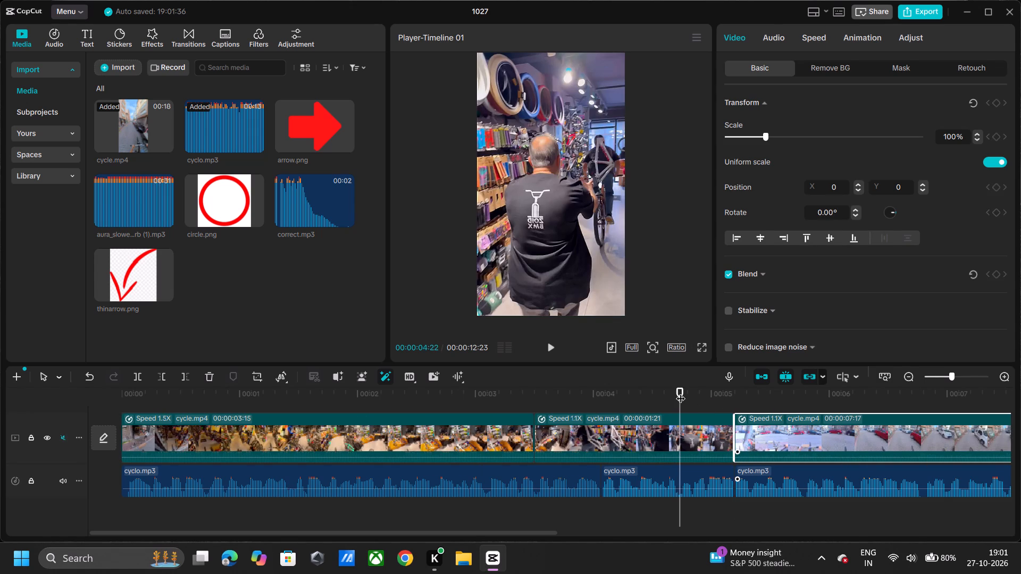
{"action": "key", "text": "space"}
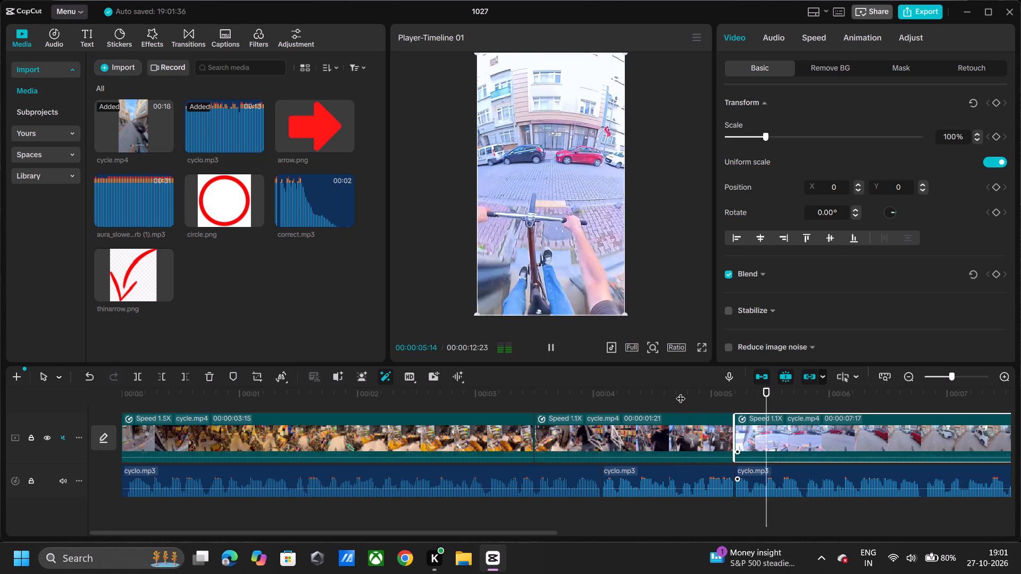
{"action": "key", "text": "space"}
{"action": "key", "text": "space"}
{"action": "key", "text": "space"}
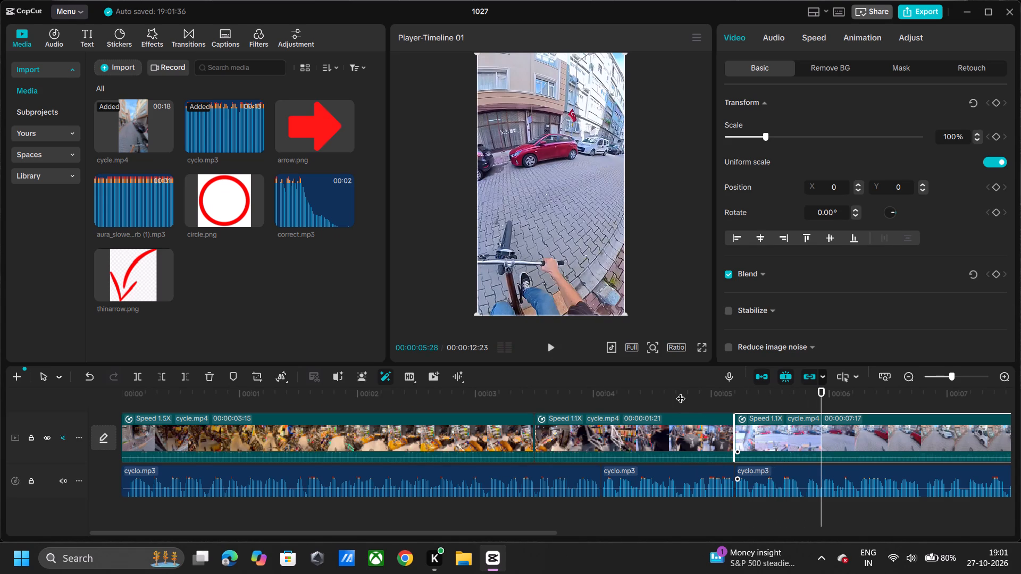
{"action": "left_click", "coordinate": [681, 392]}
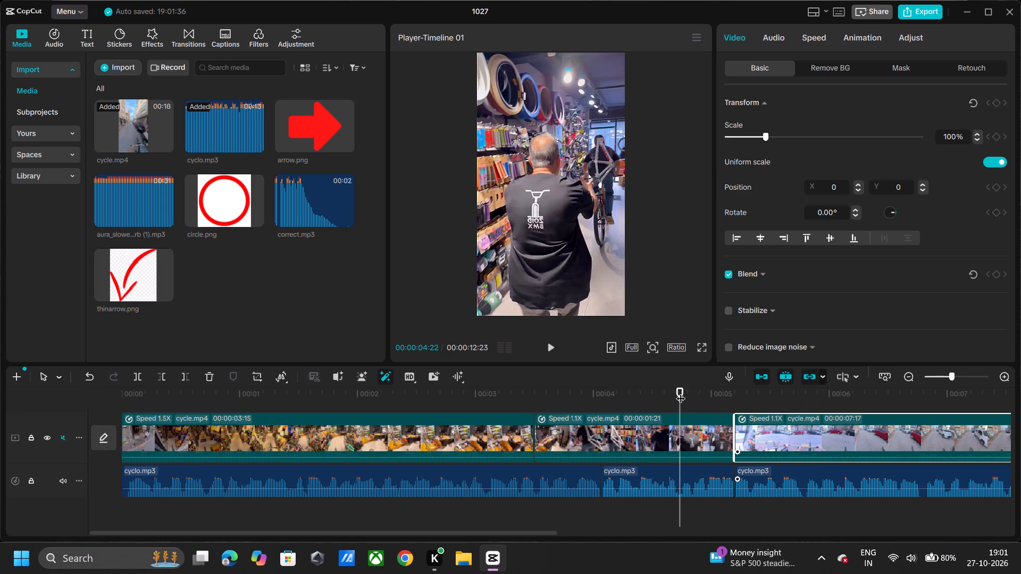
{"action": "key", "text": "space"}
{"action": "key", "text": "space"}
{"action": "key", "text": "space"}
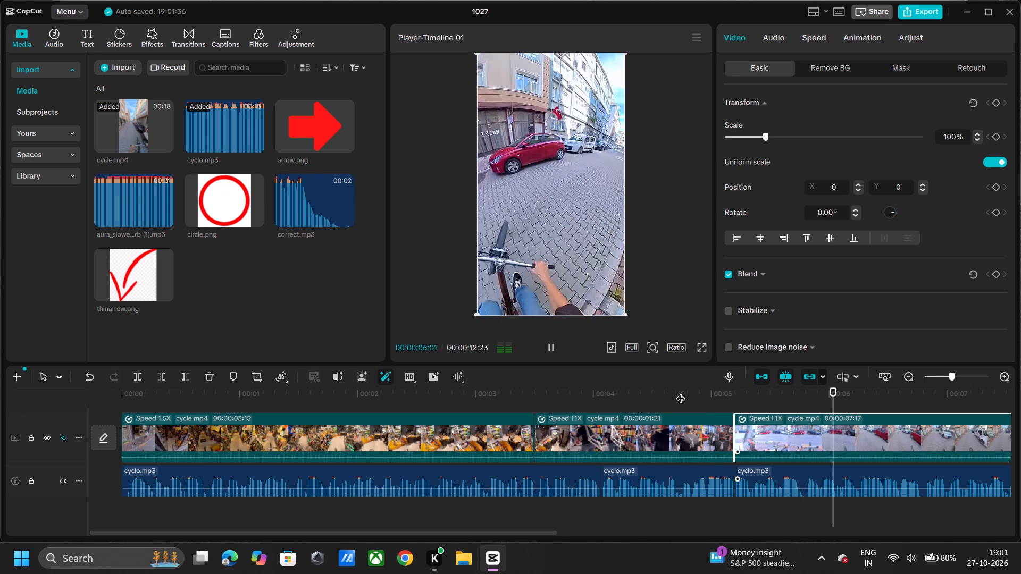
{"action": "key", "text": "space"}
{"action": "key", "text": "space"}
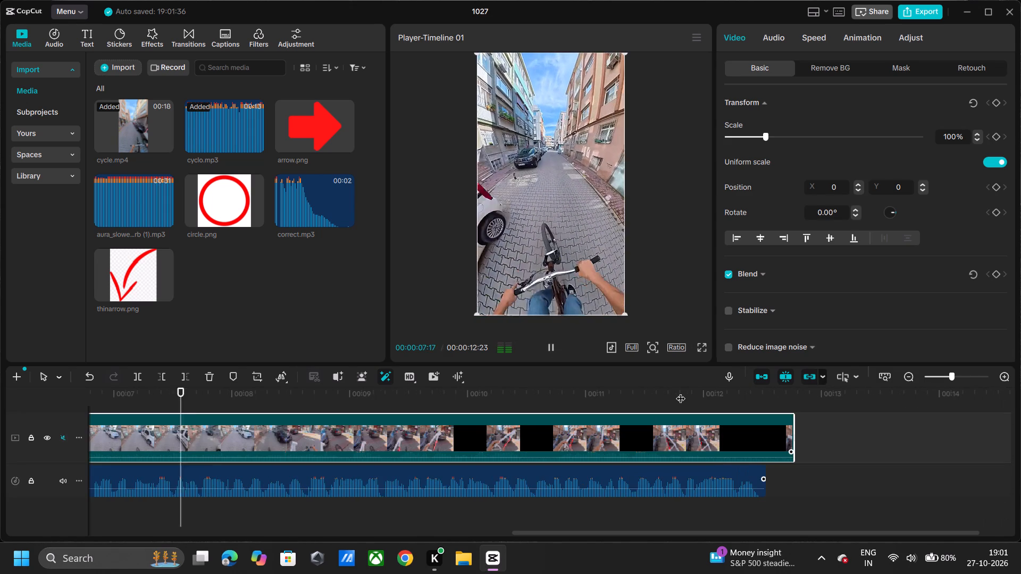
{"action": "key", "text": "space"}
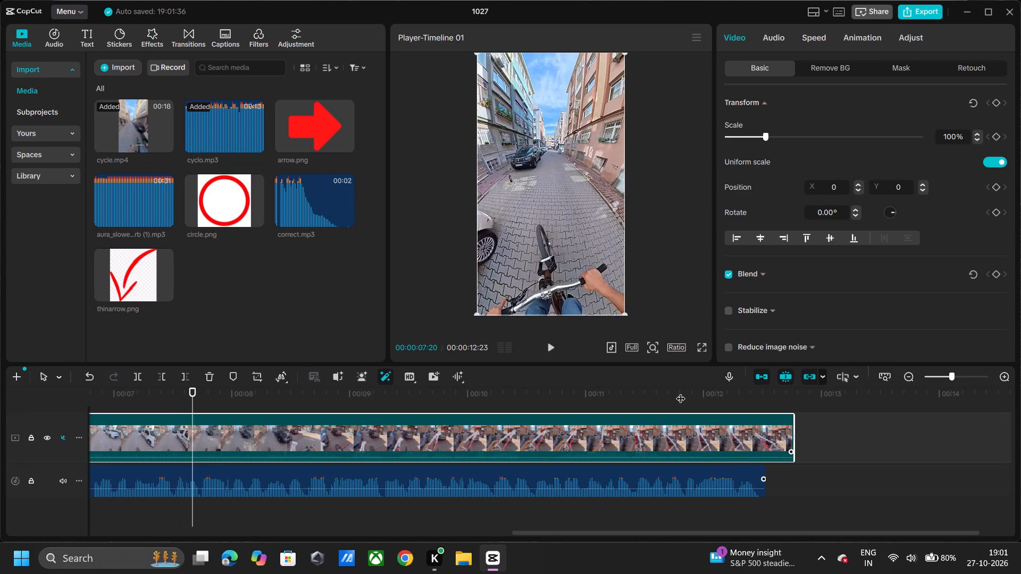
{"action": "key", "text": "space"}
{"action": "key", "text": "space"}
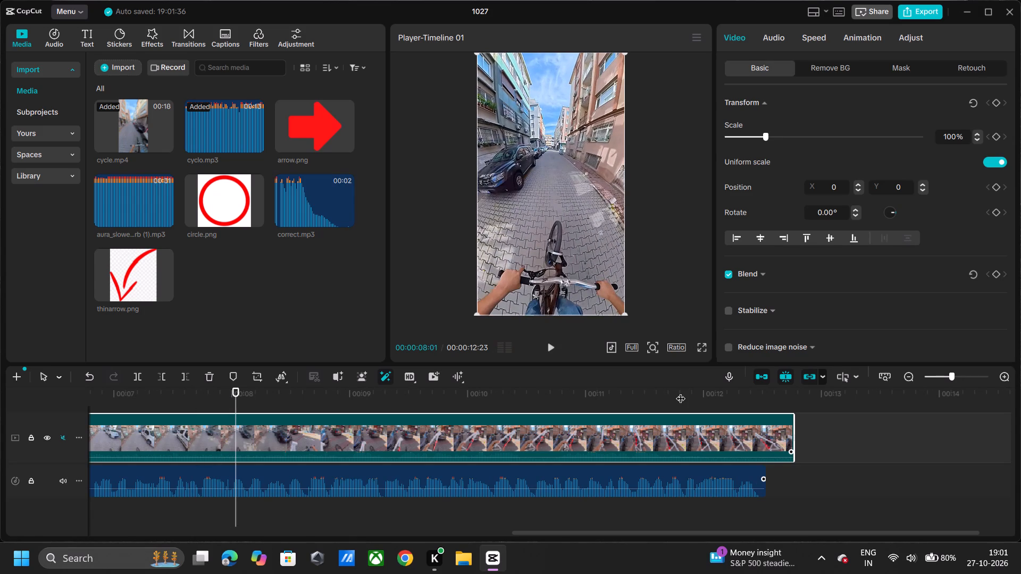
Replay short passages of the street ride between 00:00:07:13 and 00:00:09:02 to examine how they line up with the audio.
{"action": "left_click", "coordinate": [681, 392]}
{"action": "key", "text": "space"}
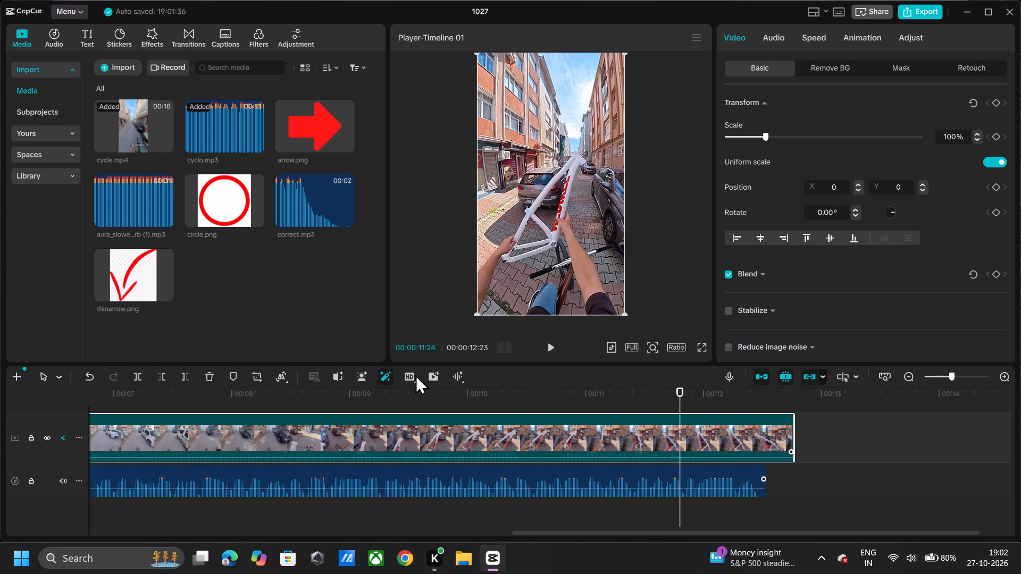
{"action": "left_click", "coordinate": [284, 401]}
{"action": "key", "text": "space"}
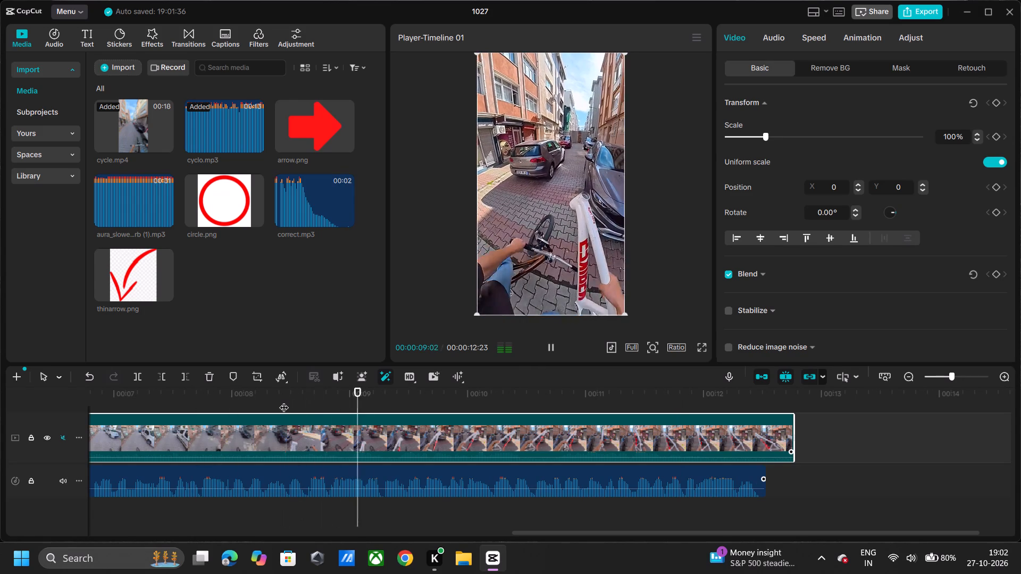
{"action": "key", "text": "space"}
{"action": "left_click", "coordinate": [164, 393]}
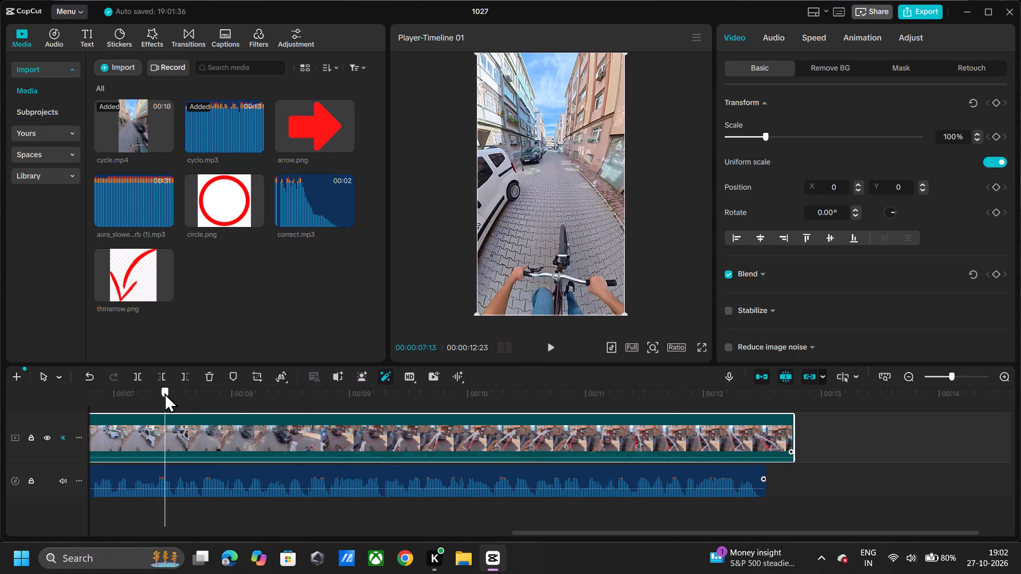
{"action": "key", "text": "space"}
{"action": "key", "text": "space"}
{"action": "scroll", "coordinate": [164, 393], "scroll_direction": "right", "scroll_amount": 1}
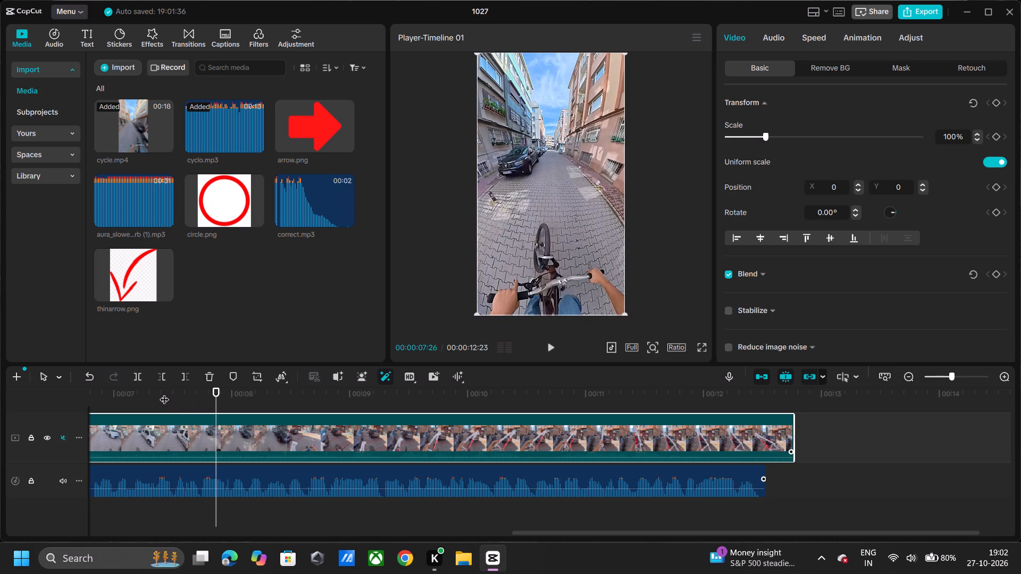
{"action": "scroll", "coordinate": [164, 393], "scroll_direction": "right", "scroll_amount": 1}
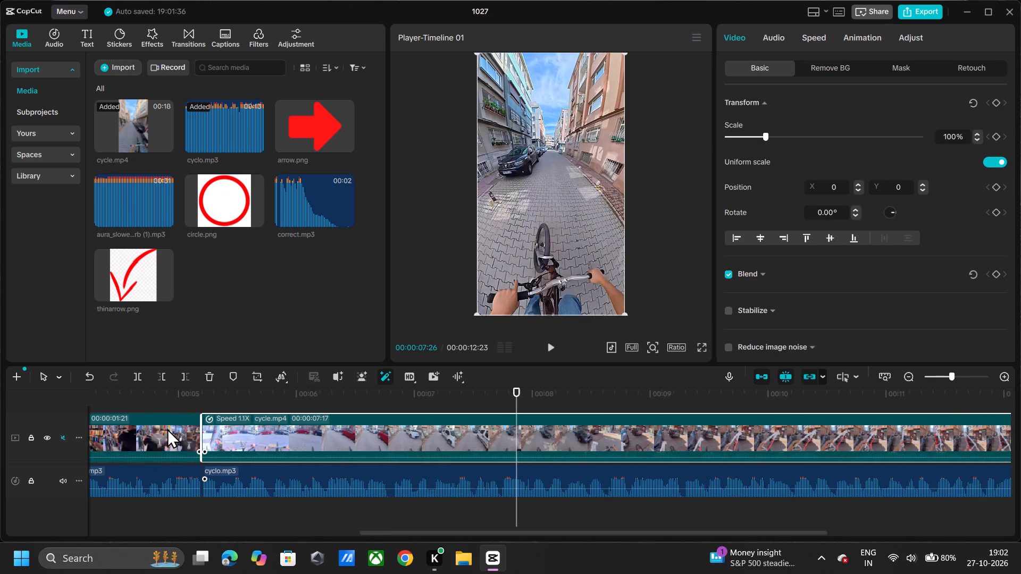
Replay short passages of the street ride between 00:00:07:18 and 00:00:07:29 to examine the sync with the audio.
{"action": "left_click", "coordinate": [492, 400]}
{"action": "key", "text": "space"}
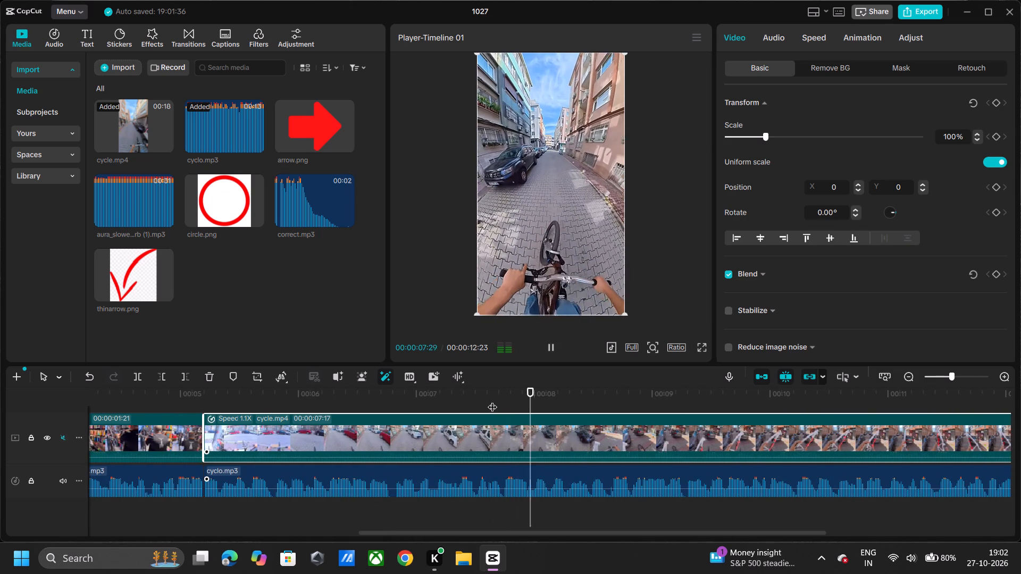
{"action": "key", "text": "space"}
{"action": "left_click", "coordinate": [491, 401]}
{"action": "key", "text": "space"}
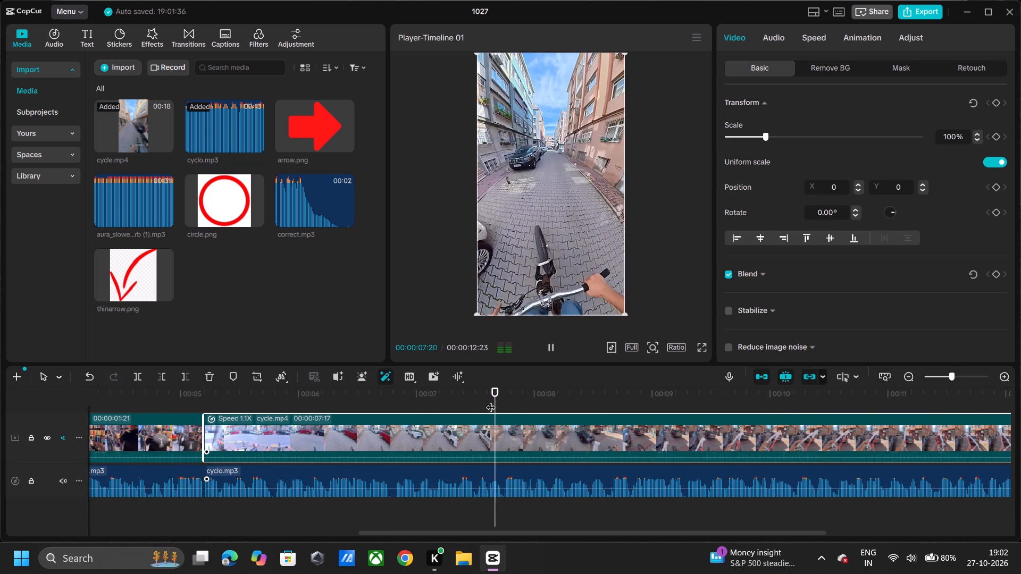
{"action": "key", "text": "space"}
{"action": "left_click", "coordinate": [488, 401]}
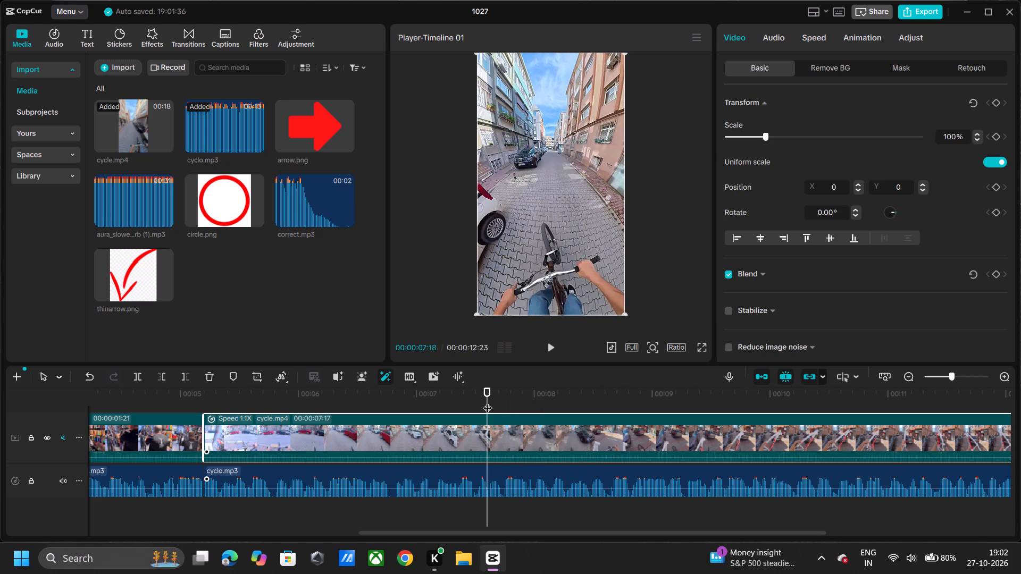
{"action": "left_click", "coordinate": [503, 401]}
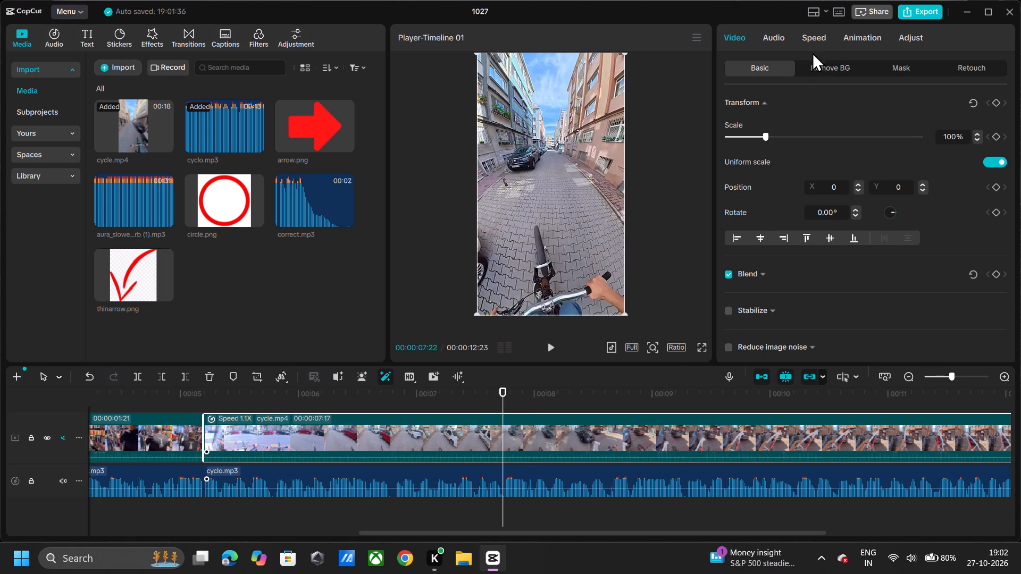
Split the third cycle.mp4 piece at 00:00:08:11, where the white bike frame is held out beside the handlebar.
{"action": "key", "text": "Right"}
{"action": "key", "text": "Right"}
{"action": "key", "text": "Right"}
{"action": "key", "text": "Right"}
{"action": "key", "text": "Right"}
{"action": "key", "text": "Right"}
{"action": "key", "text": "Right"}
{"action": "key", "text": "Right"}
{"action": "key", "text": "Right"}
{"action": "key", "text": "Right"}
{"action": "key", "text": "Right"}
{"action": "key", "text": "Right"}
{"action": "key", "text": "Right"}
{"action": "key", "text": "Right"}
{"action": "key", "text": "Right"}
{"action": "key", "text": "Right"}
{"action": "key", "text": "Right"}
{"action": "key", "text": "Right"}
{"action": "key", "text": "Right"}
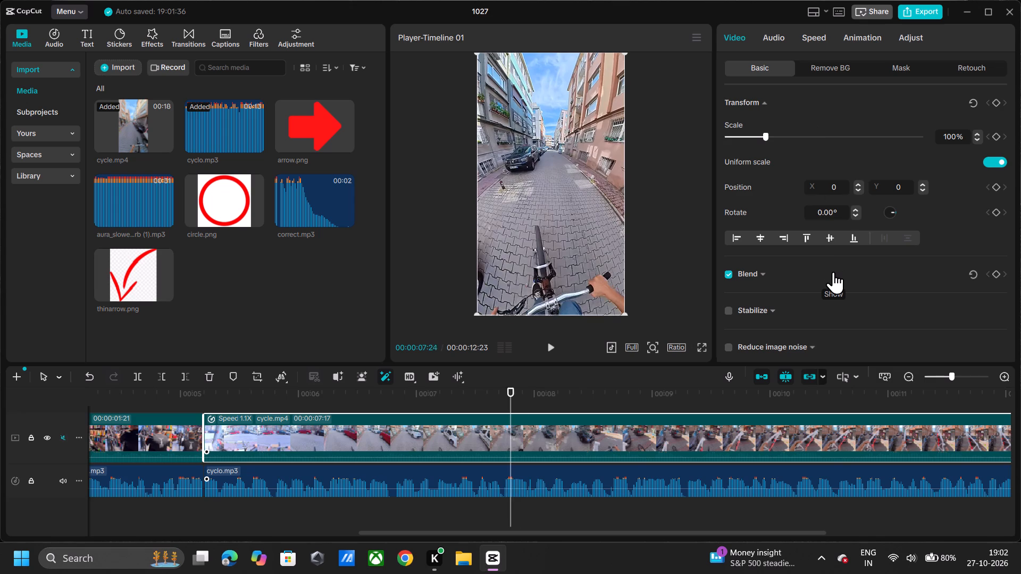
{"action": "key", "text": "Right"}
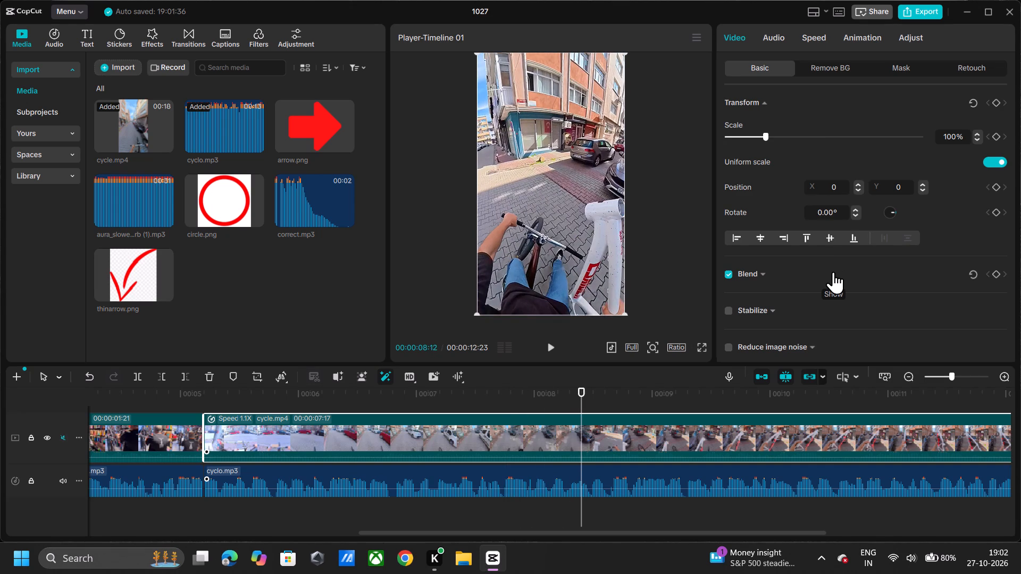
{"action": "key", "text": "Left"}
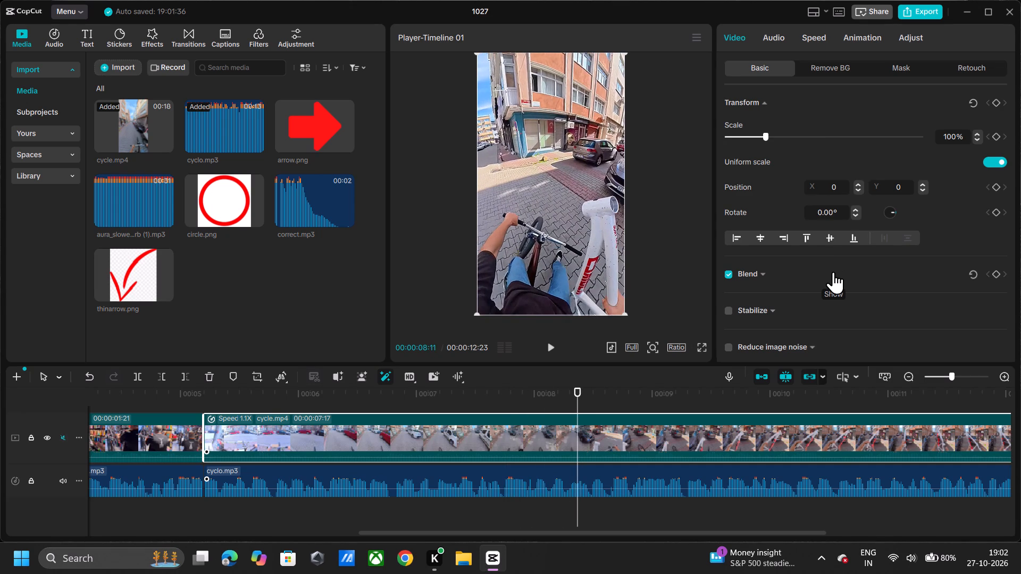
{"action": "key", "text": "ctrl+b"}
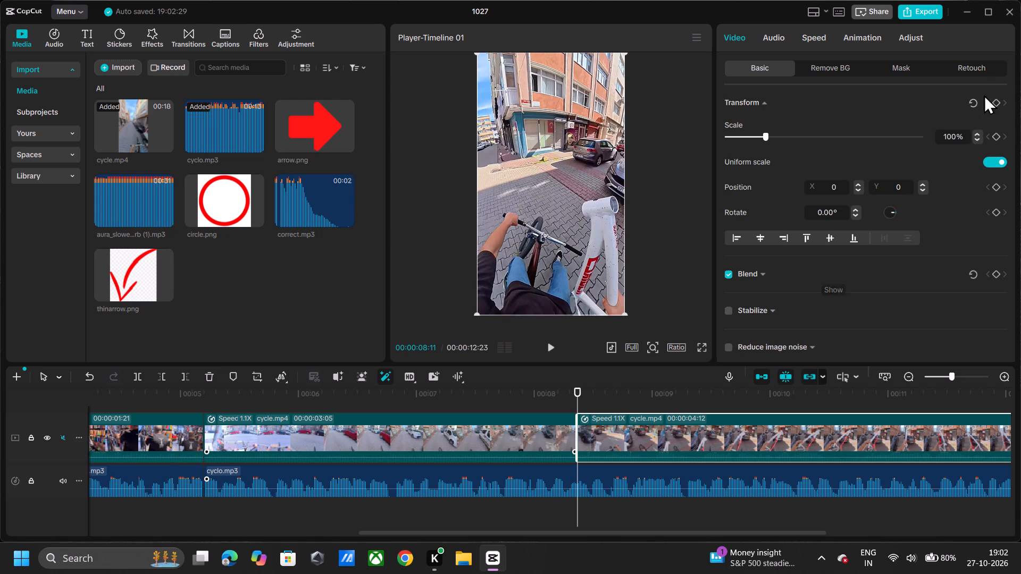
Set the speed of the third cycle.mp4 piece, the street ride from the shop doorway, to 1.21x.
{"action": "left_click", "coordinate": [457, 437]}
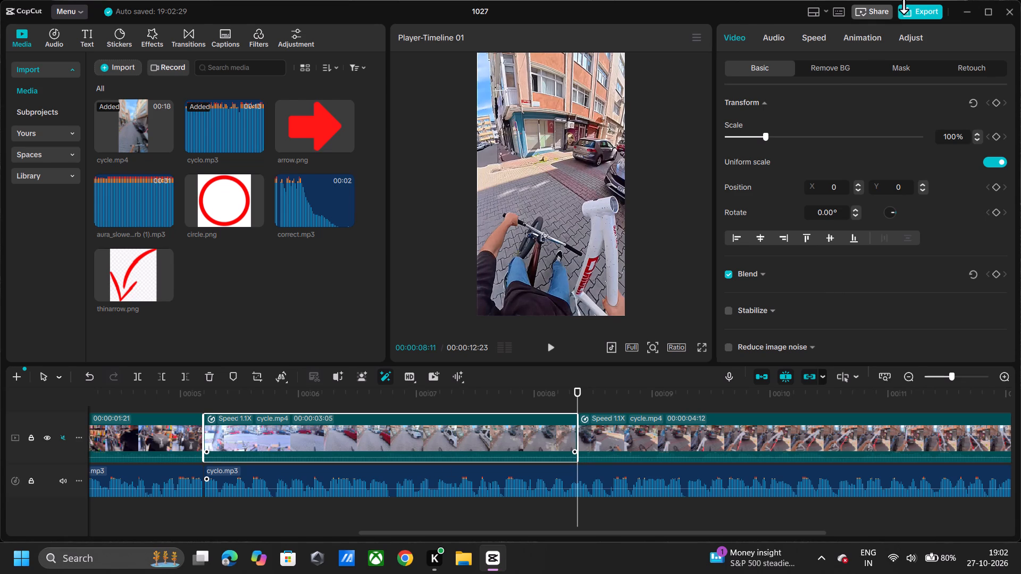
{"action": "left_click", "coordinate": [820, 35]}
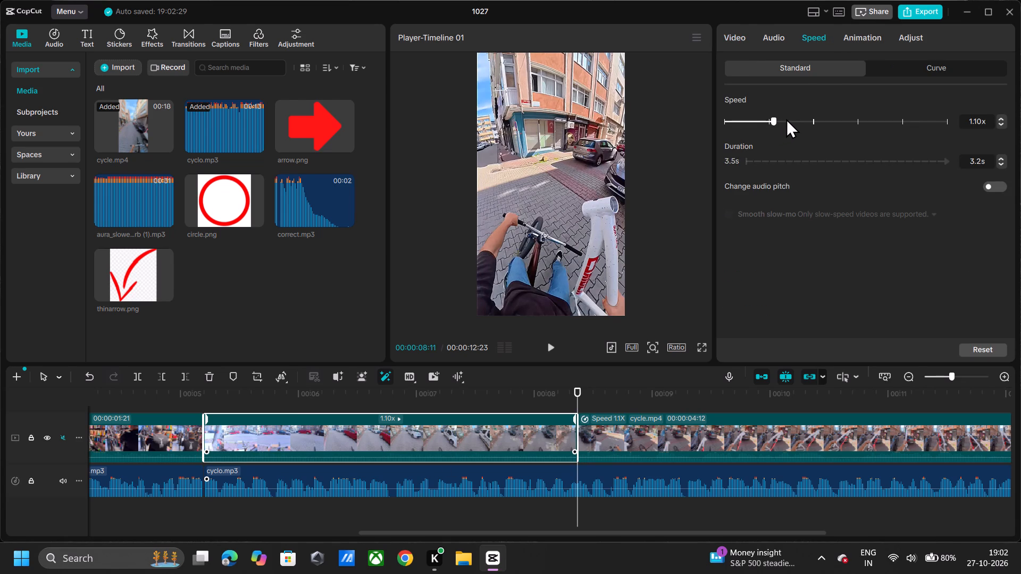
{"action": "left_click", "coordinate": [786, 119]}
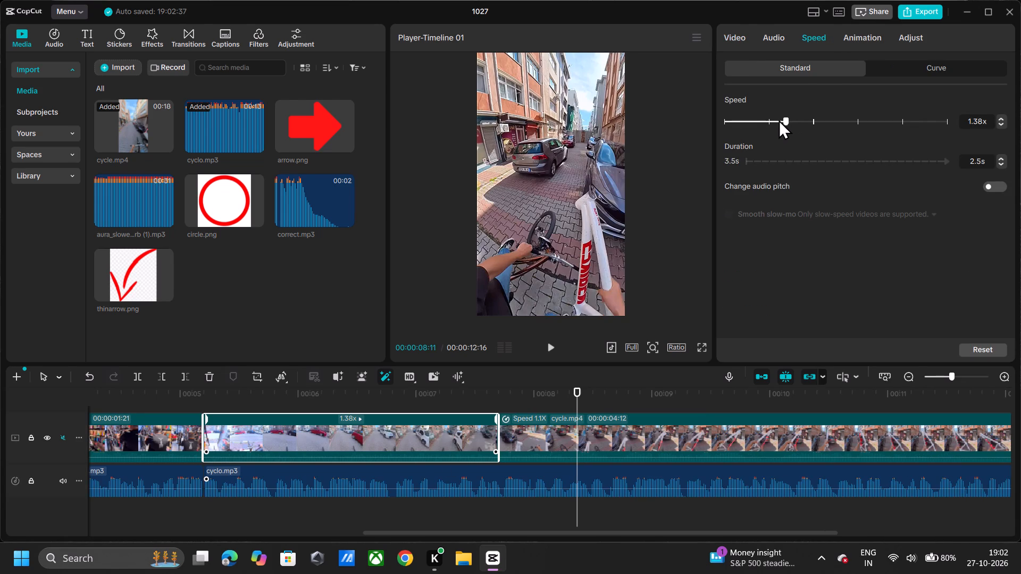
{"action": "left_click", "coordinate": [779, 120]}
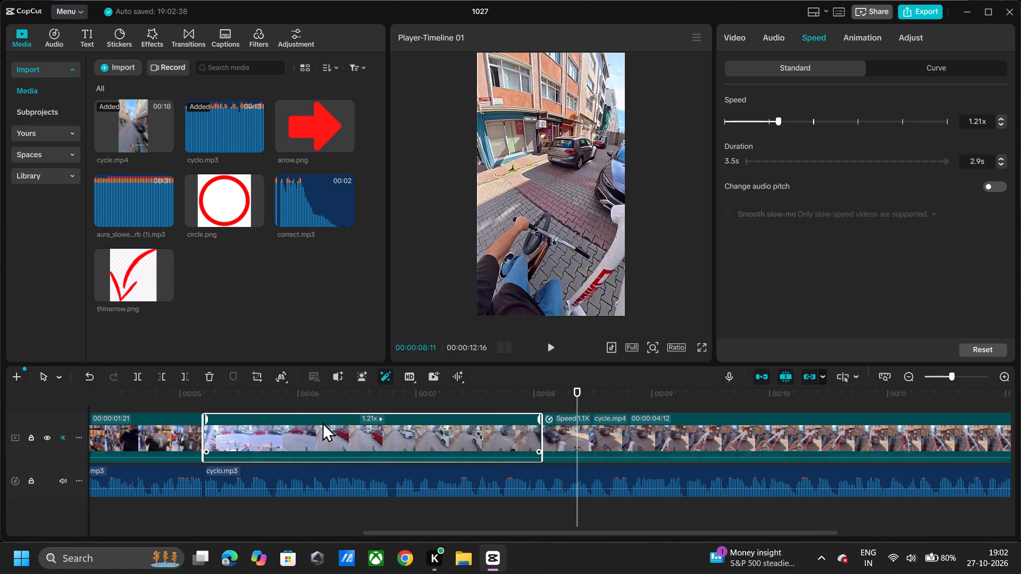
Play the sped-up street ride from about 00:00:06:00 and split the last cyclo.mp3 piece at 00:00:06:23.
{"action": "left_click", "coordinate": [308, 396]}
{"action": "key", "text": "space"}
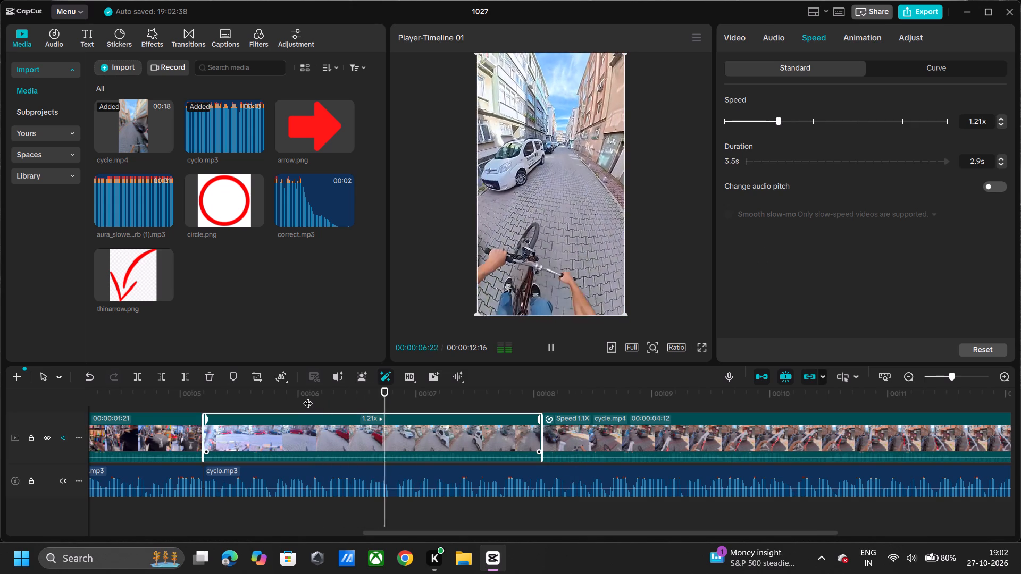
{"action": "key", "text": "space"}
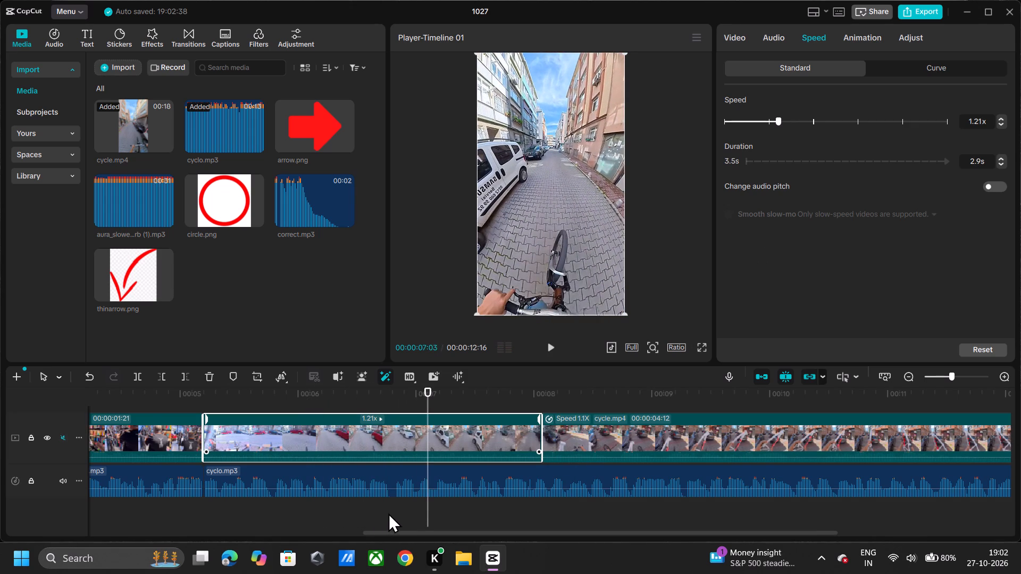
{"action": "left_click", "coordinate": [388, 513]}
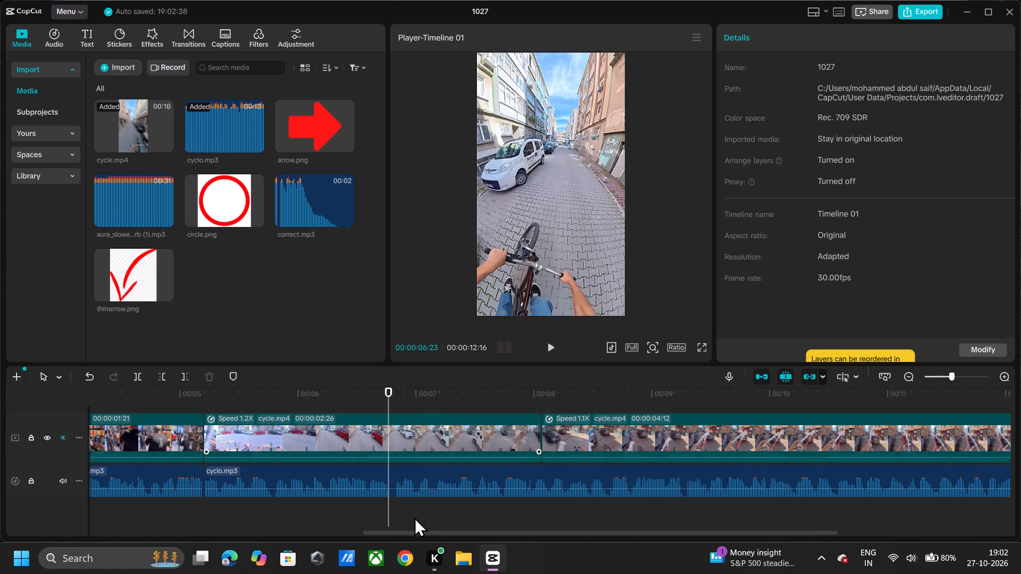
{"action": "left_click", "coordinate": [416, 474]}
{"action": "key", "text": "ctrl+b"}
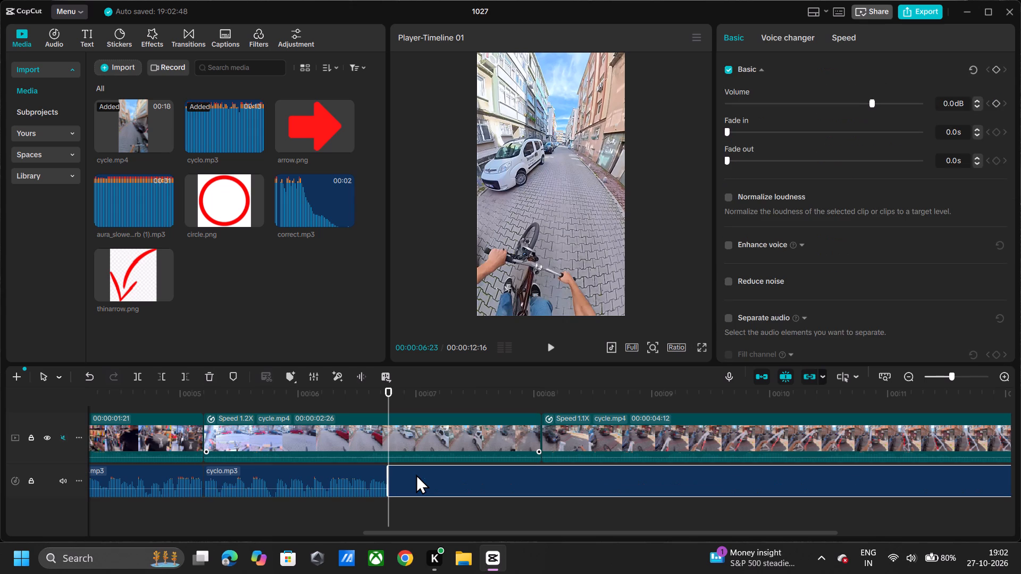
Trim about two frames off the start of the new last cyclo.mp3 piece and close the gap at 00:00:06:23.
{"action": "left_click_drag", "start_coordinate": [386, 484], "coordinate": [392, 493]}
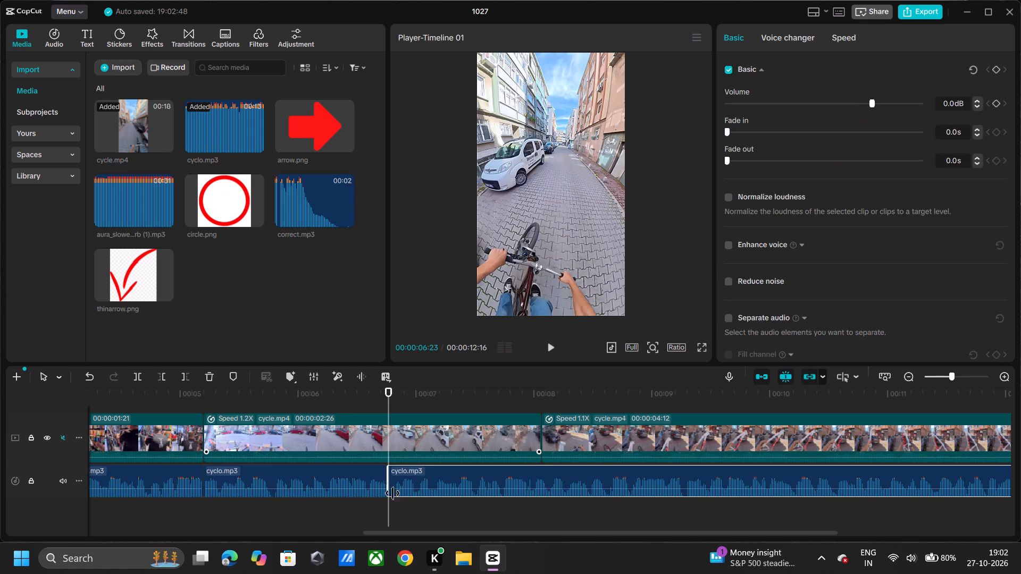
{"action": "left_click_drag", "start_coordinate": [392, 493], "coordinate": [395, 498]}
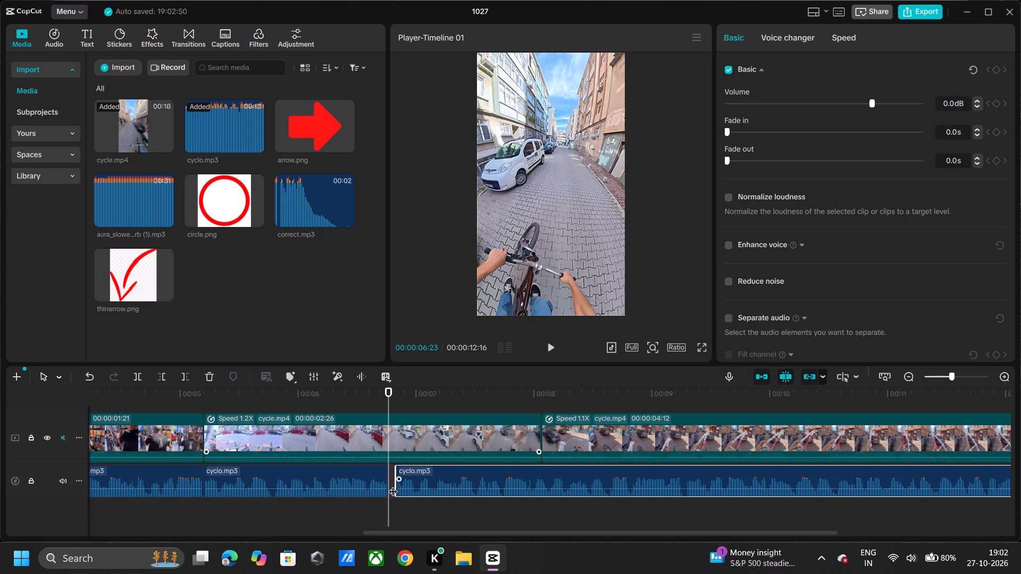
{"action": "left_click_drag", "start_coordinate": [396, 485], "coordinate": [392, 492]}
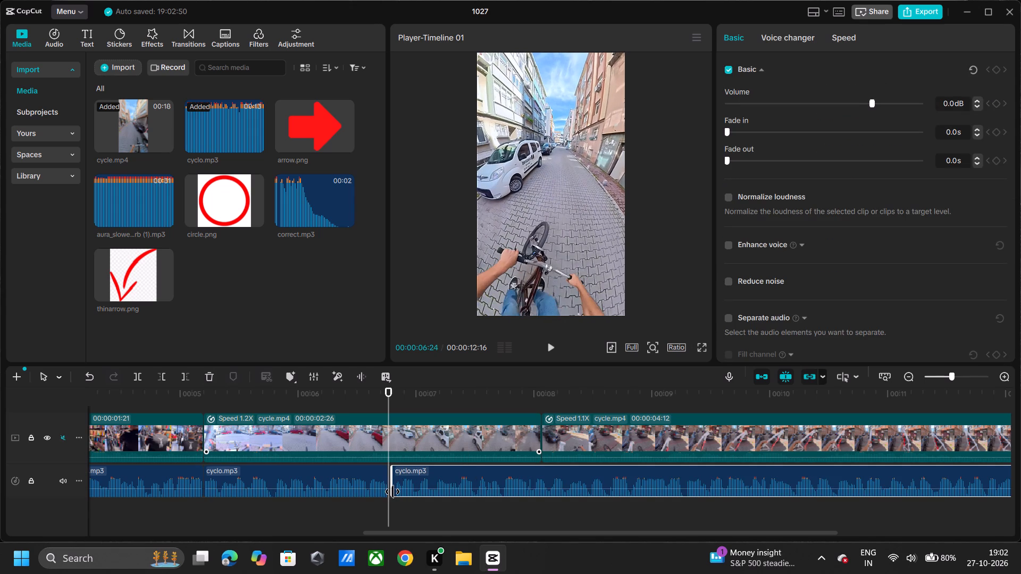
{"action": "left_click_drag", "start_coordinate": [392, 492], "coordinate": [395, 495]}
{"action": "left_click_drag", "start_coordinate": [395, 495], "coordinate": [395, 496]}
{"action": "left_click_drag", "start_coordinate": [393, 486], "coordinate": [396, 495]}
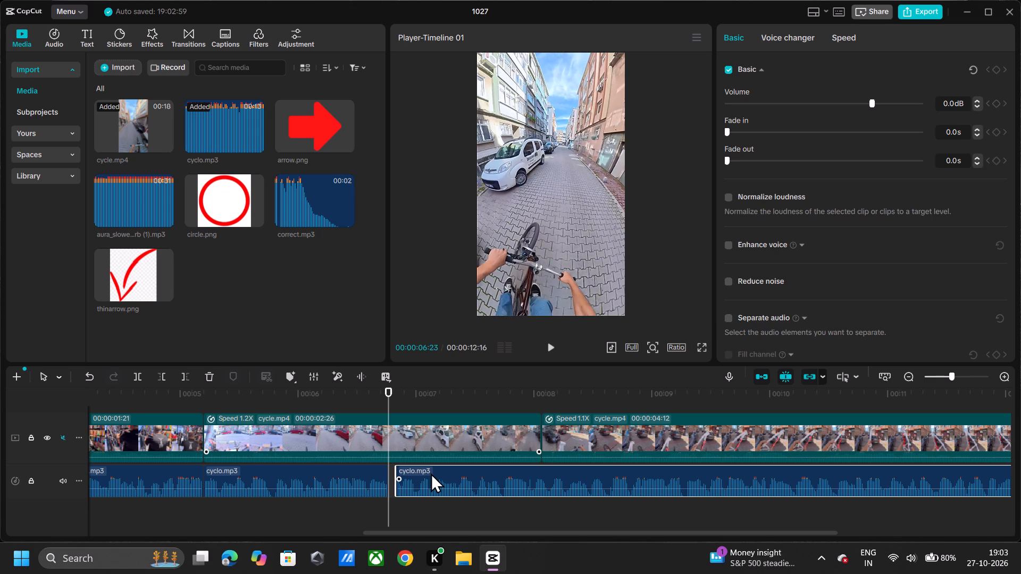
{"action": "left_click_drag", "start_coordinate": [431, 473], "coordinate": [423, 473]}
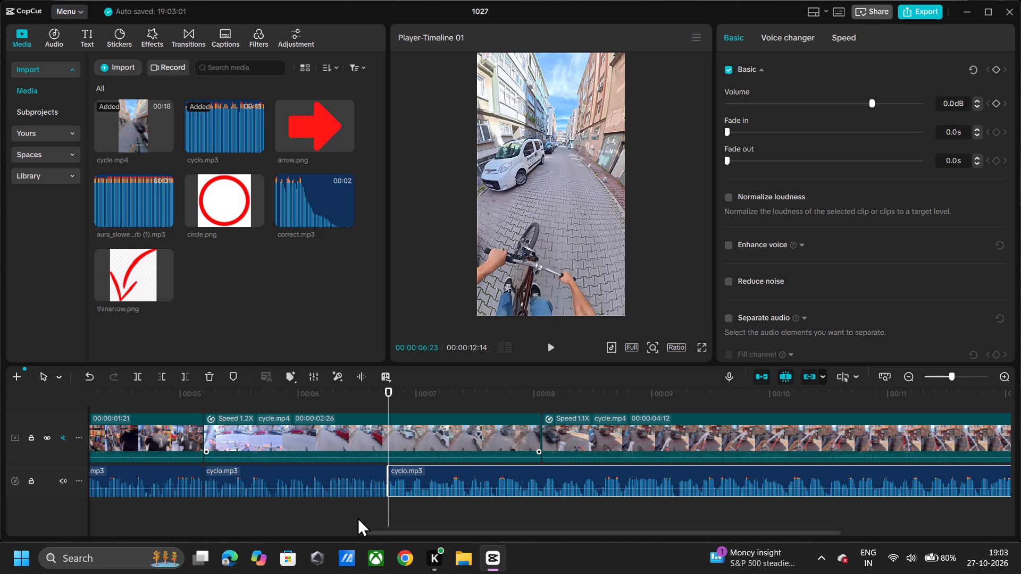
Replay from 00:00:05:28 to 00:00:08:26 and from 00:00:05:08 to 00:00:09:01 to check the ride against the trimmed audio.
{"action": "left_click", "coordinate": [357, 511]}
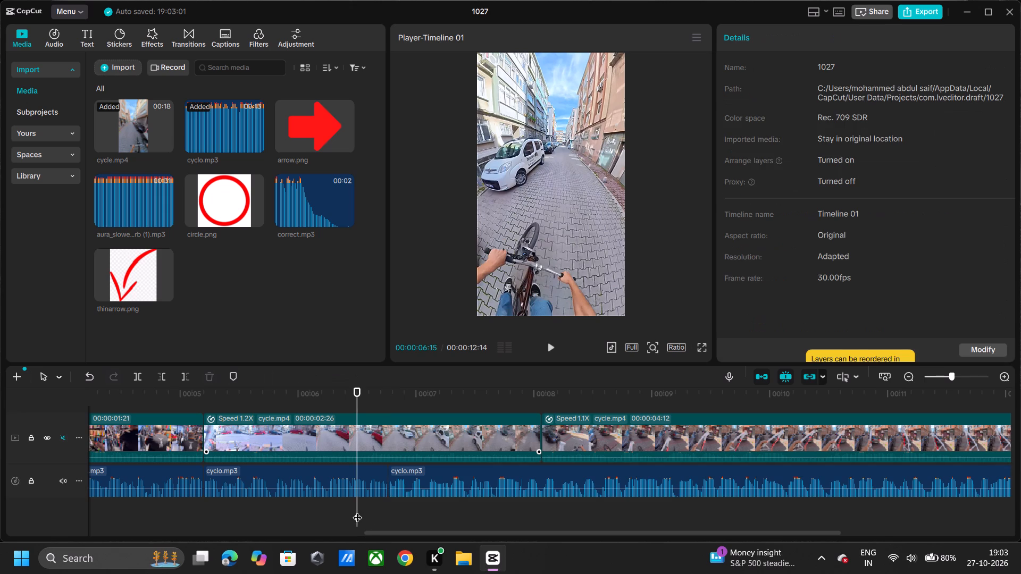
{"action": "left_click", "coordinate": [289, 508]}
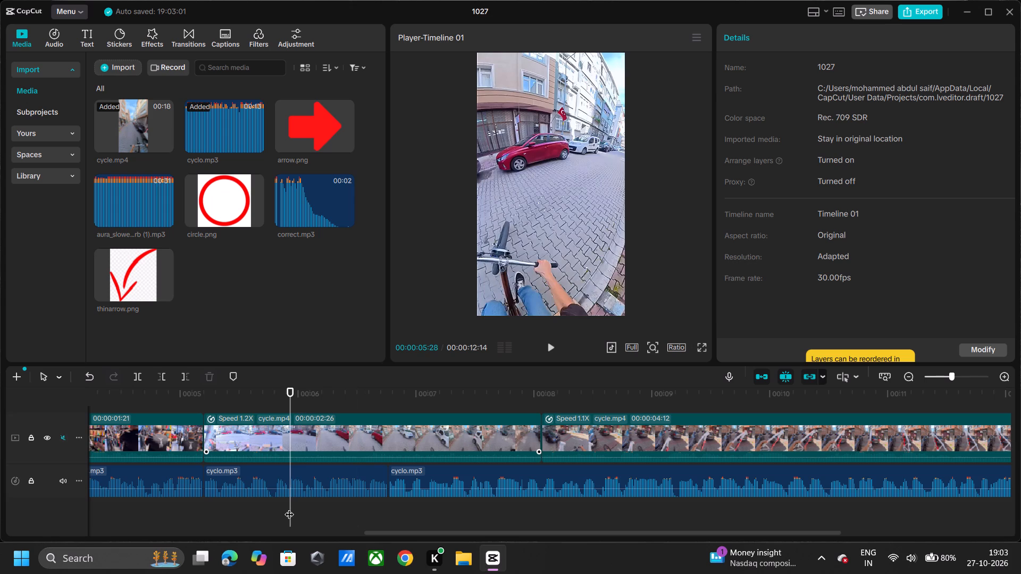
{"action": "key", "text": "space"}
{"action": "key", "text": "space"}
{"action": "key", "text": "space"}
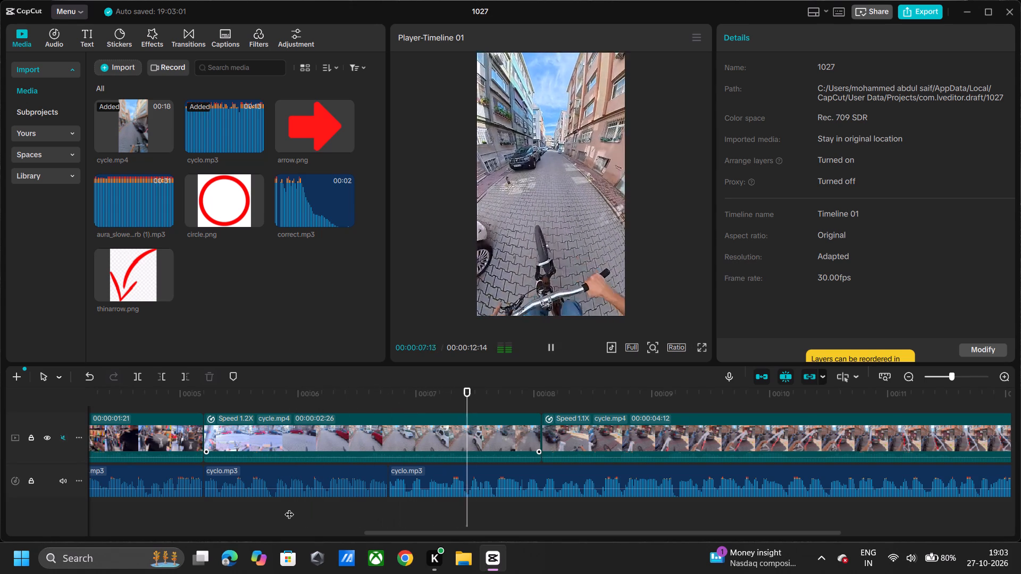
{"action": "key", "text": "space"}
{"action": "key", "text": "space"}
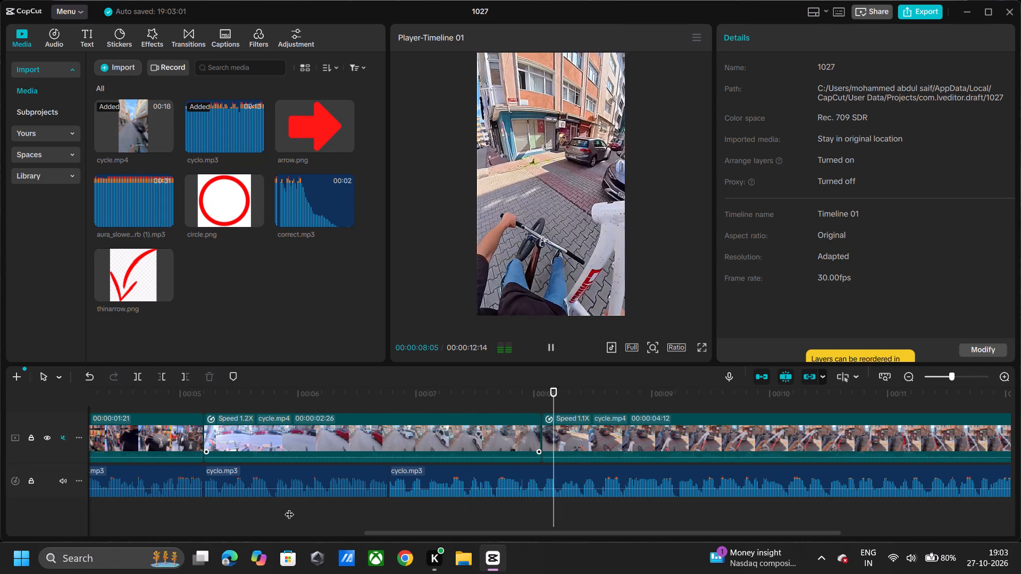
{"action": "key", "text": "space"}
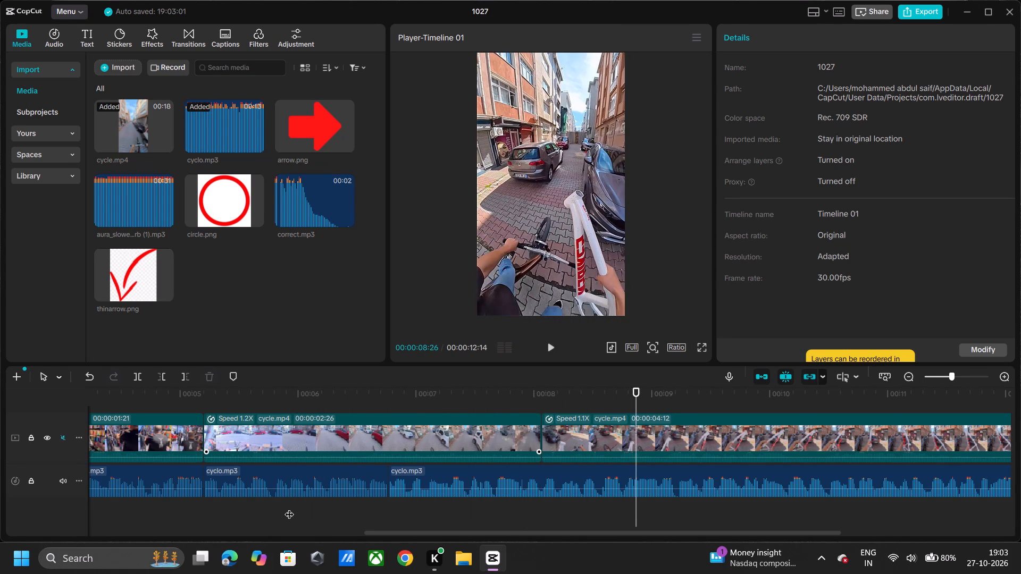
{"action": "left_click", "coordinate": [210, 395]}
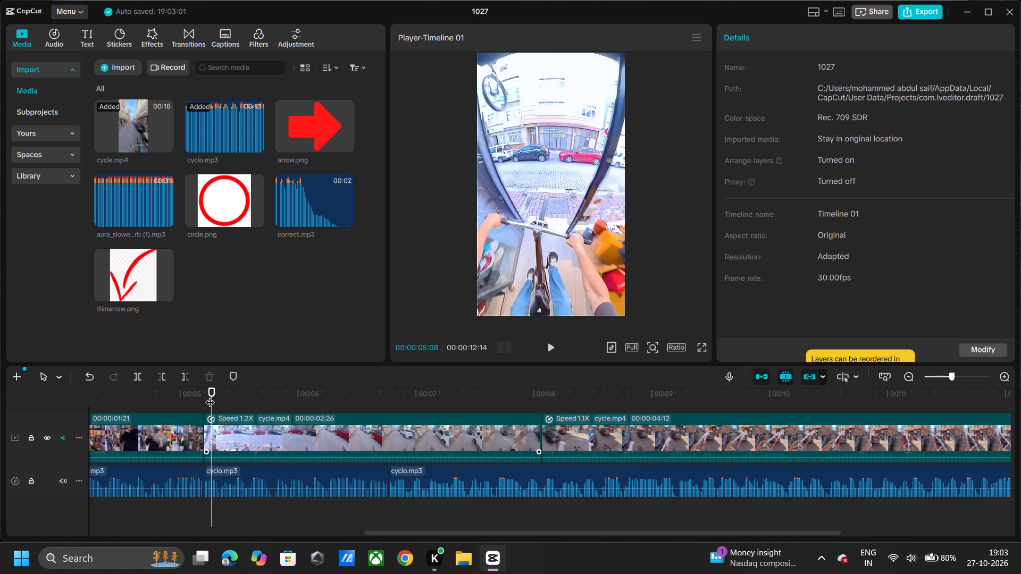
{"action": "key", "text": "space"}
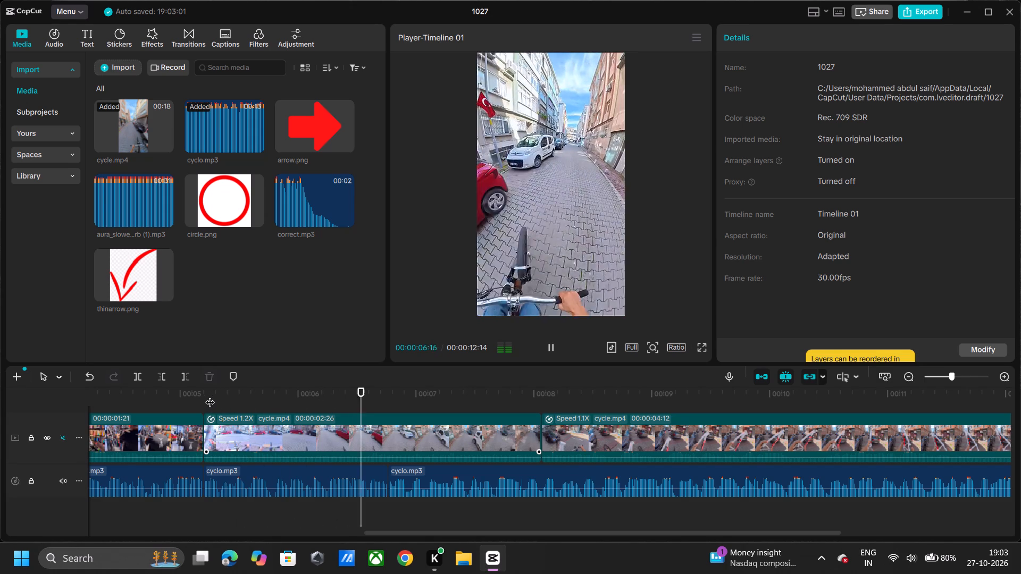
{"action": "key", "text": "space"}
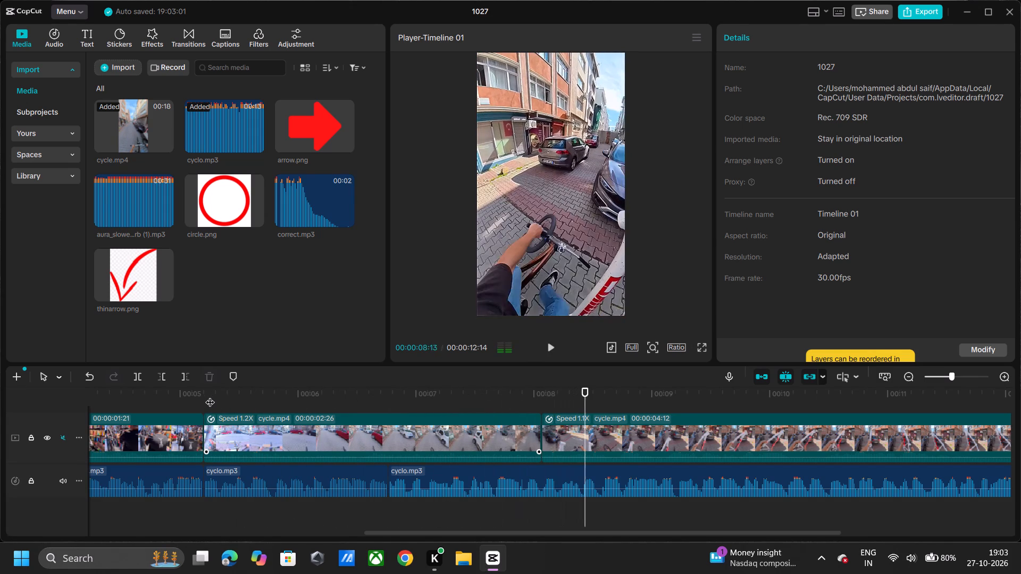
{"action": "key", "text": "space"}
{"action": "key", "text": "space"}
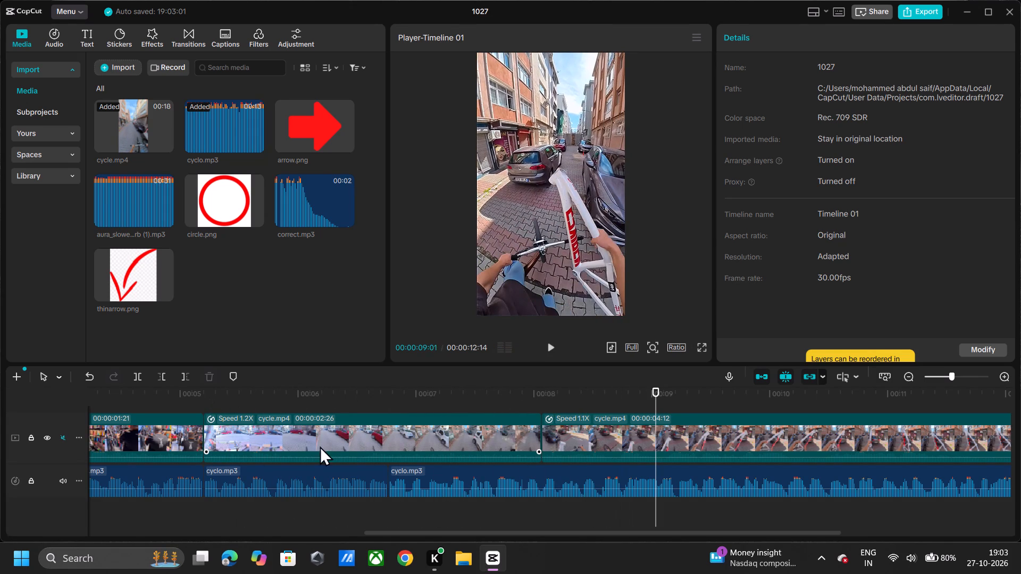
Set the speed of the third cycle.mp4 piece, the street ride starting at 00:00:05:06, to 1.41x.
{"action": "left_click", "coordinate": [474, 417]}
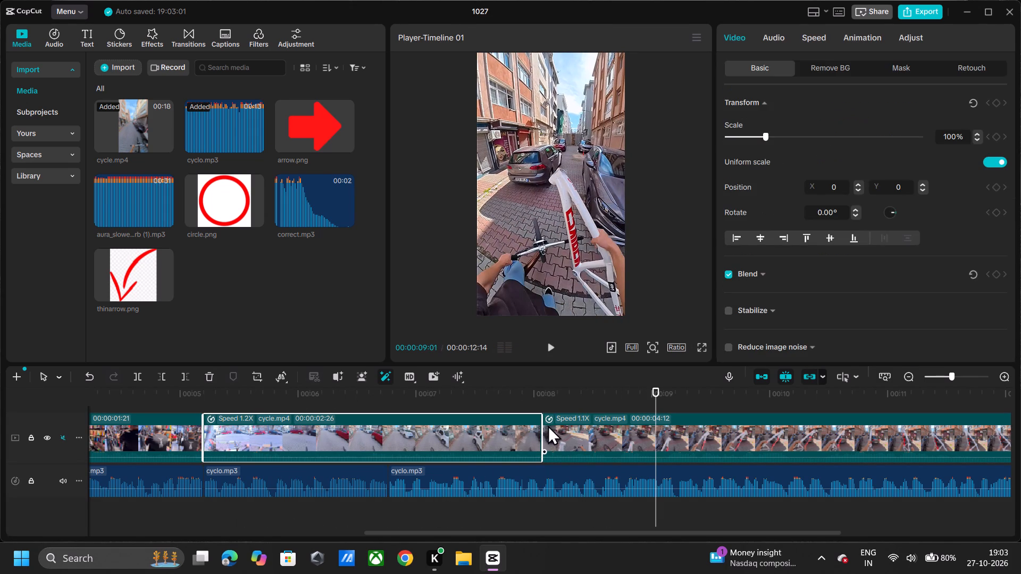
{"action": "left_click", "coordinate": [569, 434]}
{"action": "left_click", "coordinate": [491, 435]}
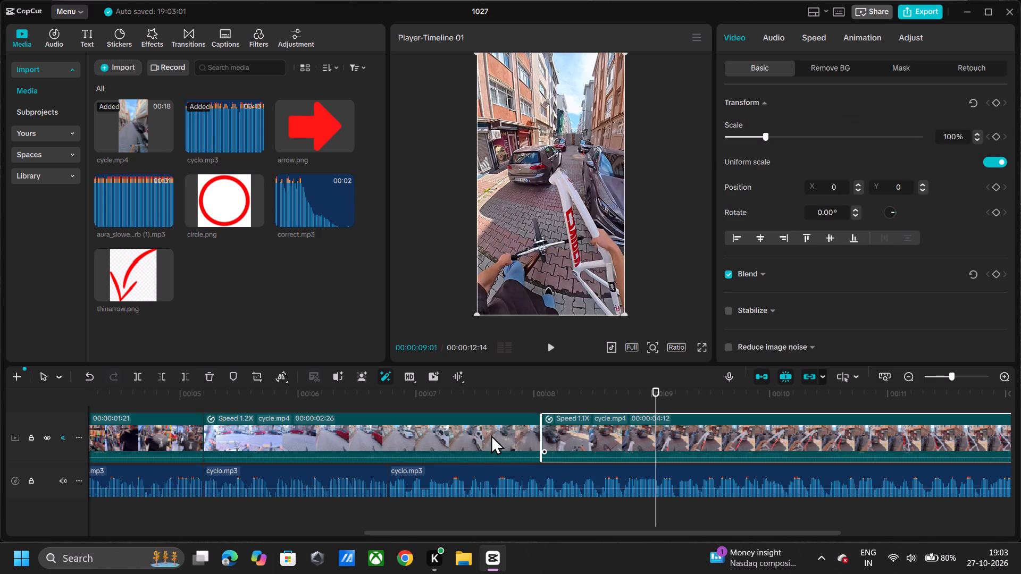
{"action": "left_click", "coordinate": [816, 33]}
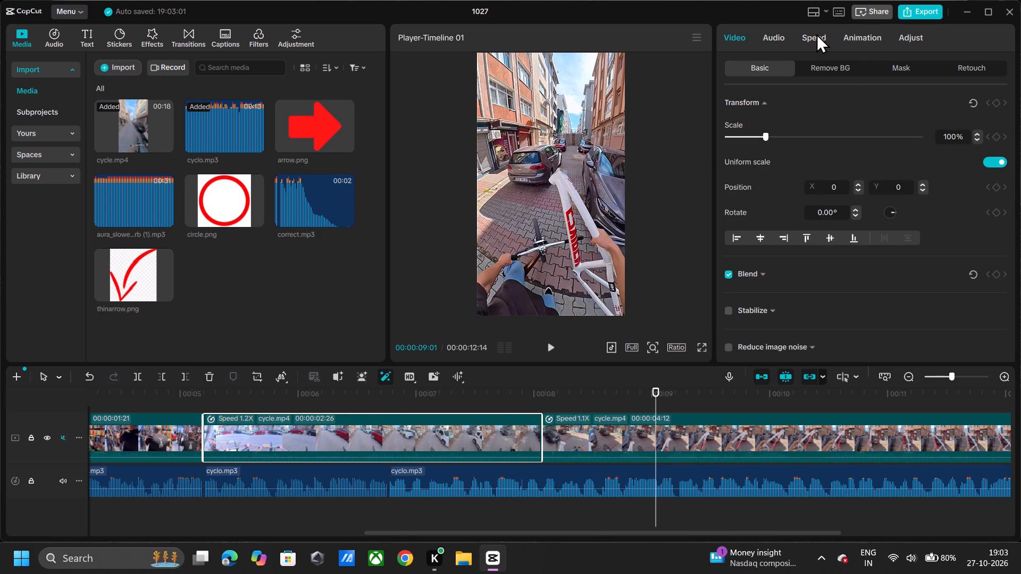
{"action": "left_click", "coordinate": [788, 118]}
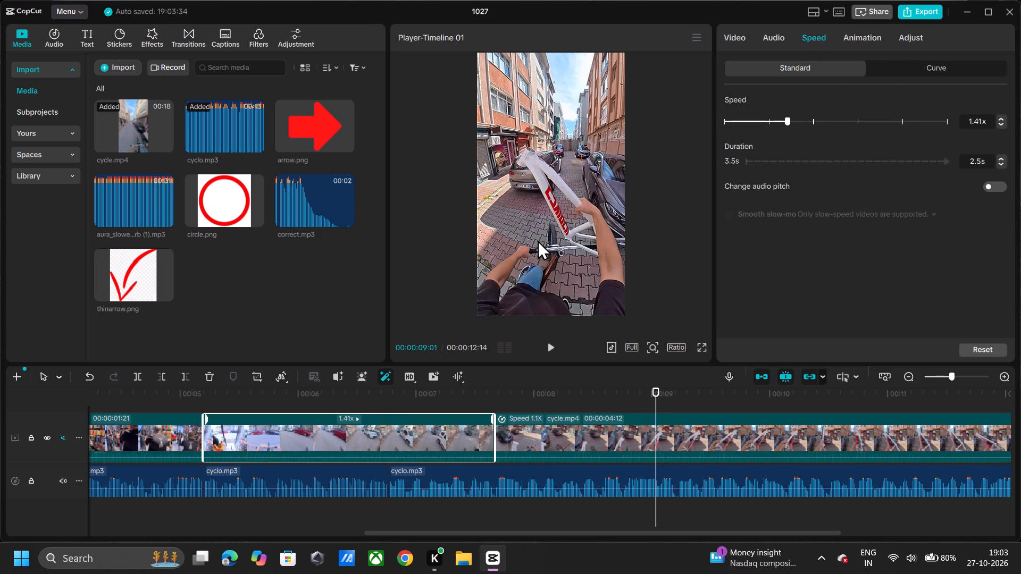
Play from about 00:00:05:10 to 00:00:09:21 and replay from about 00:00:08:07 to check the 1.41x ride against the audio.
{"action": "left_click", "coordinate": [224, 391]}
{"action": "key", "text": "space"}
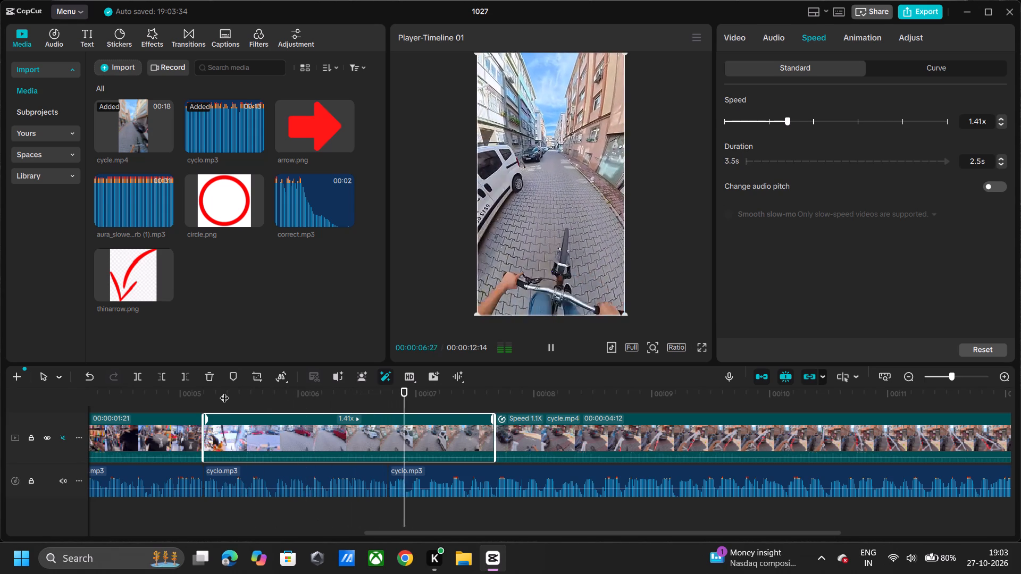
{"action": "key", "text": "space"}
{"action": "key", "text": "space"}
{"action": "key", "text": "space"}
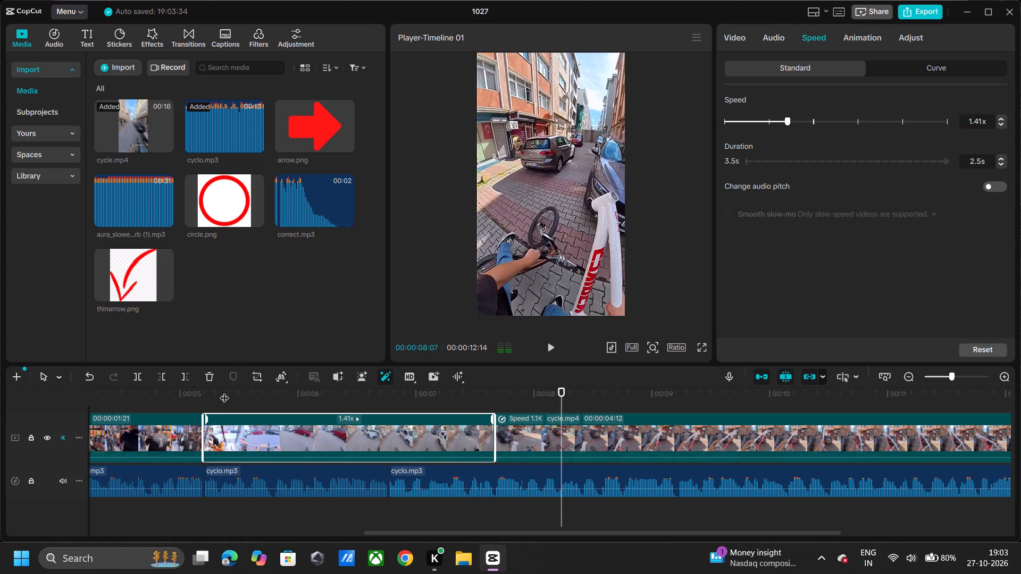
{"action": "key", "text": "space"}
{"action": "key", "text": "space"}
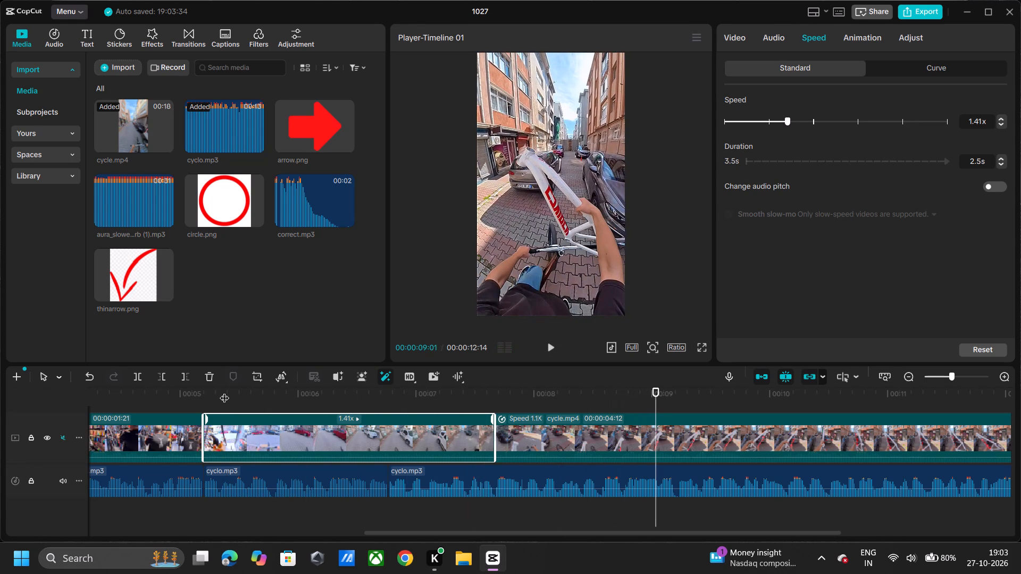
{"action": "key", "text": "space"}
{"action": "key", "text": "space"}
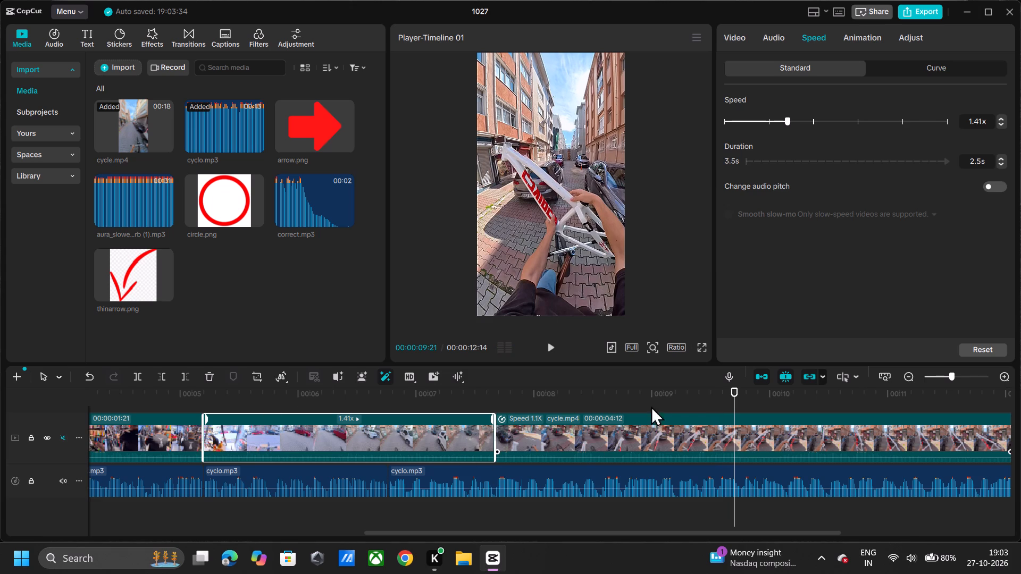
{"action": "left_click", "coordinate": [559, 395]}
{"action": "key", "text": "space"}
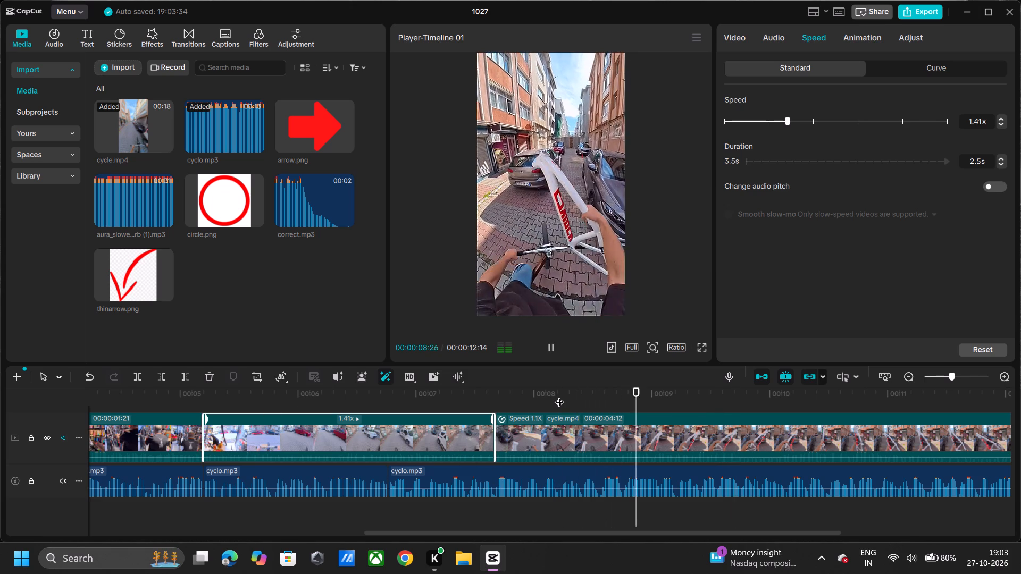
{"action": "key", "text": "space"}
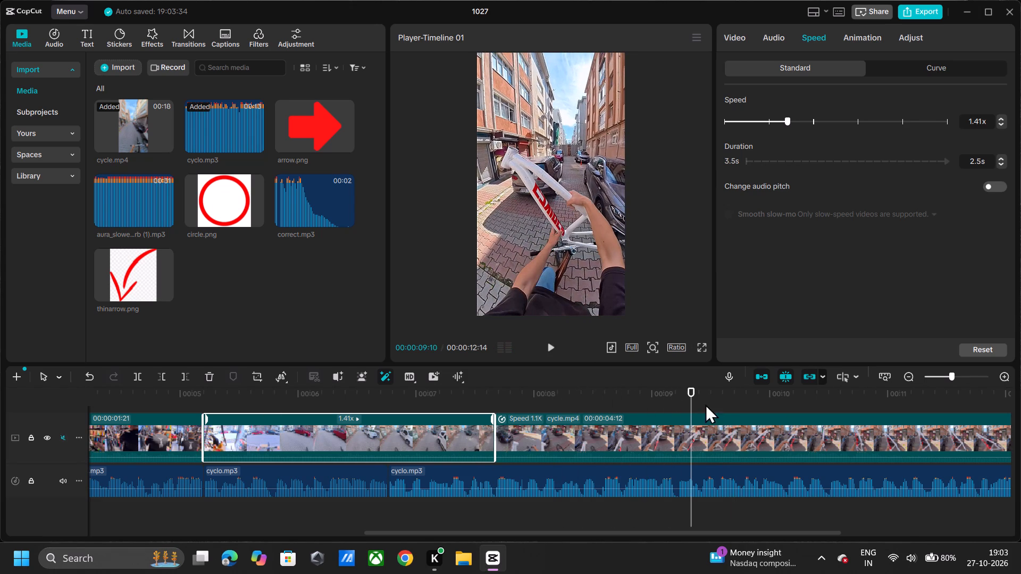
Replay the frame-lifting shot from about 00:00:09:04 and split the last cycle.mp4 piece at 00:00:09:06.
{"action": "left_click", "coordinate": [666, 397]}
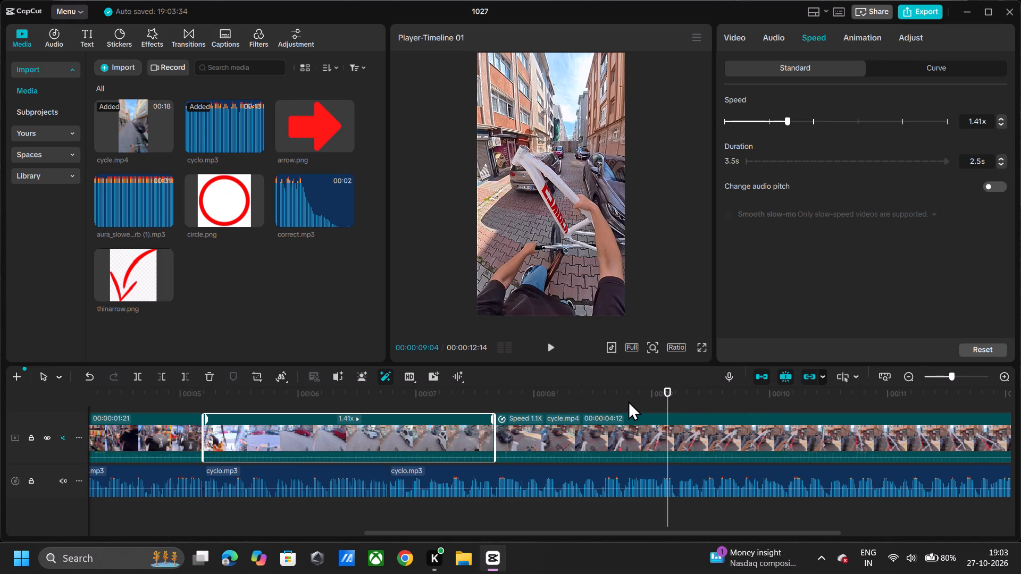
{"action": "key", "text": "space"}
{"action": "key", "text": "space"}
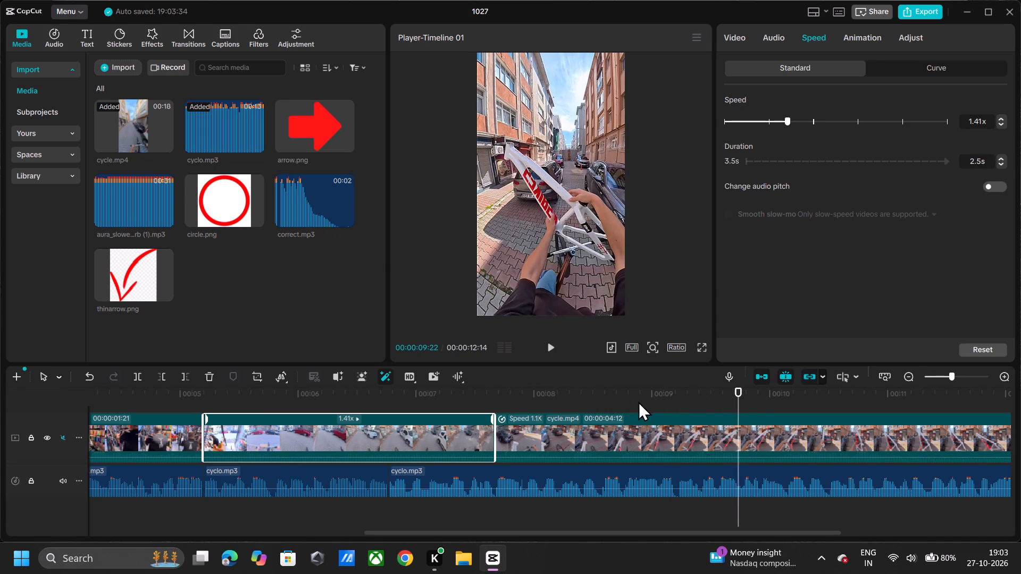
{"action": "left_click", "coordinate": [674, 400]}
{"action": "key", "text": "space"}
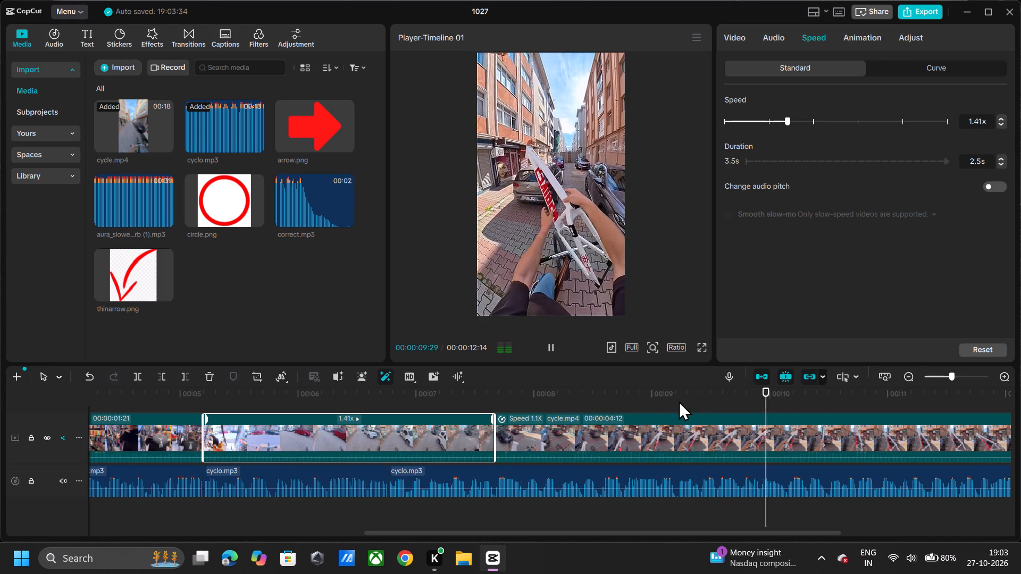
{"action": "left_click", "coordinate": [668, 399]}
{"action": "left_click", "coordinate": [675, 401]}
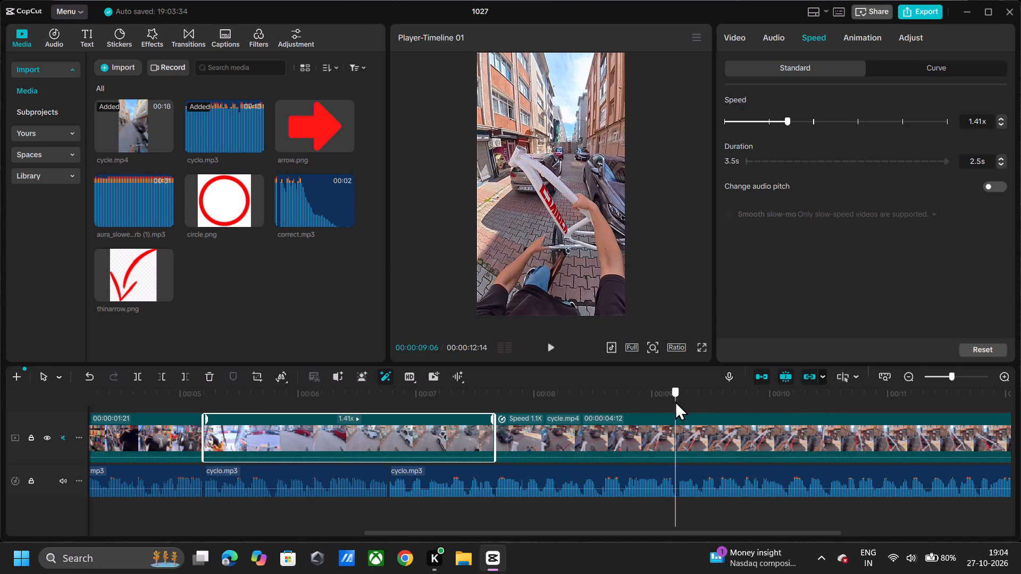
{"action": "key", "text": "ctrl+b"}
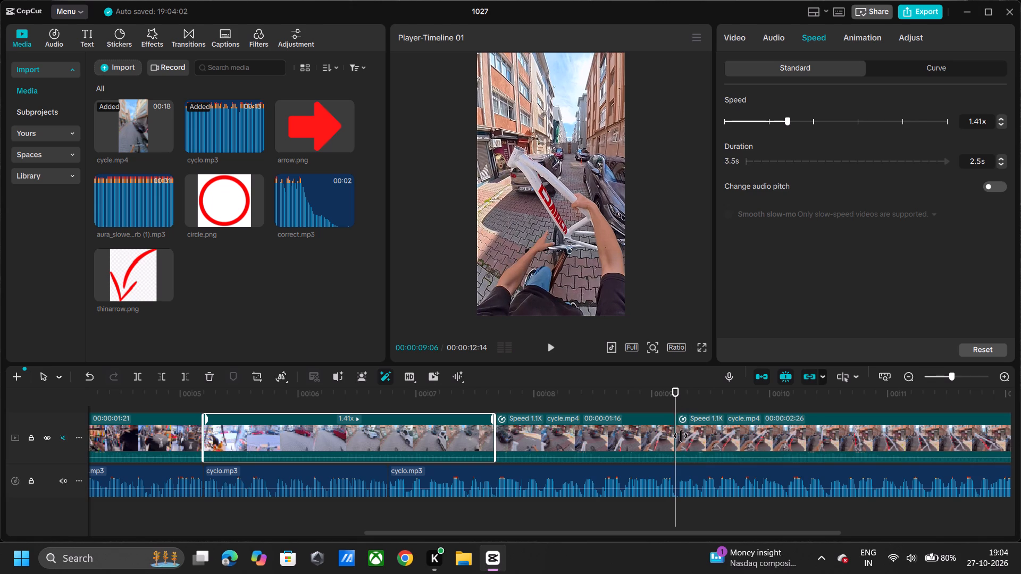
Extend the start of the new last cycle.mp4 piece backwards by about one second of footage, for a 3.9 s duration.
{"action": "left_click_drag", "start_coordinate": [681, 436], "coordinate": [671, 437]}
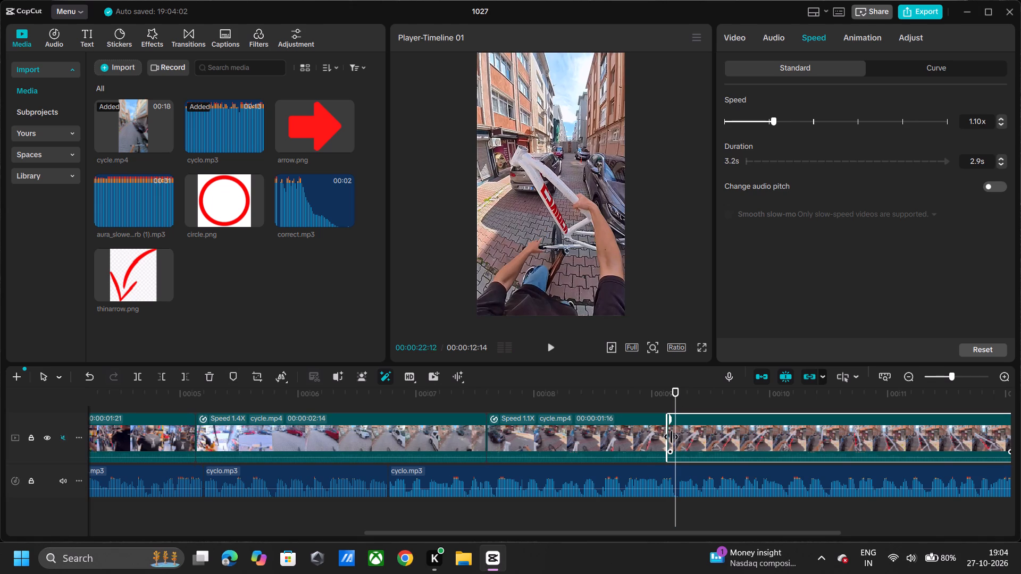
{"action": "left_click_drag", "start_coordinate": [671, 437], "coordinate": [650, 442]}
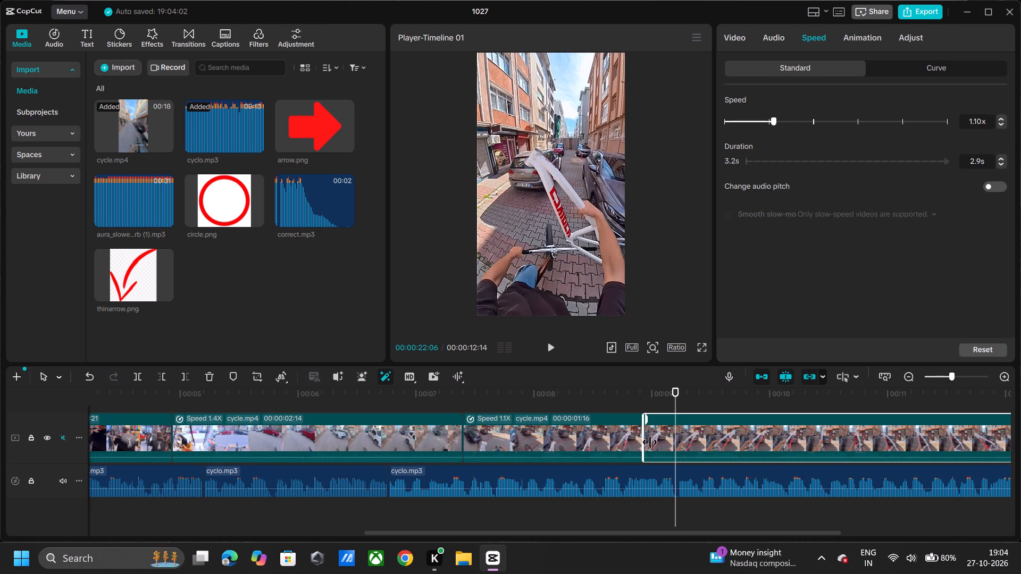
{"action": "left_click_drag", "start_coordinate": [650, 442], "coordinate": [646, 444]}
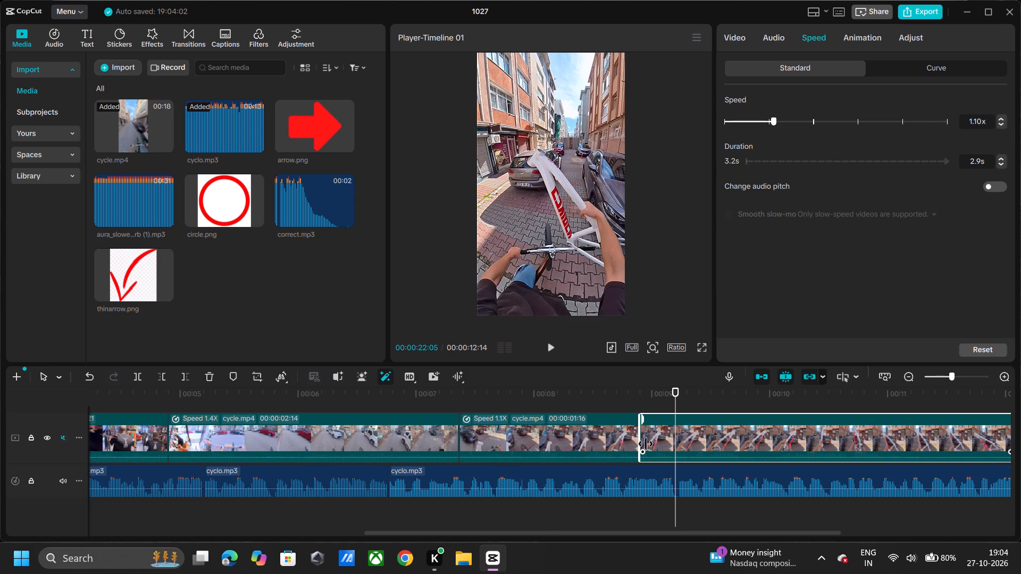
{"action": "left_click_drag", "start_coordinate": [646, 444], "coordinate": [634, 452]}
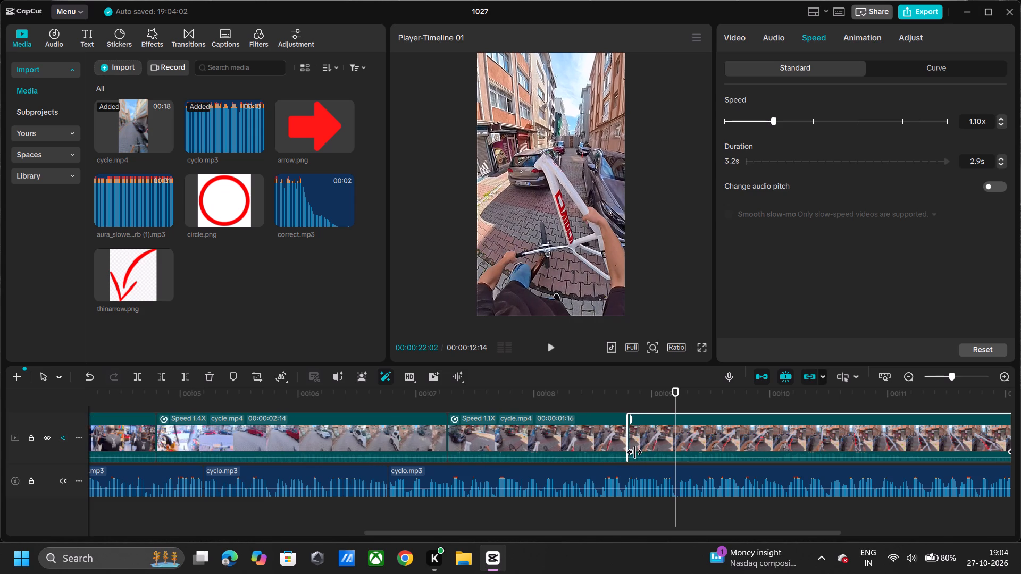
{"action": "left_click_drag", "start_coordinate": [634, 452], "coordinate": [581, 443]}
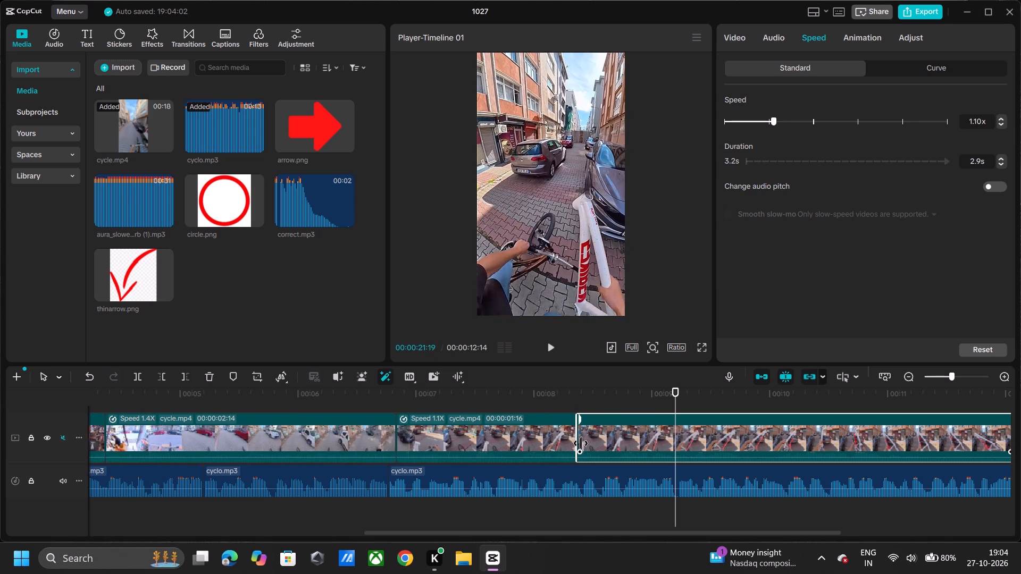
{"action": "left_click_drag", "start_coordinate": [581, 443], "coordinate": [567, 440]}
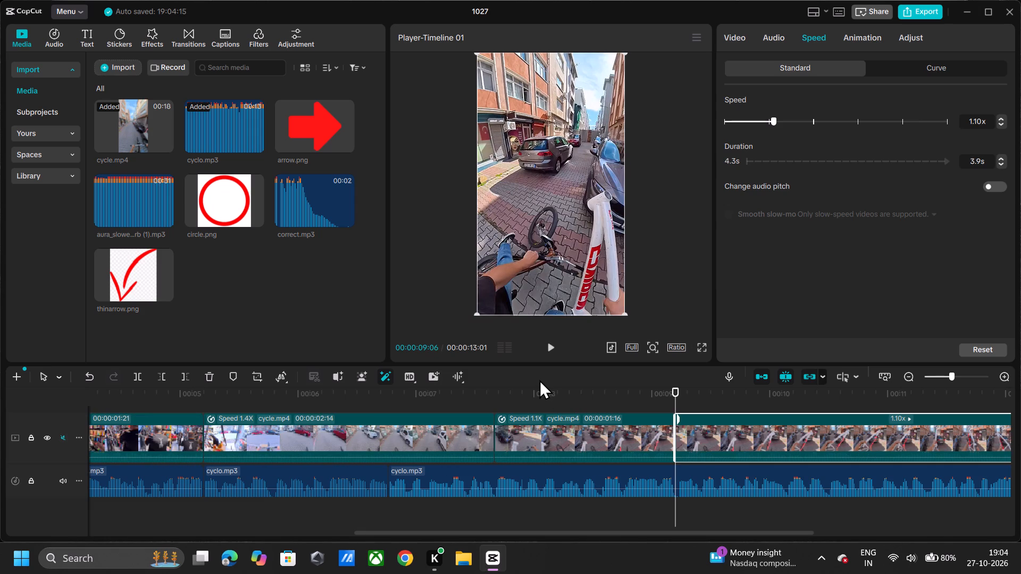
Play from about 00:00:08:03 to 00:00:12:01 to check the repeated footage across the cut at 00:00:09:06.
{"action": "left_click", "coordinate": [545, 394]}
{"action": "key", "text": "space"}
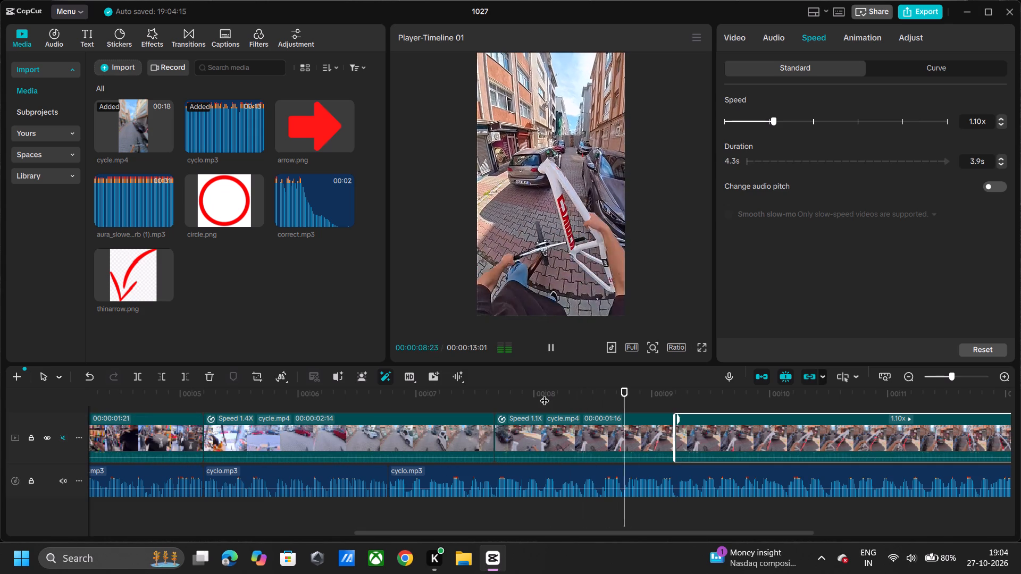
{"action": "key", "text": "space"}
{"action": "key", "text": "space"}
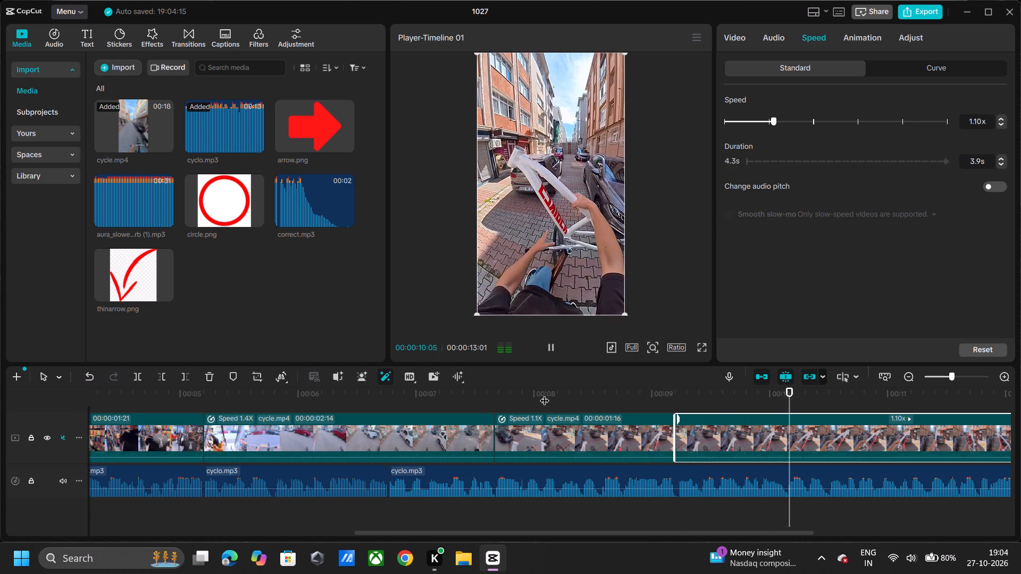
{"action": "key", "text": "space"}
{"action": "key", "text": "space"}
{"action": "key", "text": "space"}
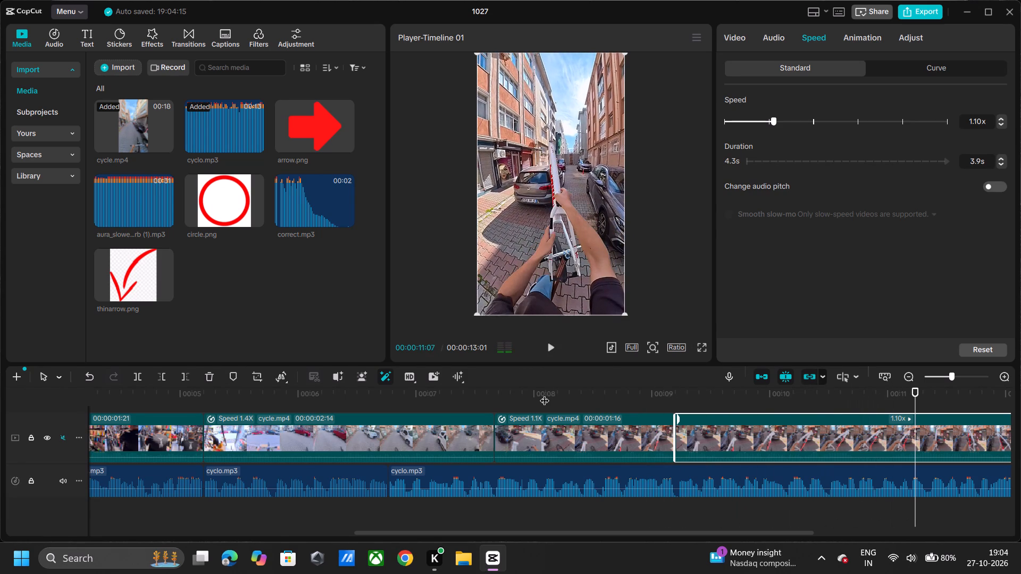
{"action": "key", "text": "space"}
{"action": "key", "text": "space"}
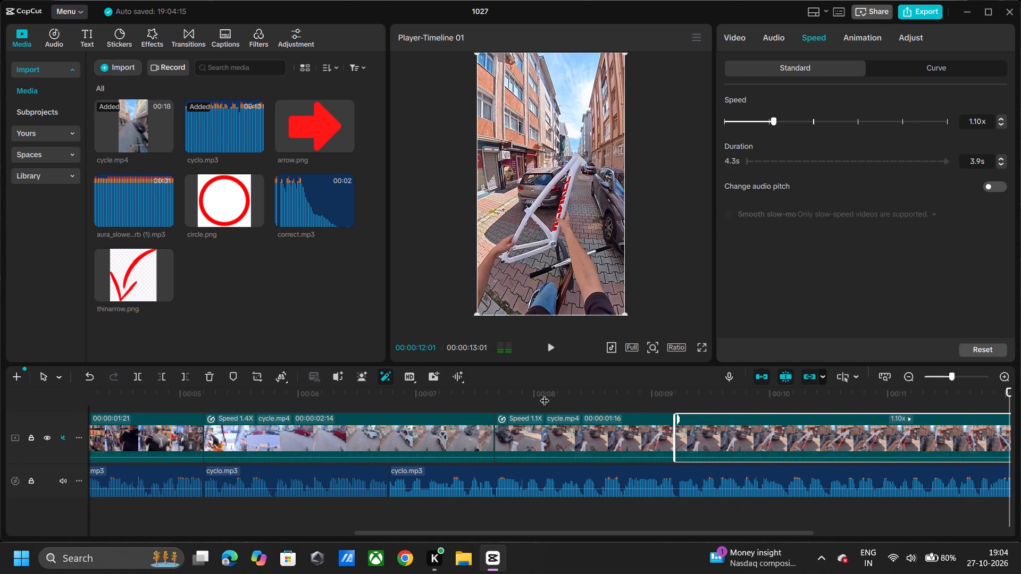
Play out the ending and trim the end of the last cycle.mp4 piece to 00:00:12:14, level with the end of cyclo.mp3.
{"action": "scroll", "coordinate": [719, 466], "scroll_direction": "left", "scroll_amount": 1}
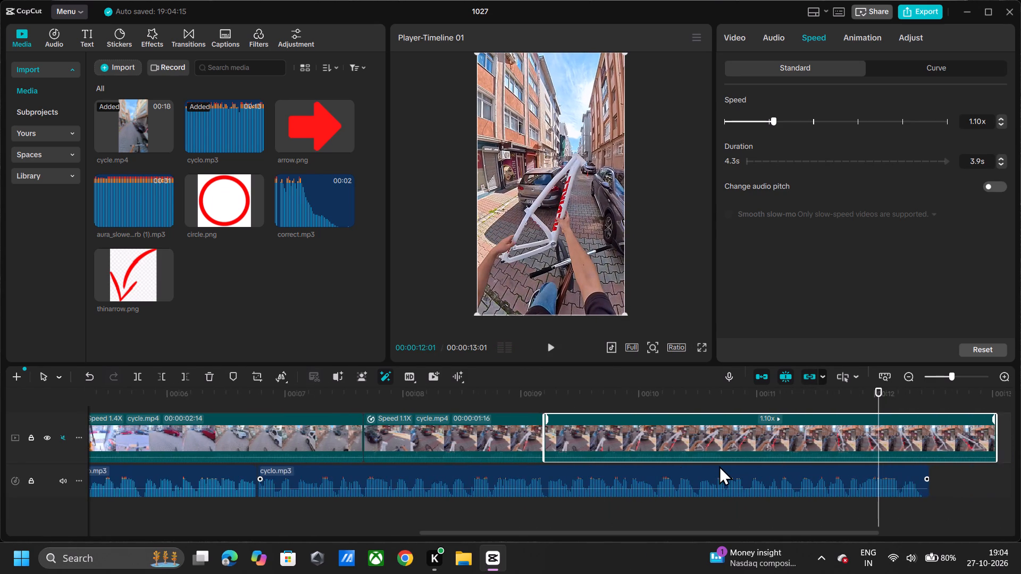
{"action": "scroll", "coordinate": [719, 466], "scroll_direction": "down", "scroll_amount": 4, "text": "ctrl"}
{"action": "key", "text": "space"}
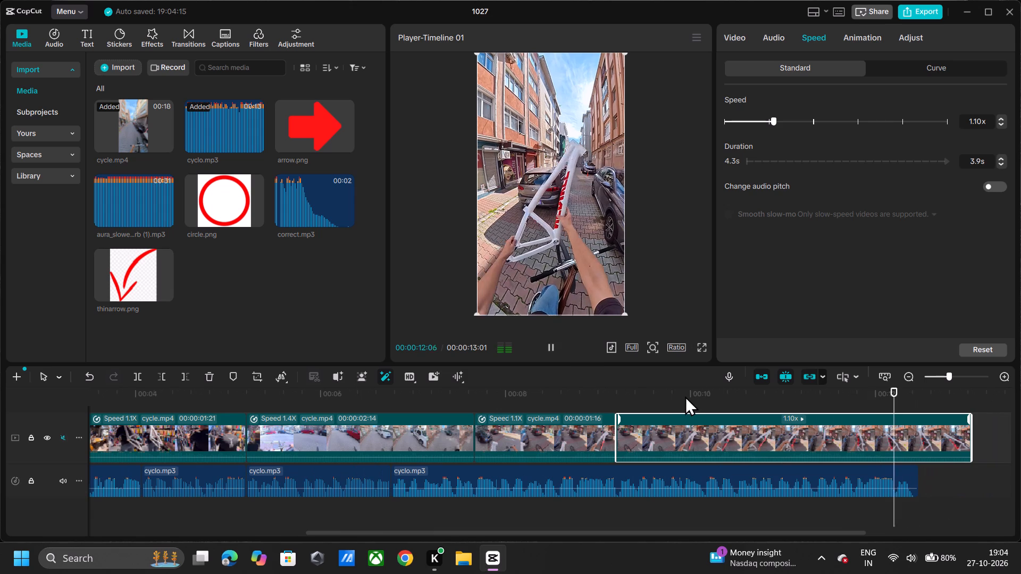
{"action": "key", "text": "space"}
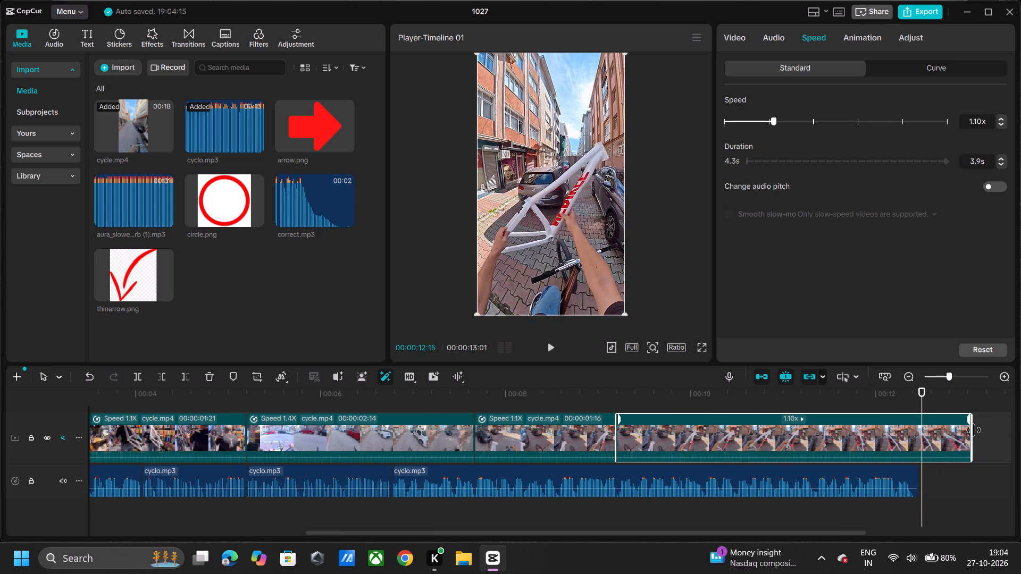
{"action": "key", "text": "space"}
{"action": "key", "text": "space"}
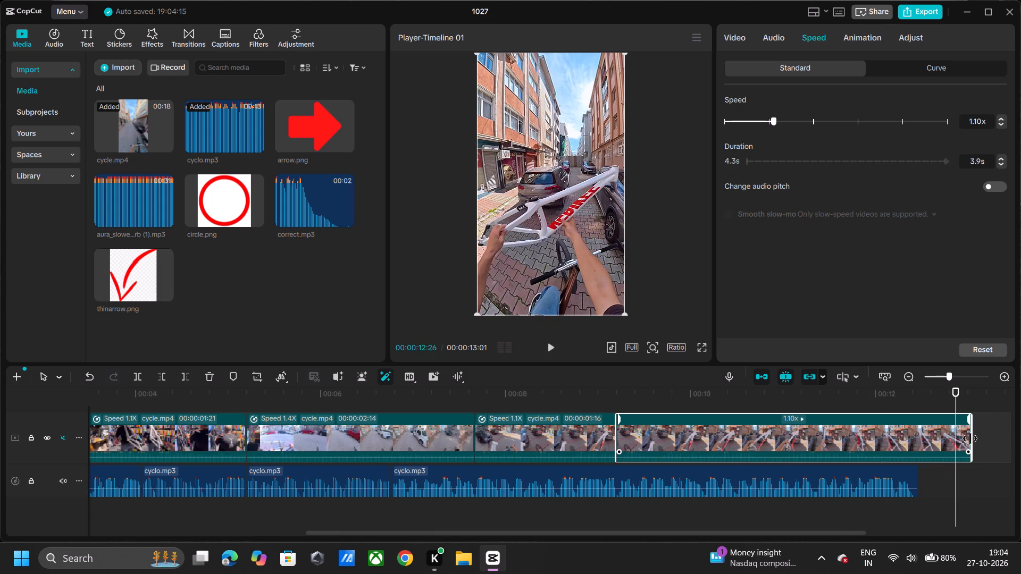
{"action": "left_click_drag", "start_coordinate": [970, 439], "coordinate": [964, 443]}
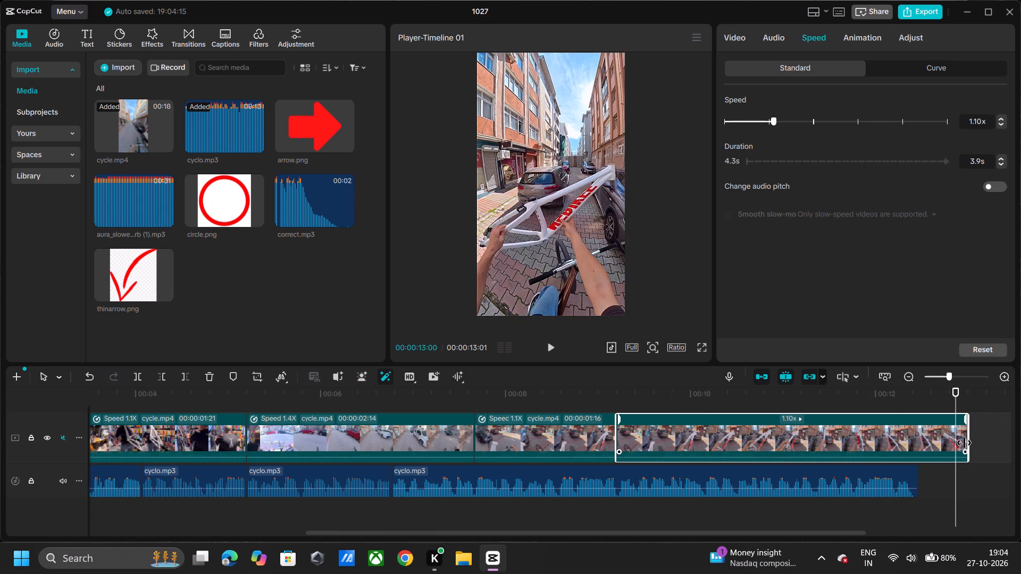
{"action": "left_click_drag", "start_coordinate": [964, 443], "coordinate": [917, 467]}
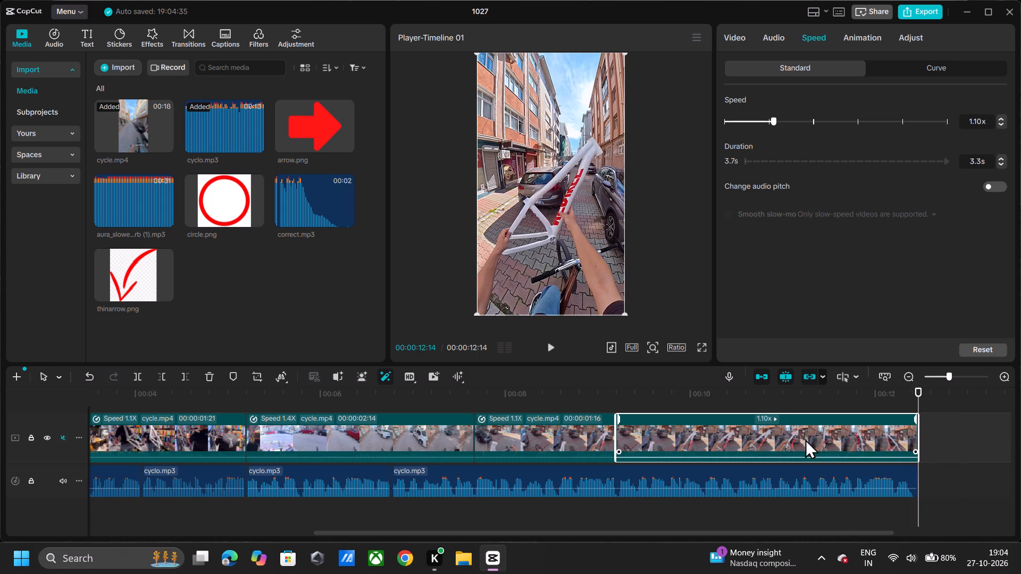
Select the first cycle.mp4 piece and place the playhead four frames in, at 00:00:00:04.
{"action": "scroll", "coordinate": [720, 423], "scroll_direction": "right", "scroll_amount": 17}
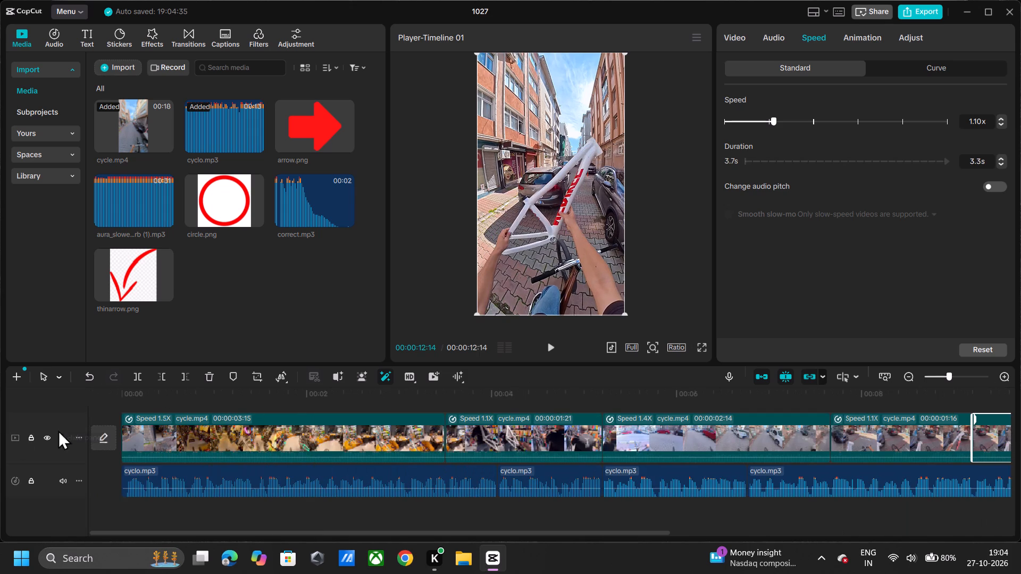
{"action": "left_click", "coordinate": [151, 430]}
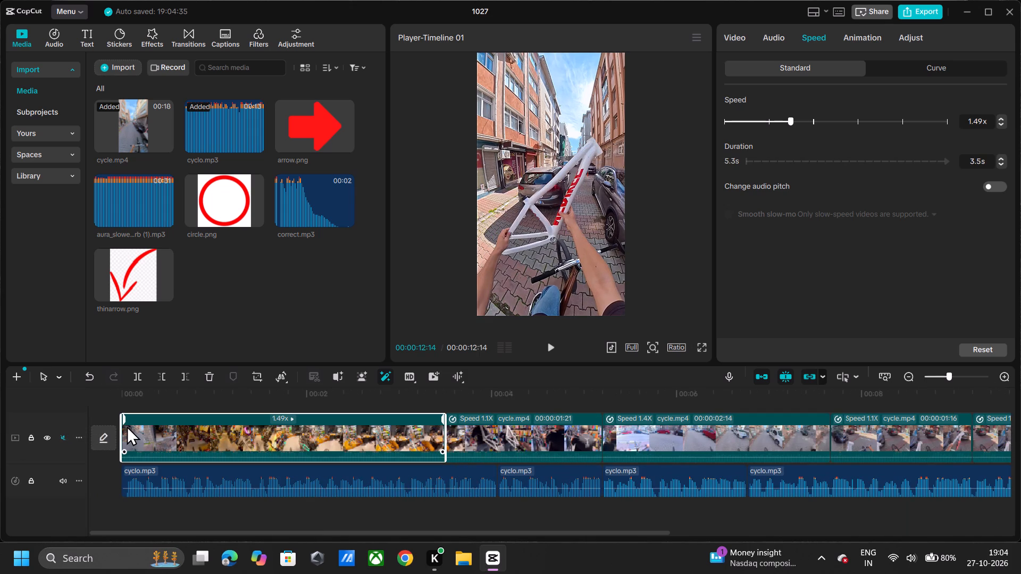
{"action": "left_click", "coordinate": [119, 398]}
{"action": "left_click", "coordinate": [132, 398]}
{"action": "left_click", "coordinate": [132, 398]}
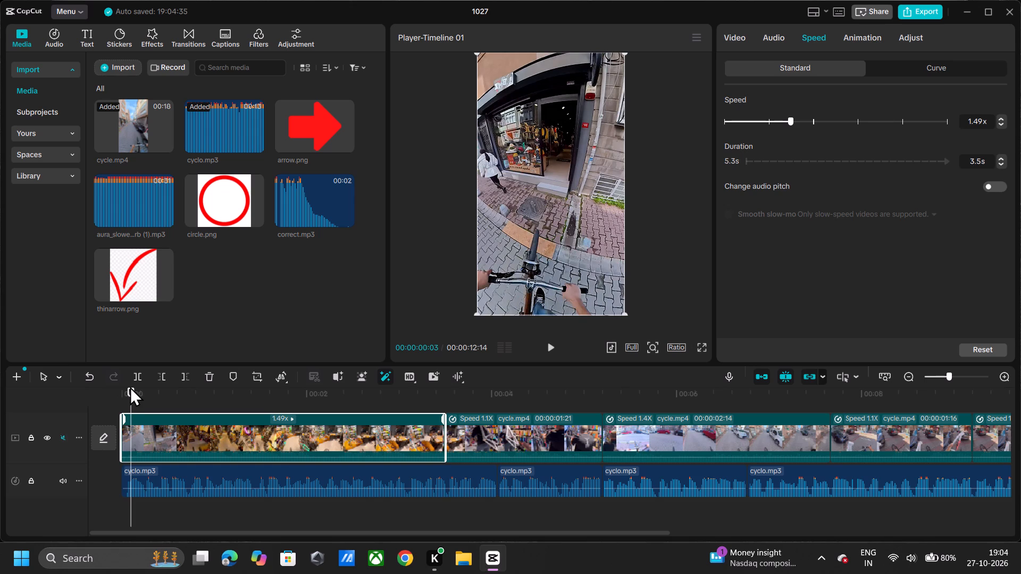
{"action": "left_click_drag", "start_coordinate": [130, 395], "coordinate": [49, 394]}
{"action": "key", "text": "Right"}
{"action": "key", "text": "Right"}
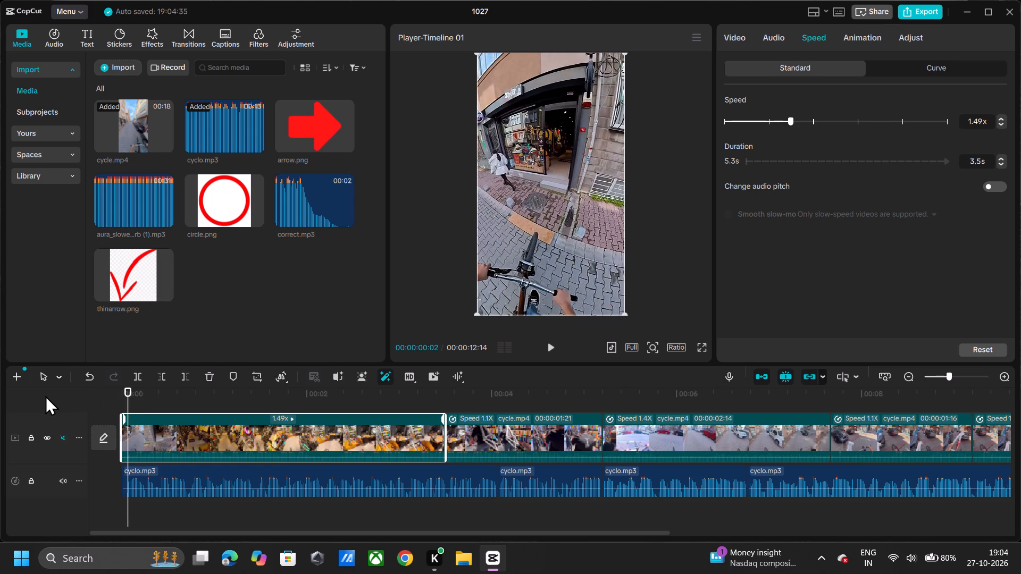
{"action": "key", "text": "Right"}
{"action": "key", "text": "Right"}
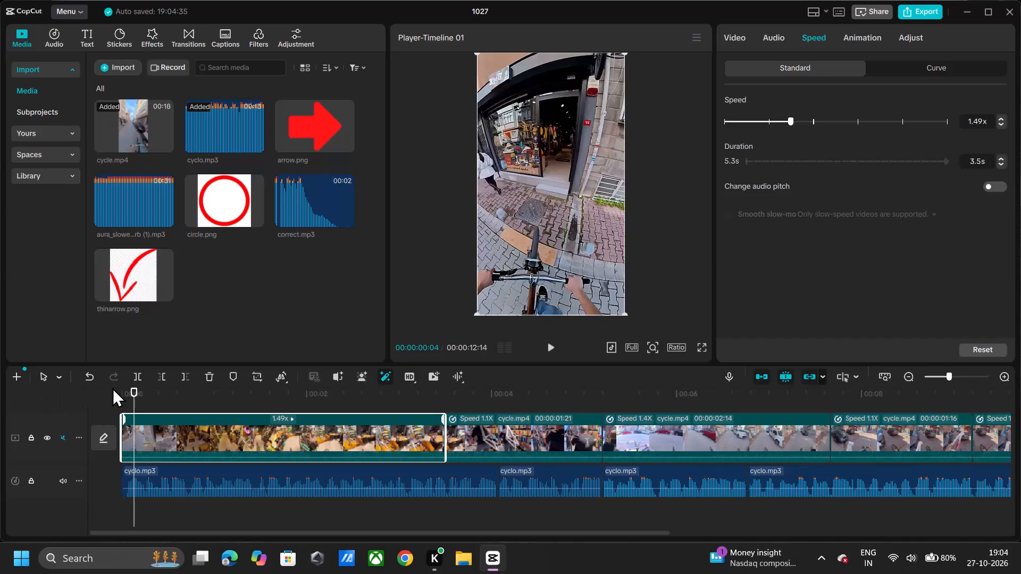
{"action": "key", "text": "Right"}
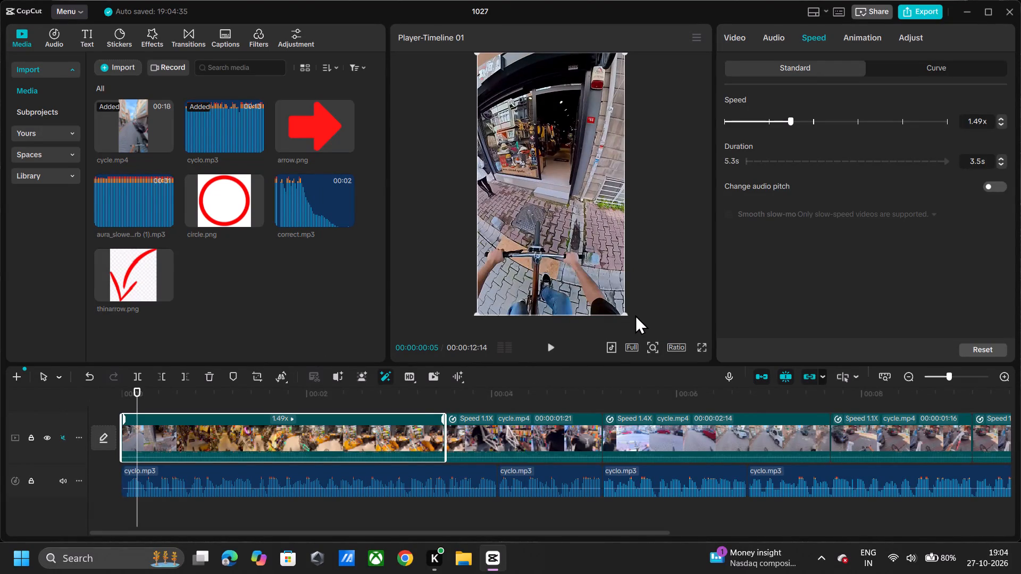
{"action": "key", "text": "Left"}
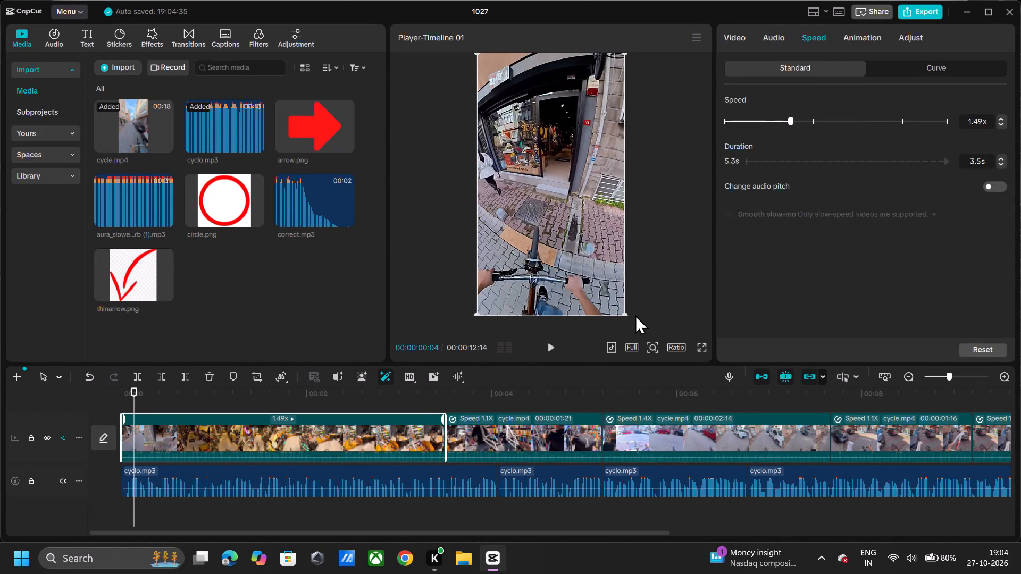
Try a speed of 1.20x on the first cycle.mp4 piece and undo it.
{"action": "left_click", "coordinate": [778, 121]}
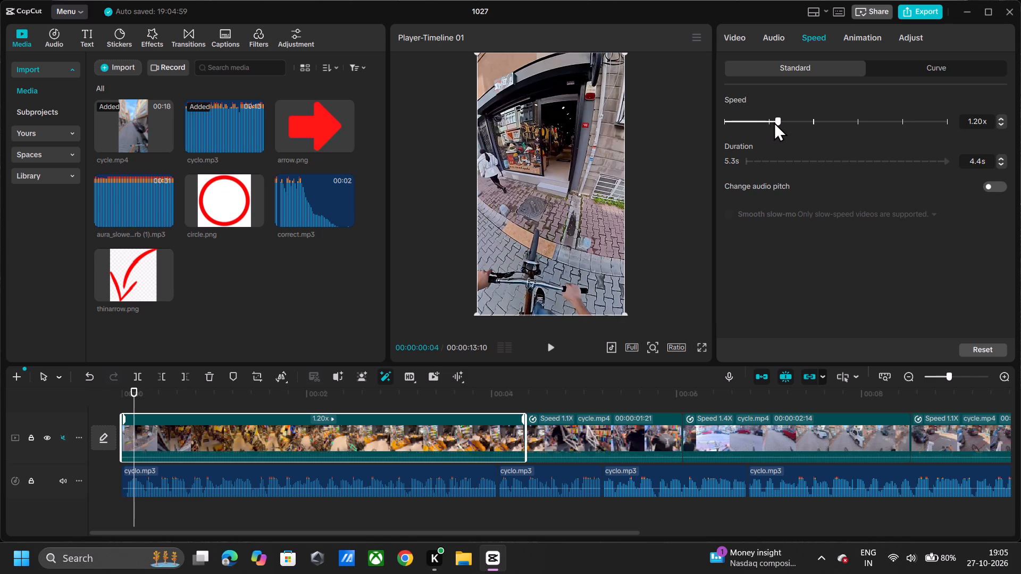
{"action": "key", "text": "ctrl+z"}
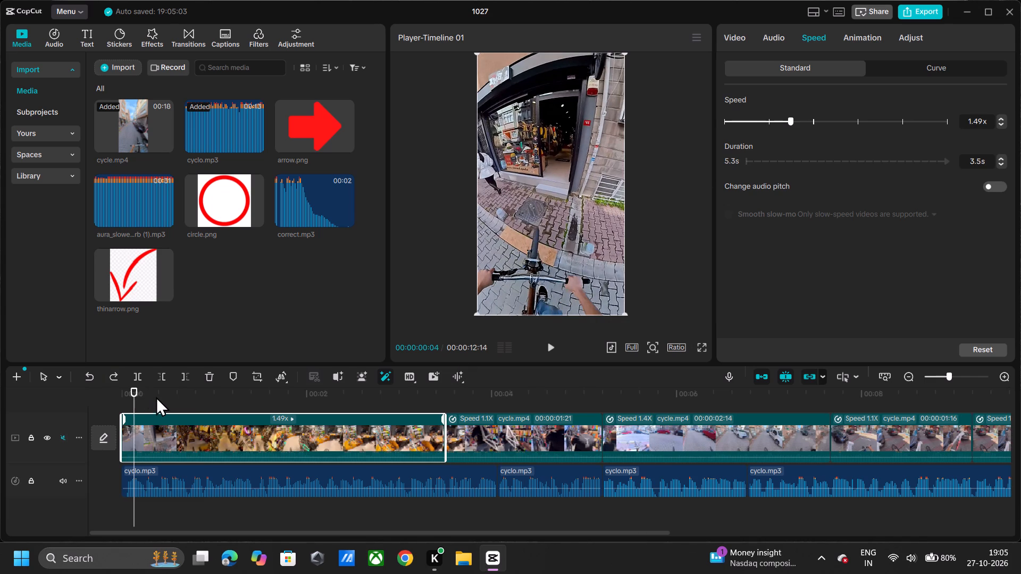
Add a Transform keyframe to the first cycle.mp4 piece at 00:00:00:04.
{"action": "left_click", "coordinate": [727, 41]}
{"action": "left_click", "coordinate": [997, 99]}
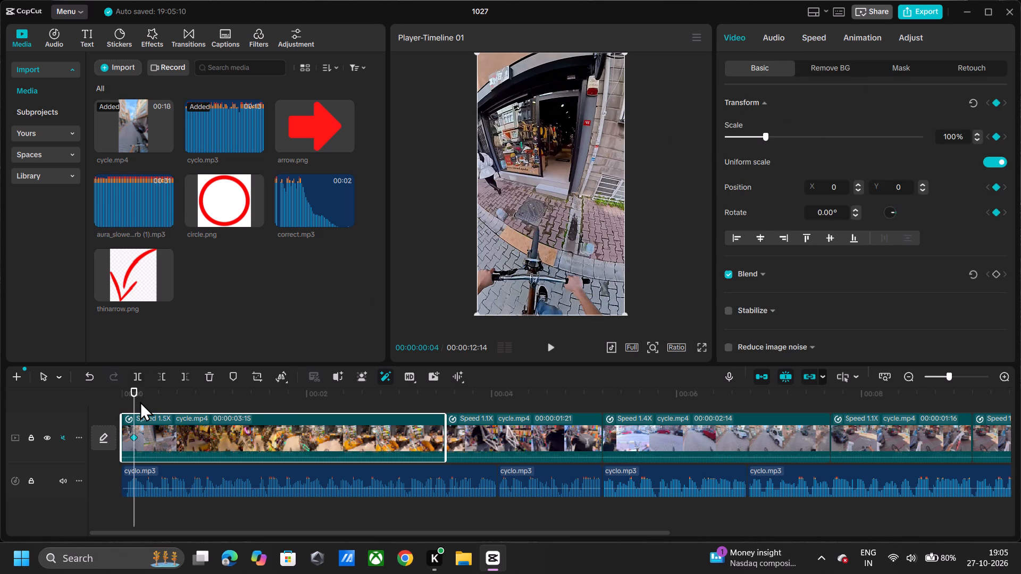
Add a Transform keyframe at 00:00:00:00 on the first cycle.mp4 piece with its scale set to 272%.
{"action": "key", "text": "Left"}
{"action": "key", "text": "Left"}
{"action": "key", "text": "Left"}
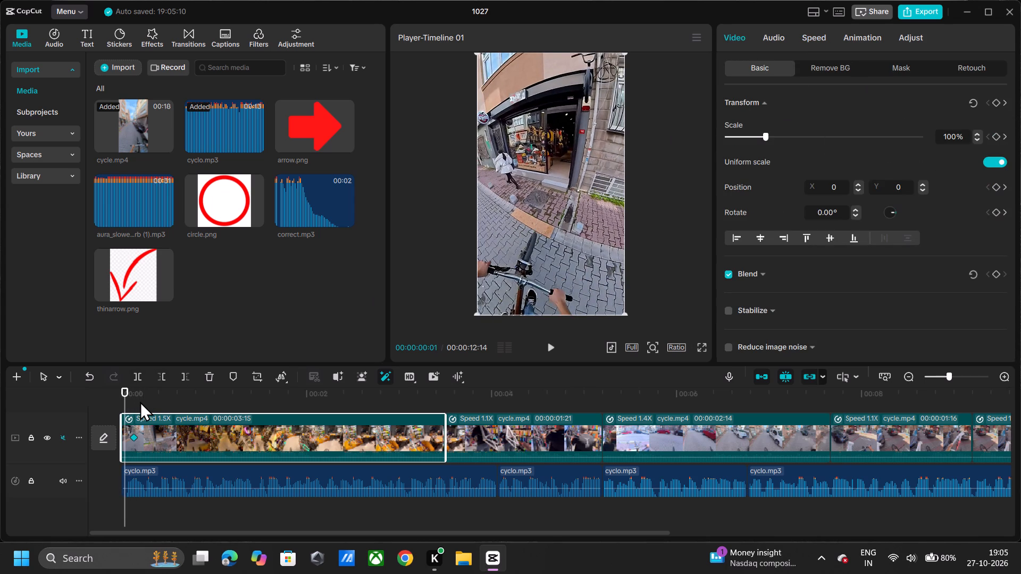
{"action": "key", "text": "Left"}
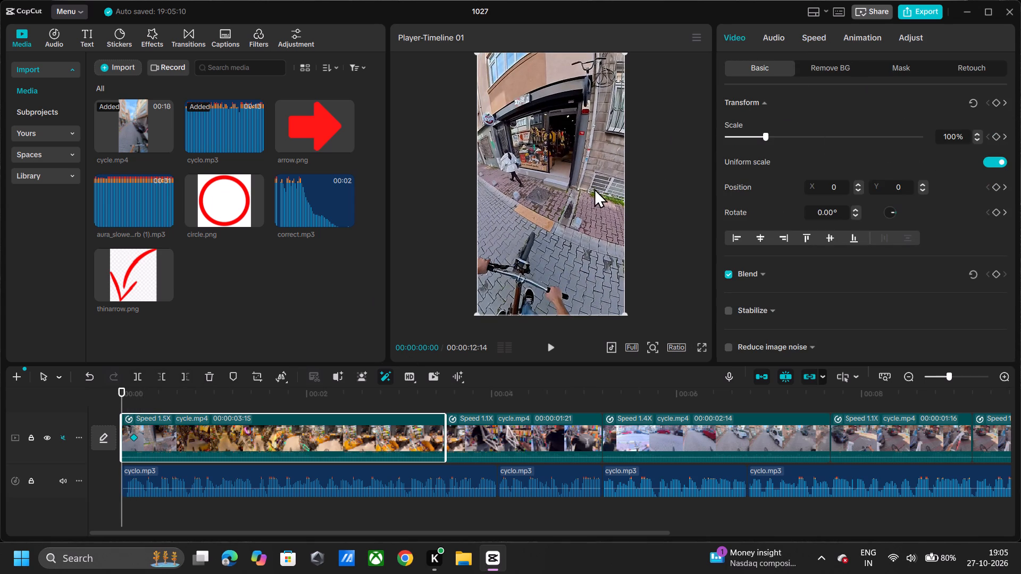
{"action": "left_click", "coordinate": [805, 134]}
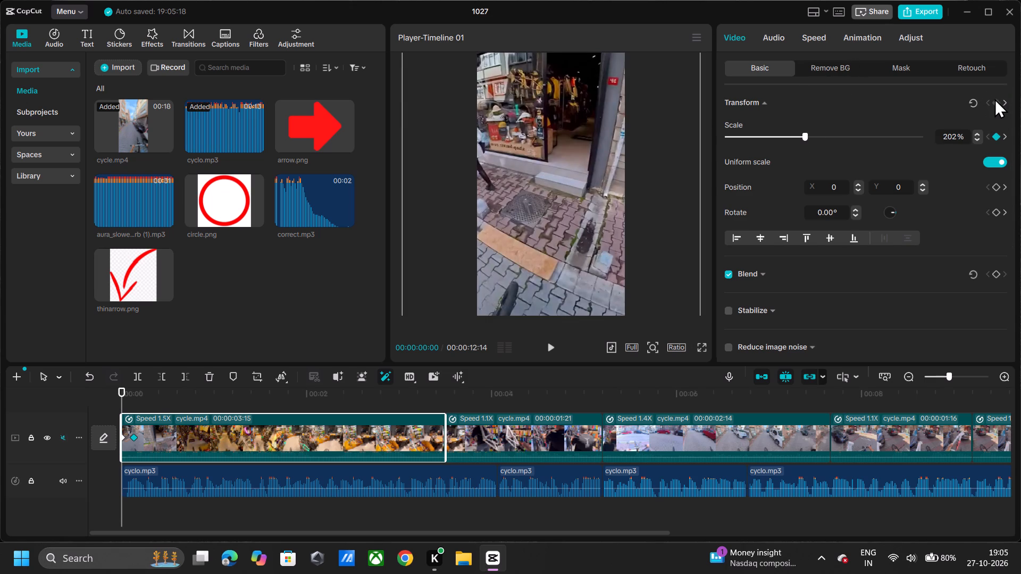
{"action": "left_click", "coordinate": [994, 99]}
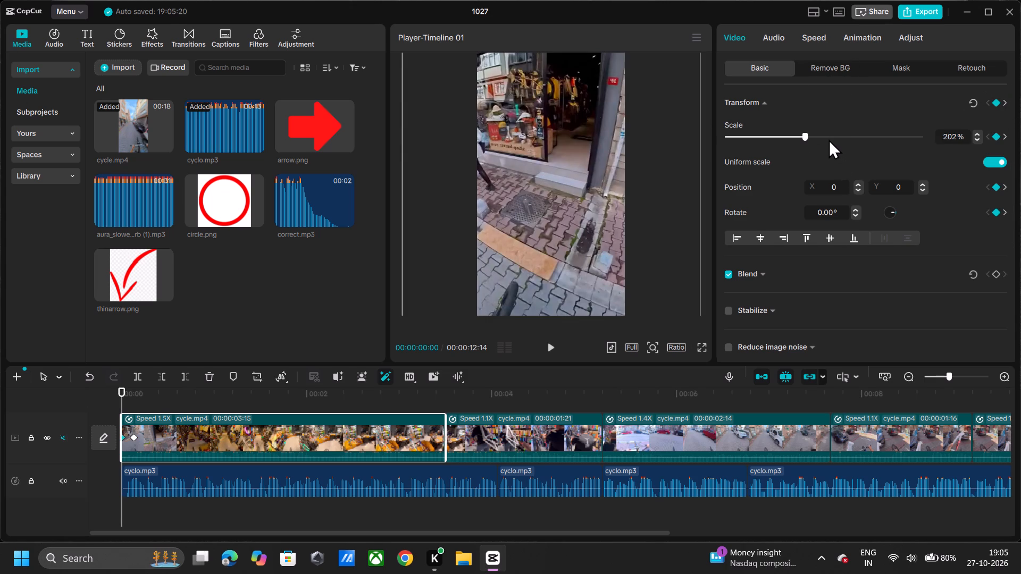
{"action": "left_click", "coordinate": [832, 134]}
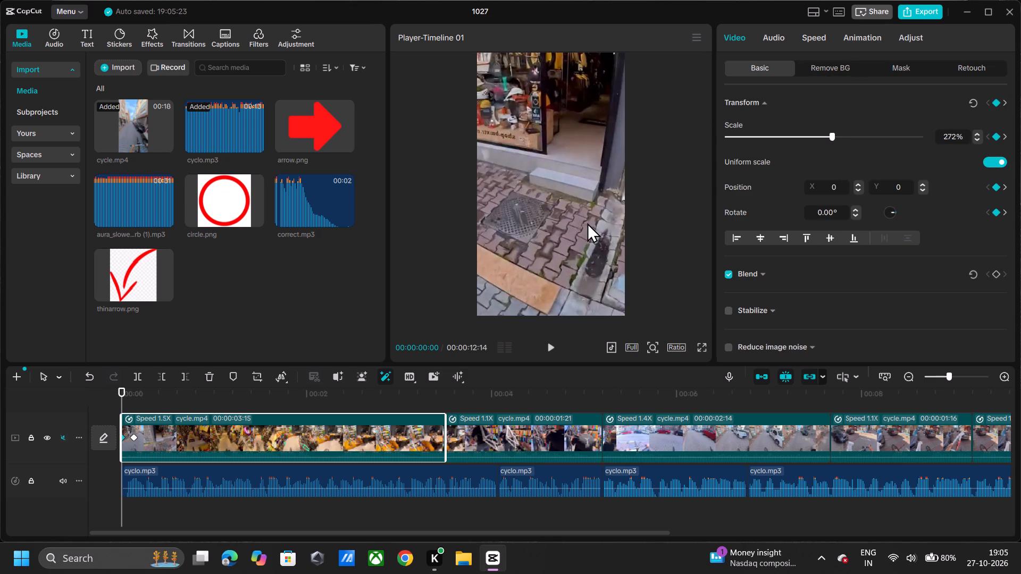
Reposition the enlarged opening frame onto the bicycle's front wheel and handlebar, at about X 913, Y 3210.
{"action": "left_click_drag", "start_coordinate": [582, 194], "coordinate": [646, 42]}
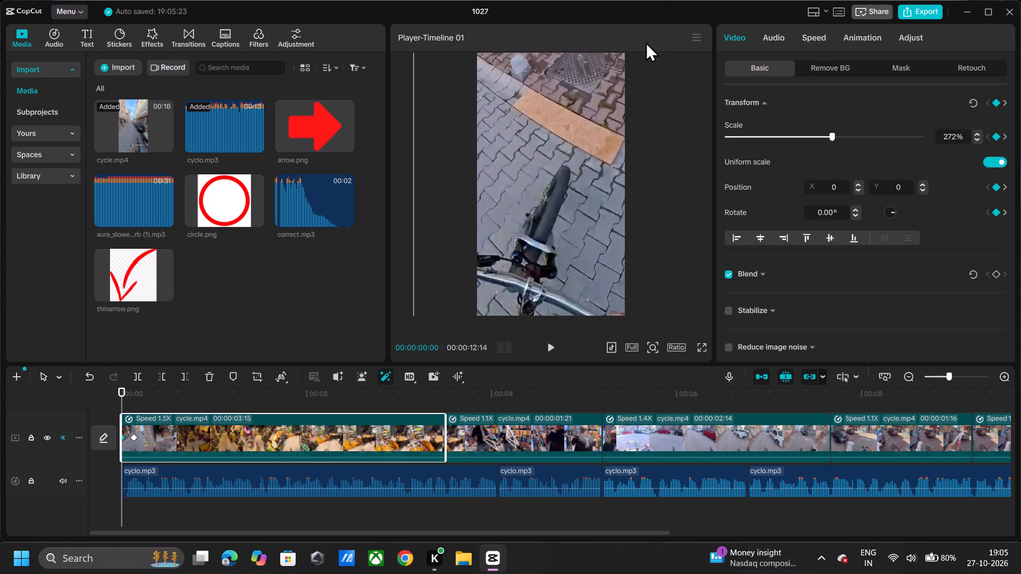
{"action": "left_click_drag", "start_coordinate": [646, 42], "coordinate": [659, 1]}
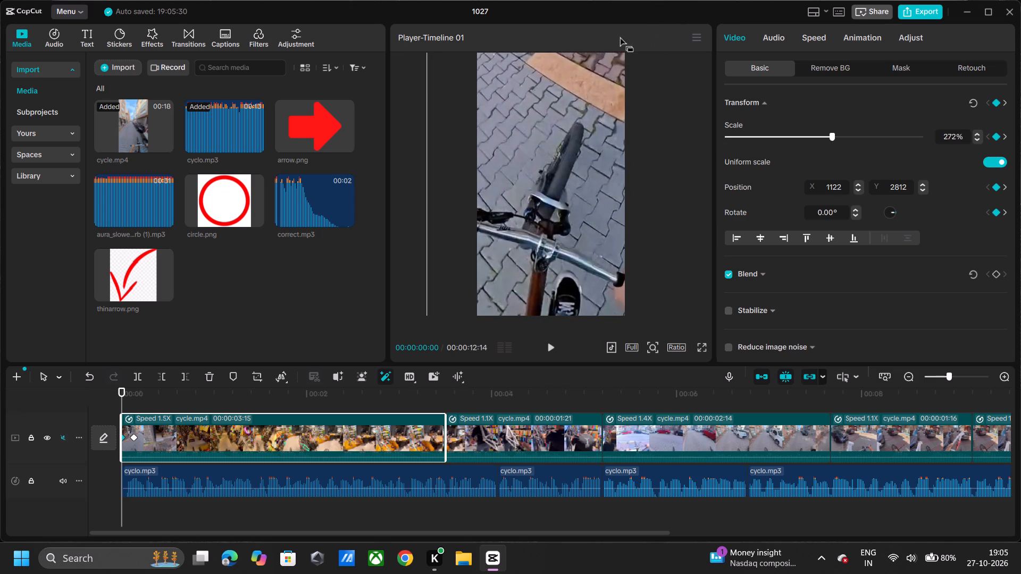
{"action": "left_click_drag", "start_coordinate": [580, 144], "coordinate": [565, 108]}
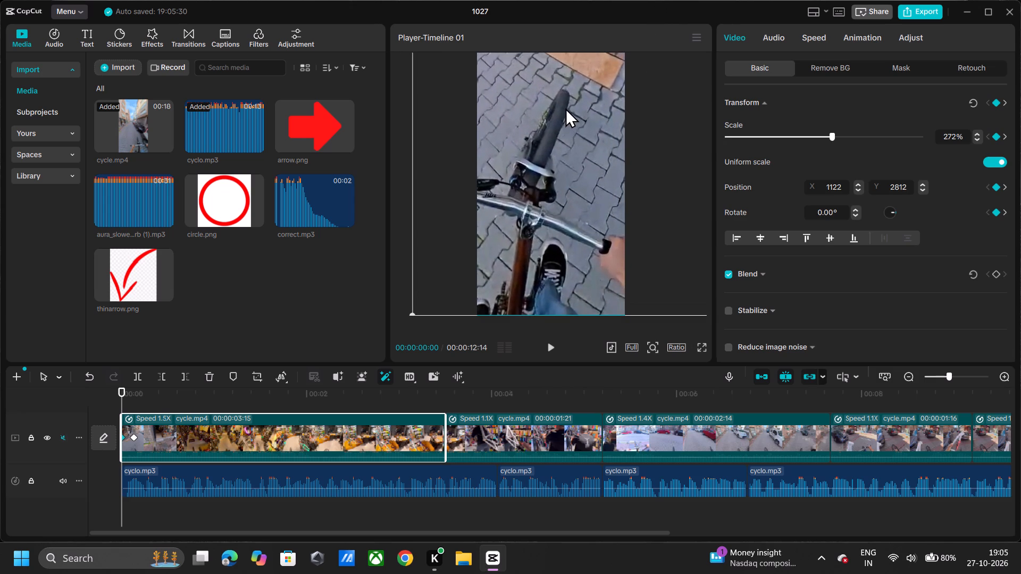
{"action": "left_click_drag", "start_coordinate": [565, 108], "coordinate": [565, 117]}
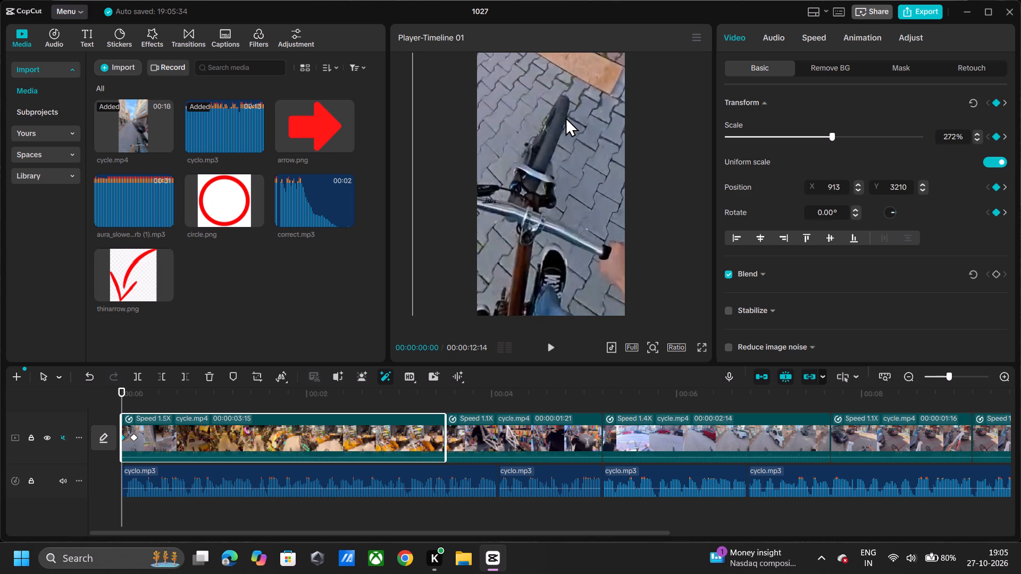
Replay the opening from 00:00:00:00 to about 00:00:00:09 several times to check the keyframed zoom-out.
{"action": "key", "text": "space"}
{"action": "key", "text": "space"}
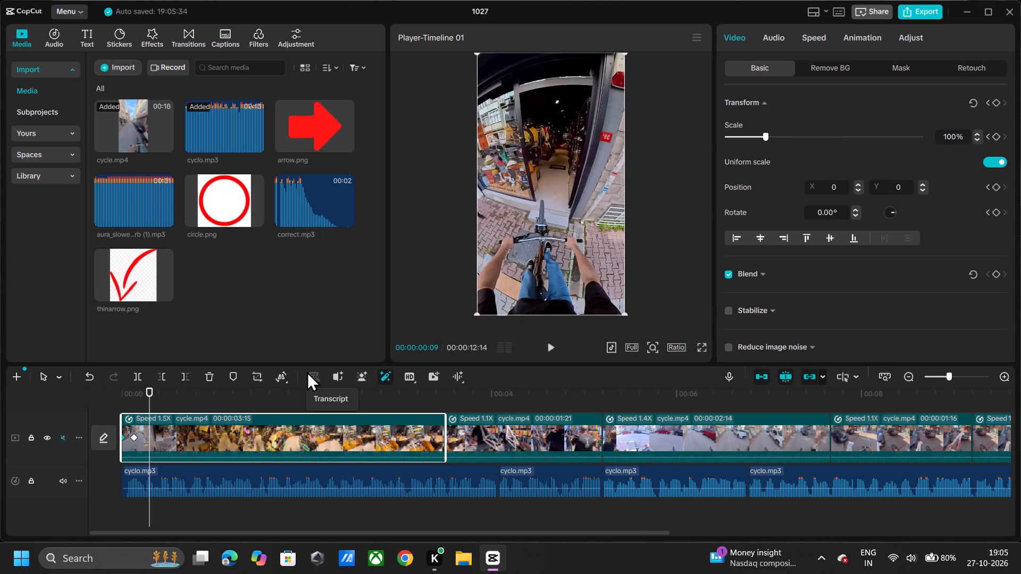
{"action": "left_click", "coordinate": [122, 401]}
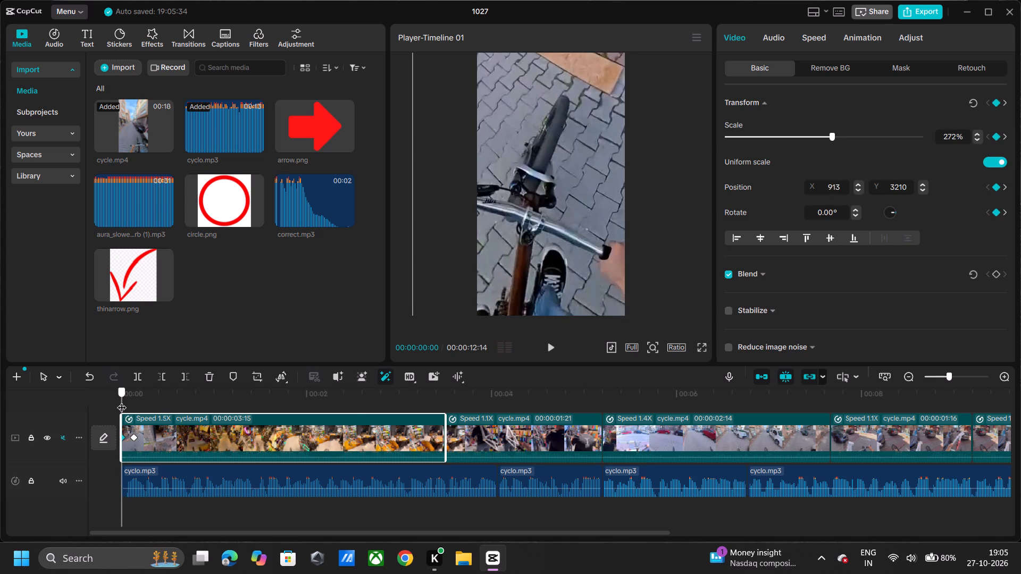
{"action": "key", "text": "space"}
{"action": "key", "text": "space"}
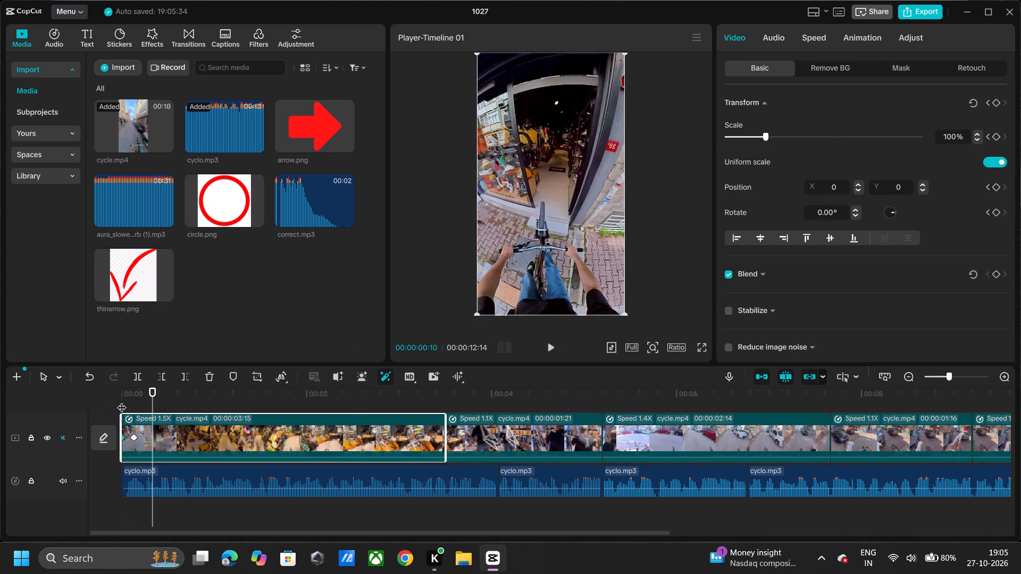
{"action": "left_click", "coordinate": [123, 400]}
{"action": "key", "text": "space"}
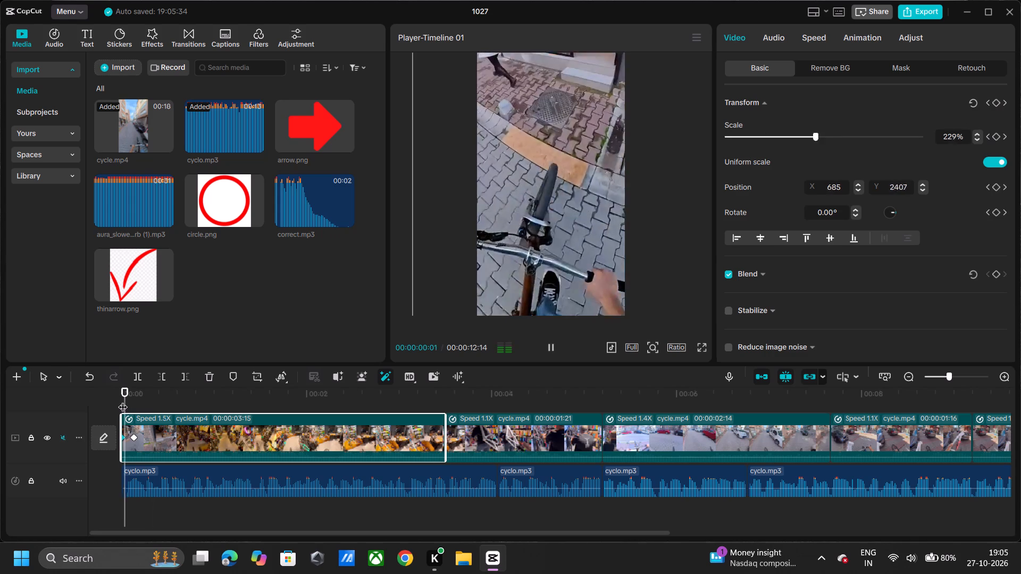
{"action": "key", "text": "space"}
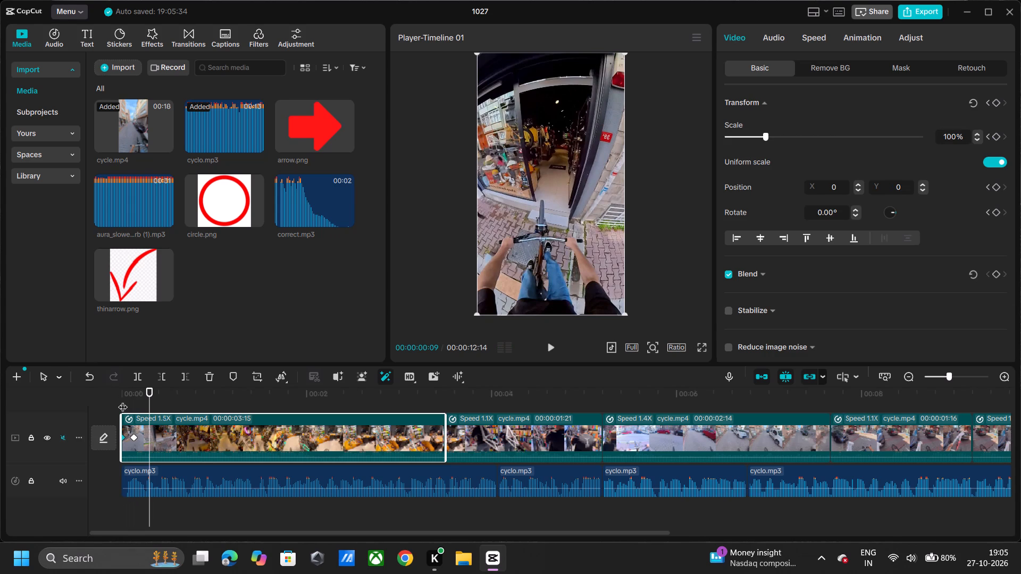
Play on with pauses from 00:00:00:09 to 00:00:05:15 to check the shop footage and cuts against cyclo.mp3.
{"action": "key", "text": "space"}
{"action": "key", "text": "space"}
{"action": "key", "text": "space"}
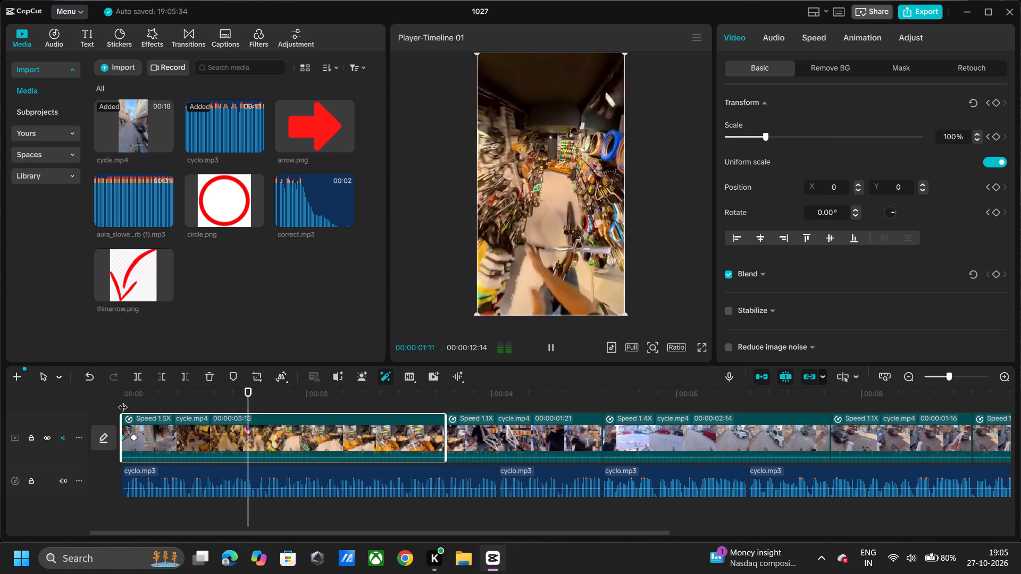
{"action": "key", "text": "space"}
{"action": "key", "text": "space"}
{"action": "key", "text": "space"}
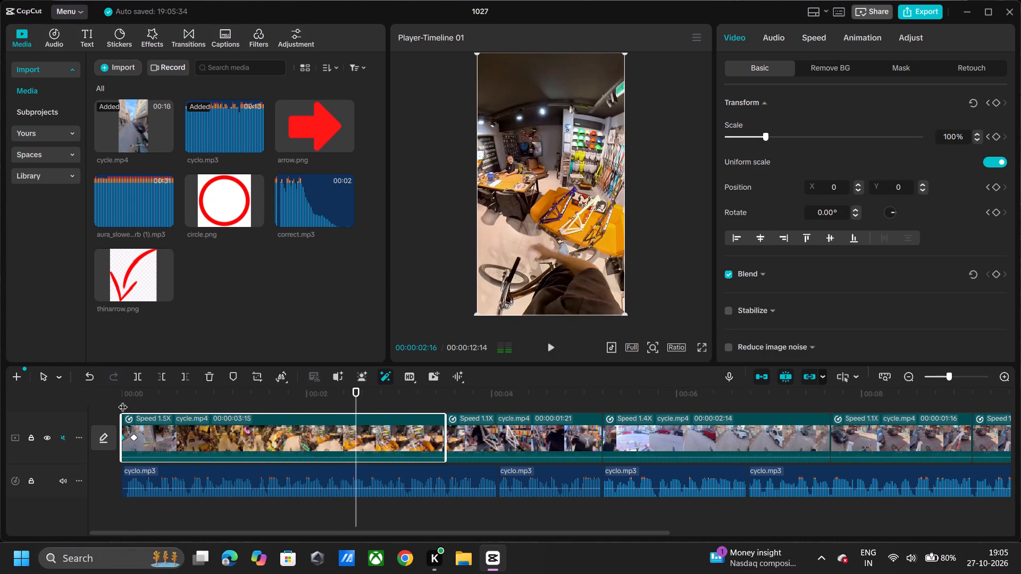
{"action": "key", "text": "space"}
{"action": "key", "text": "space"}
{"action": "key", "text": "space"}
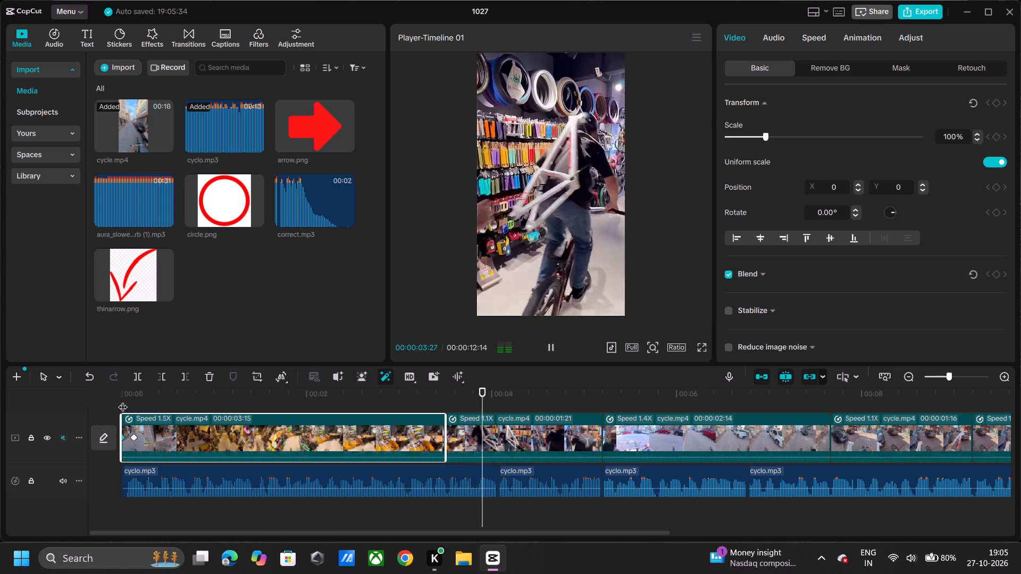
{"action": "key", "text": "space"}
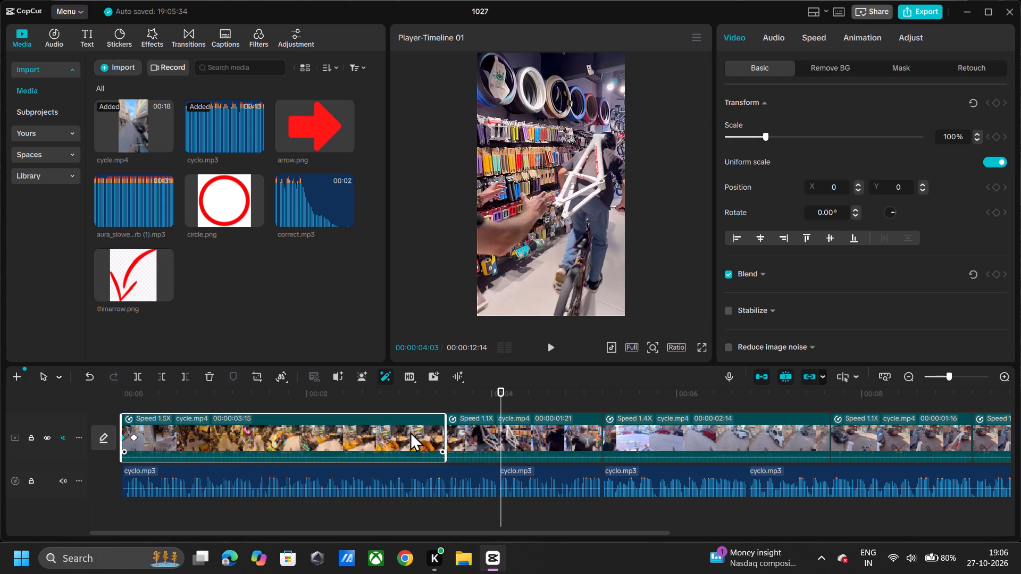
{"action": "key", "text": "space"}
{"action": "key", "text": "space"}
{"action": "key", "text": "space"}
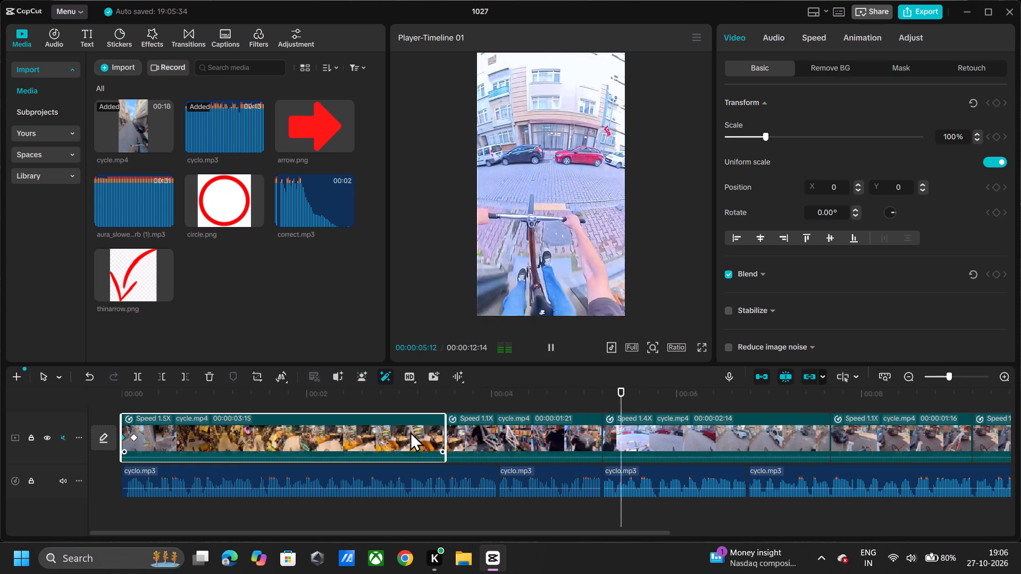
{"action": "key", "text": "space"}
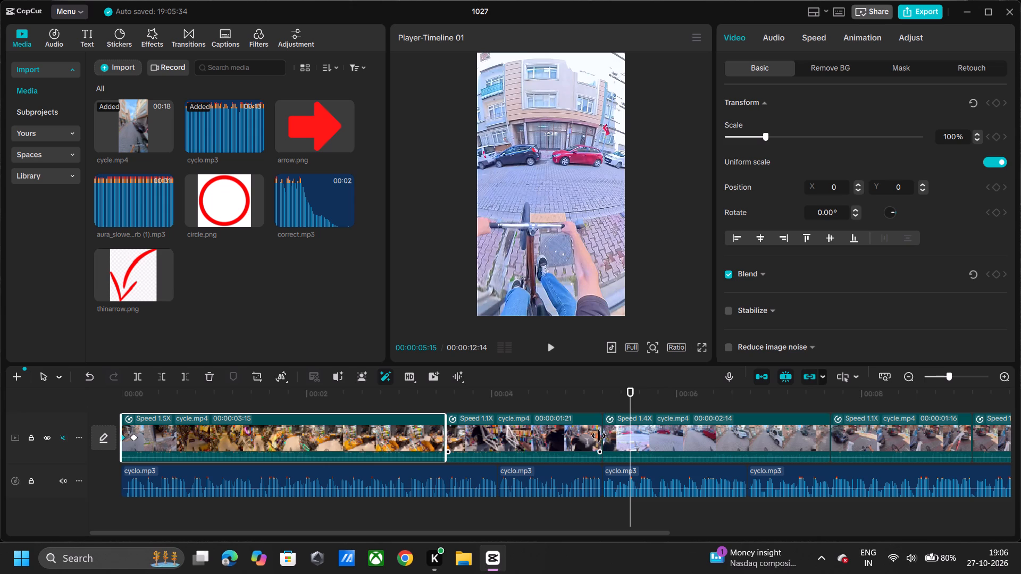
Extend the end of the second cycle.mp4 piece, in the bike shop, to a duration of 00:00:01:28.
{"action": "left_click", "coordinate": [599, 436]}
{"action": "left_click_drag", "start_coordinate": [599, 436], "coordinate": [609, 442]}
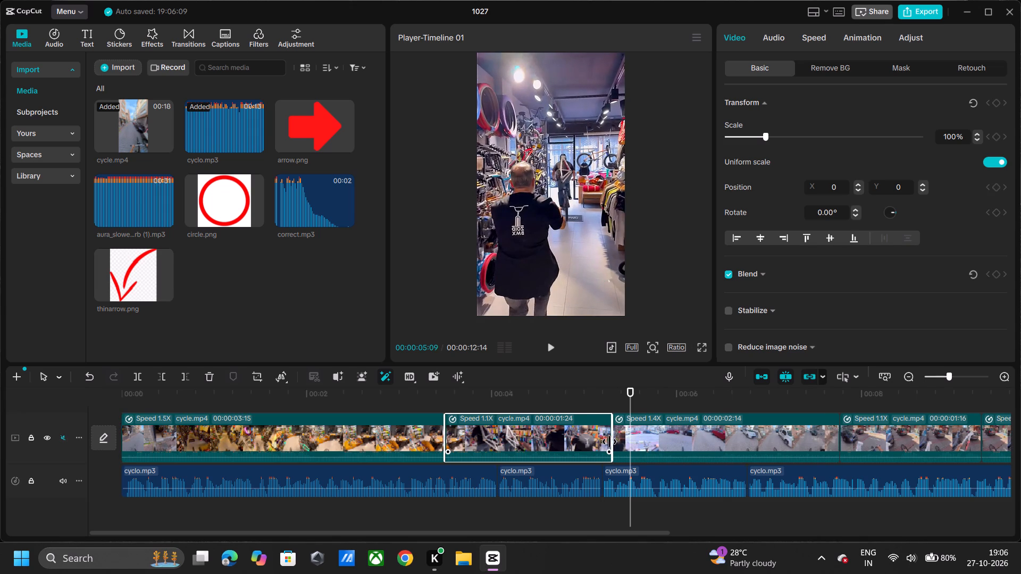
{"action": "left_click_drag", "start_coordinate": [609, 442], "coordinate": [620, 446]}
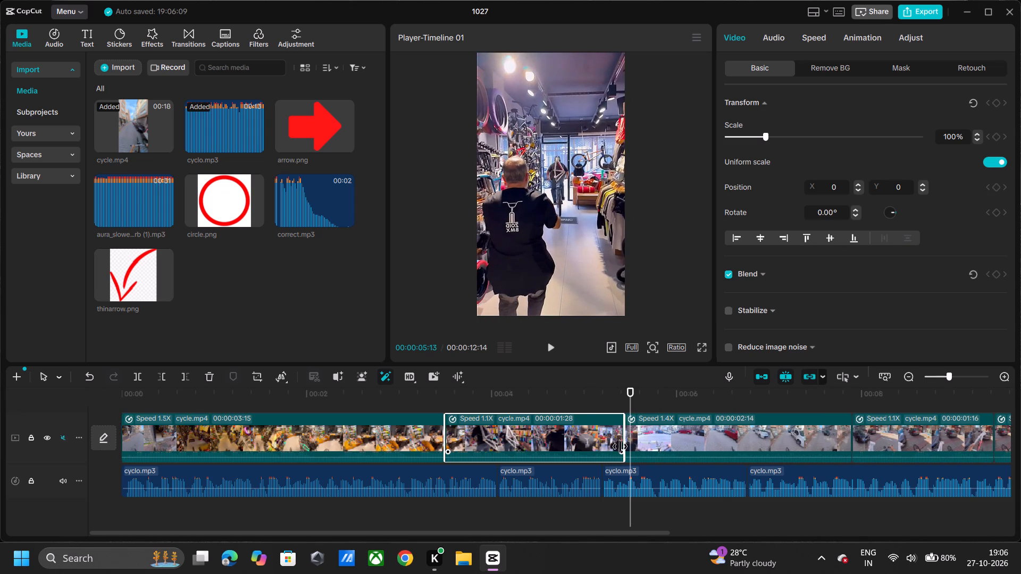
{"action": "left_click_drag", "start_coordinate": [620, 446], "coordinate": [621, 447]}
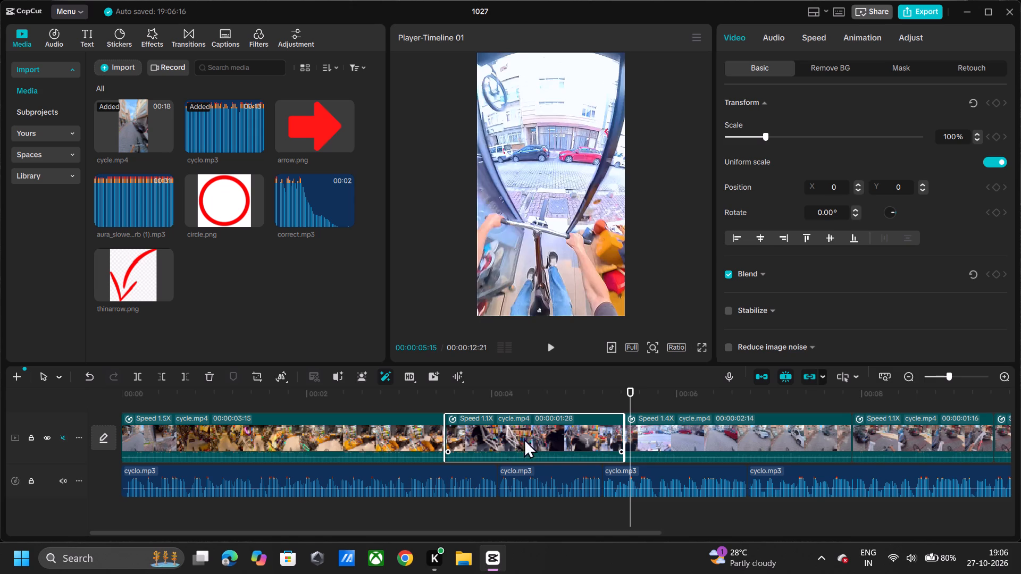
Trim the start of the second cycle.mp4 piece, in the bike shop, to a duration of 00:00:01:25.
{"action": "left_click_drag", "start_coordinate": [446, 436], "coordinate": [455, 438]}
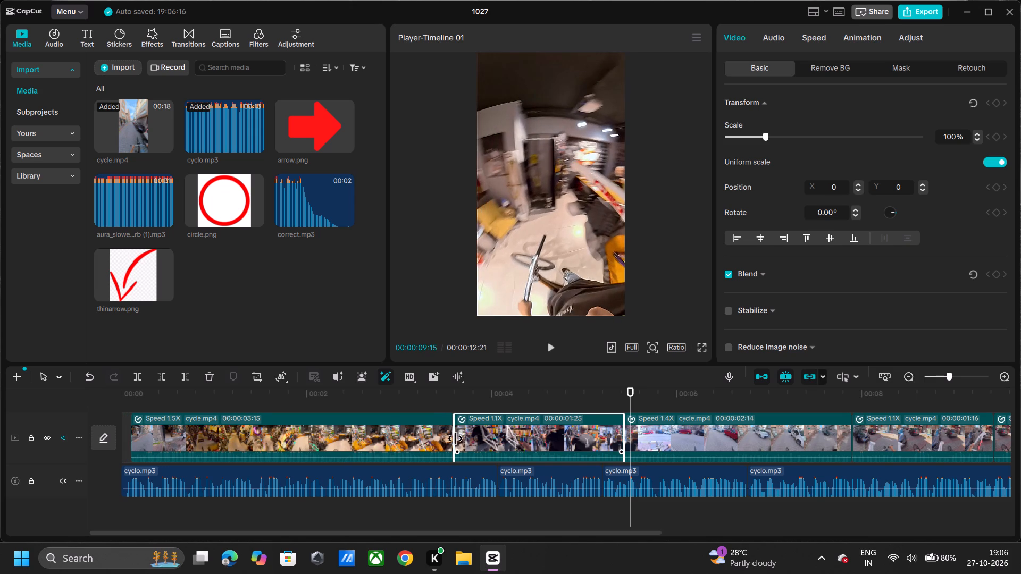
{"action": "left_click_drag", "start_coordinate": [455, 438], "coordinate": [463, 441]}
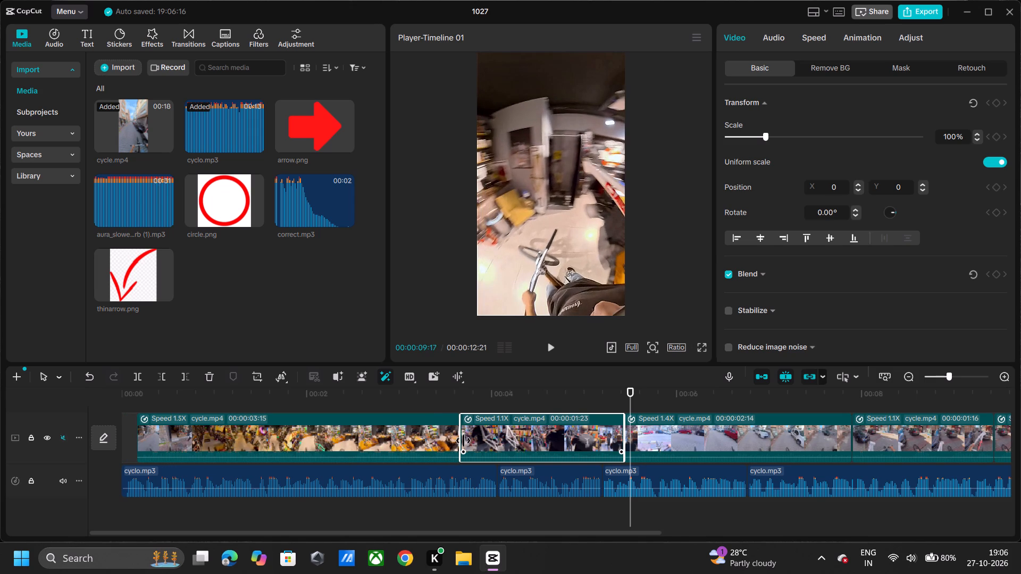
{"action": "left_click_drag", "start_coordinate": [463, 441], "coordinate": [456, 442]}
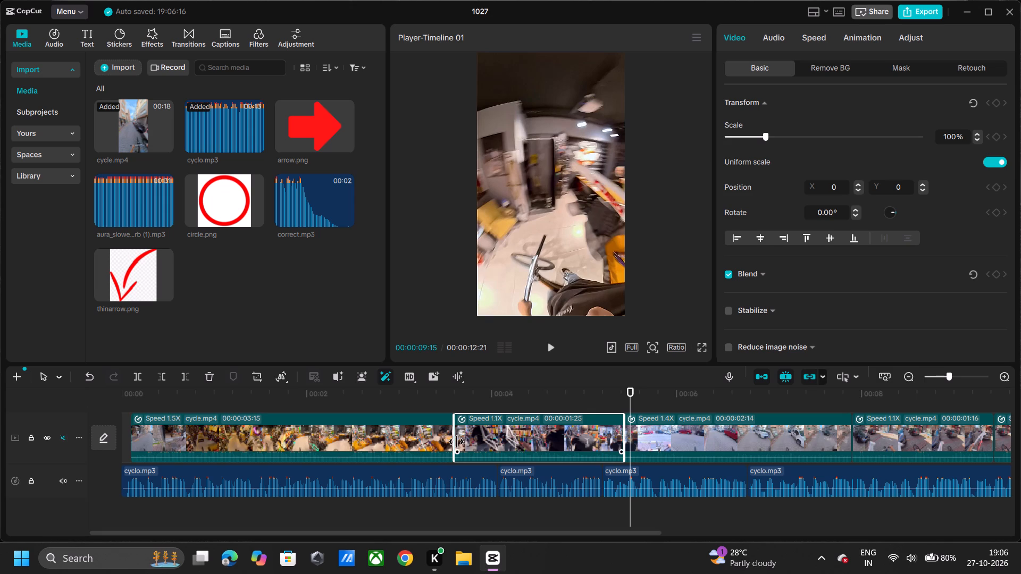
{"action": "left_click_drag", "start_coordinate": [456, 442], "coordinate": [456, 442]}
Find the beat change in cyclo.mp3 and split the second cycle.mp4 piece at 00:00:04:02.
{"action": "left_click", "coordinate": [493, 394]}
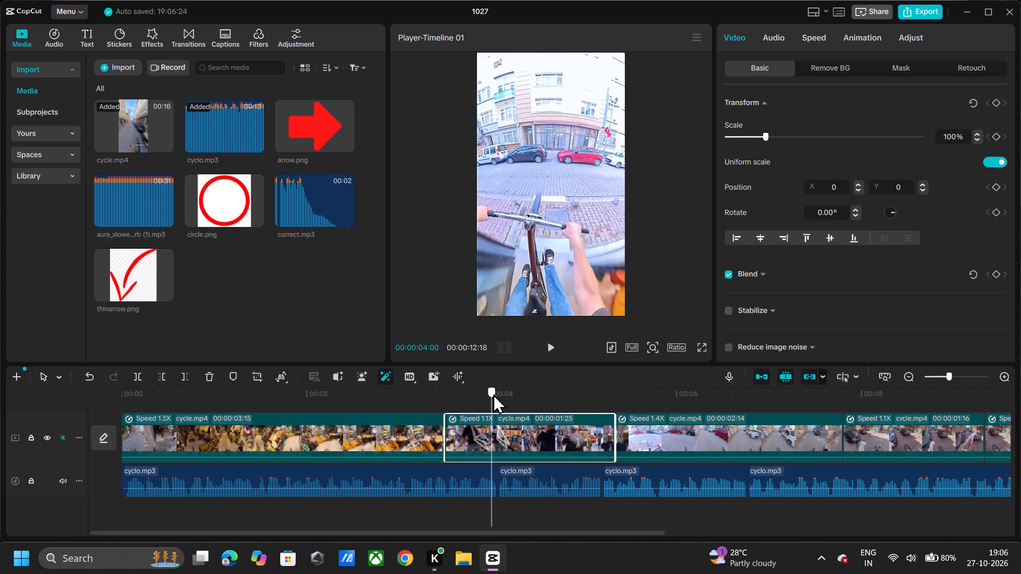
{"action": "key", "text": "space"}
{"action": "key", "text": "space"}
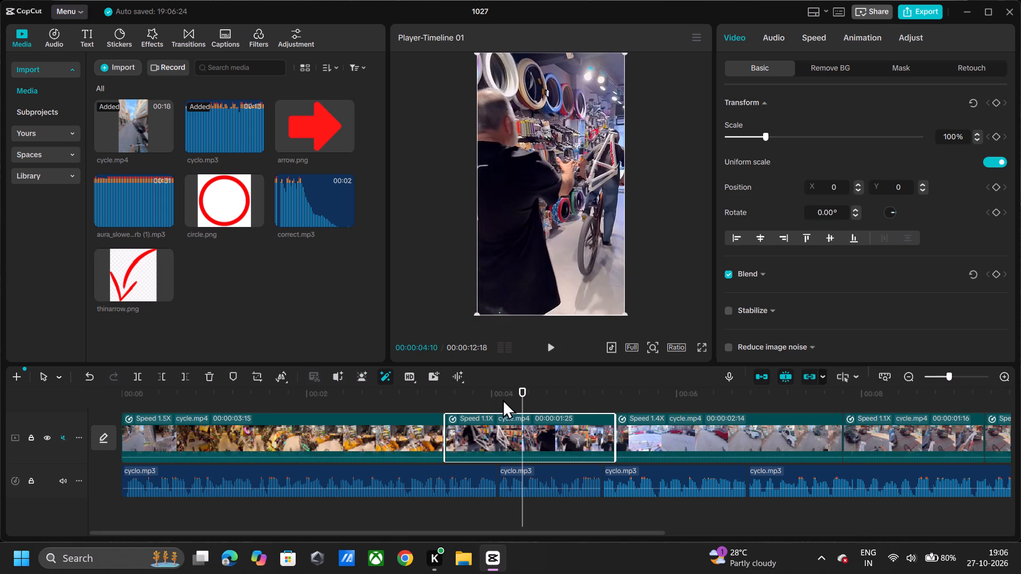
{"action": "left_click", "coordinate": [490, 401]}
{"action": "left_click", "coordinate": [498, 402]}
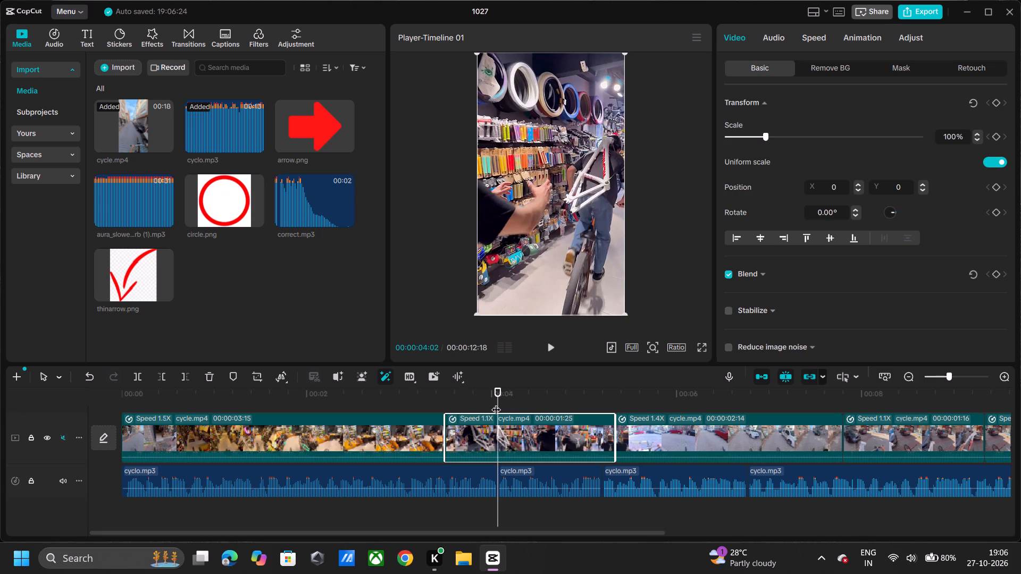
{"action": "key", "text": "ctrl+b"}
Trim about four frames off the start of the shop piece that follows the new split.
{"action": "left_click_drag", "start_coordinate": [499, 432], "coordinate": [506, 442]}
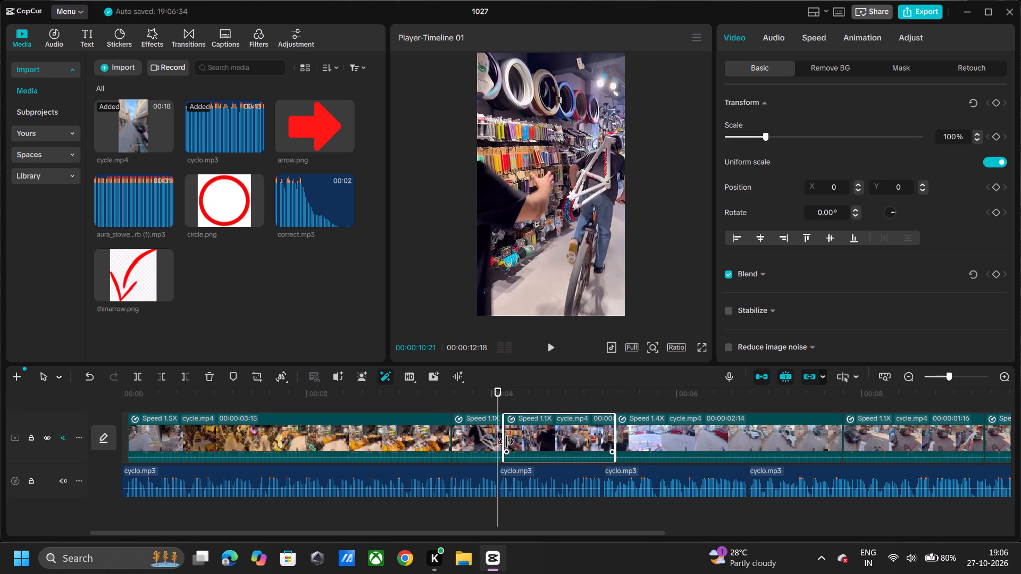
{"action": "left_click_drag", "start_coordinate": [506, 442], "coordinate": [512, 443]}
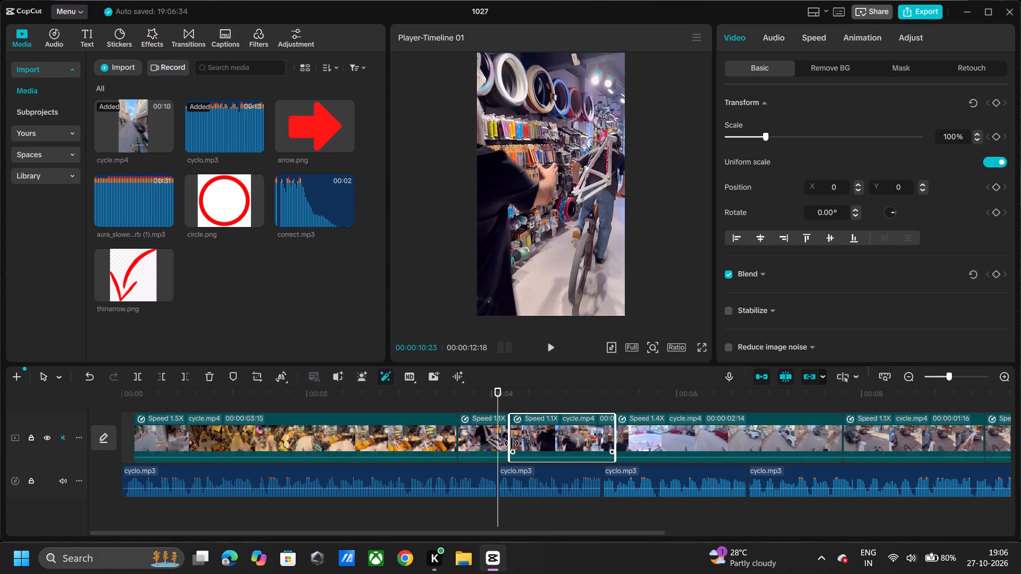
{"action": "left_click_drag", "start_coordinate": [512, 443], "coordinate": [514, 444]}
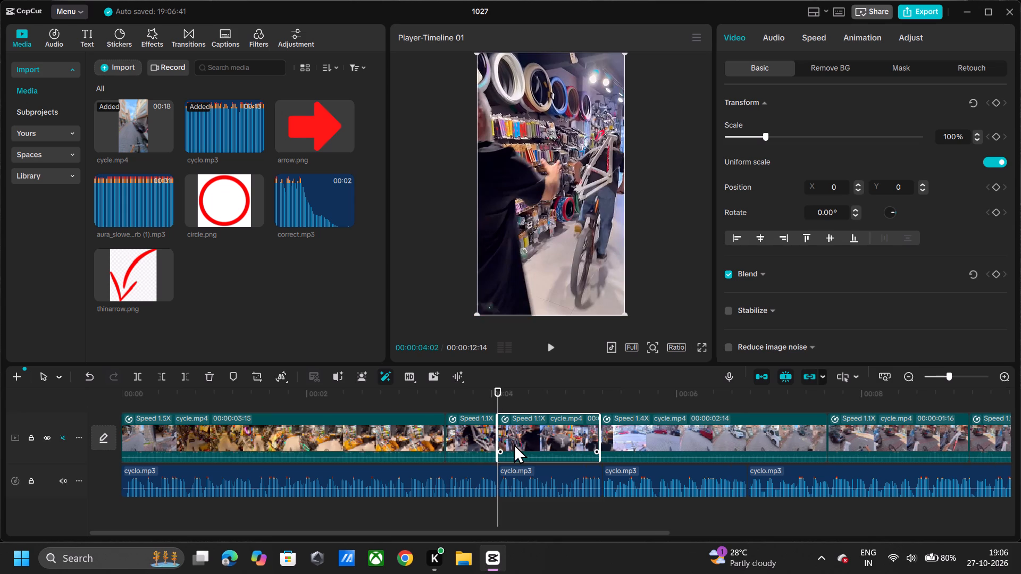
Play the split from 00:00:03:01, and shorten the end of the short shop piece before it to a sliver of a few frames.
{"action": "left_click", "coordinate": [404, 389]}
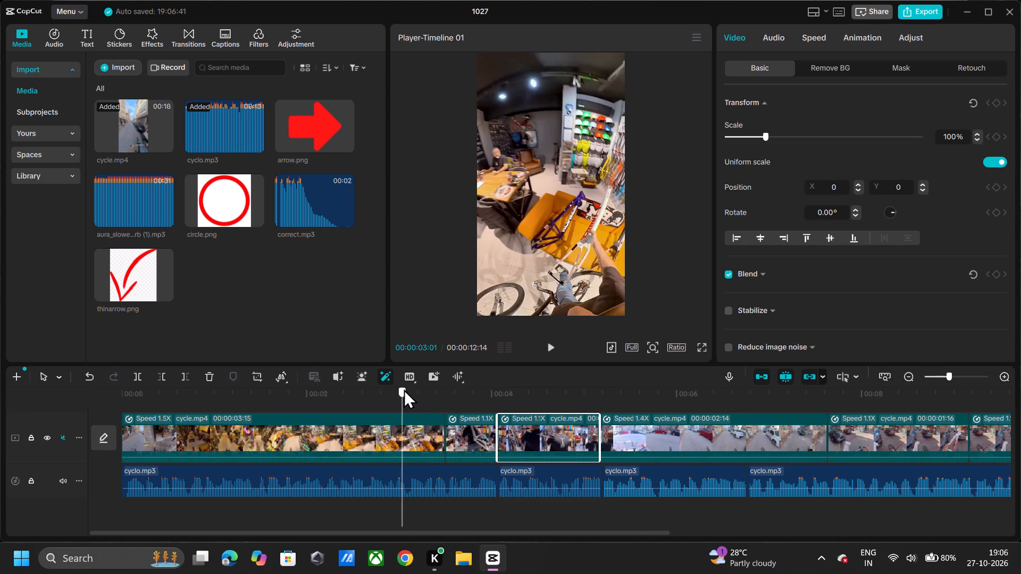
{"action": "key", "text": "space"}
{"action": "key", "text": "space"}
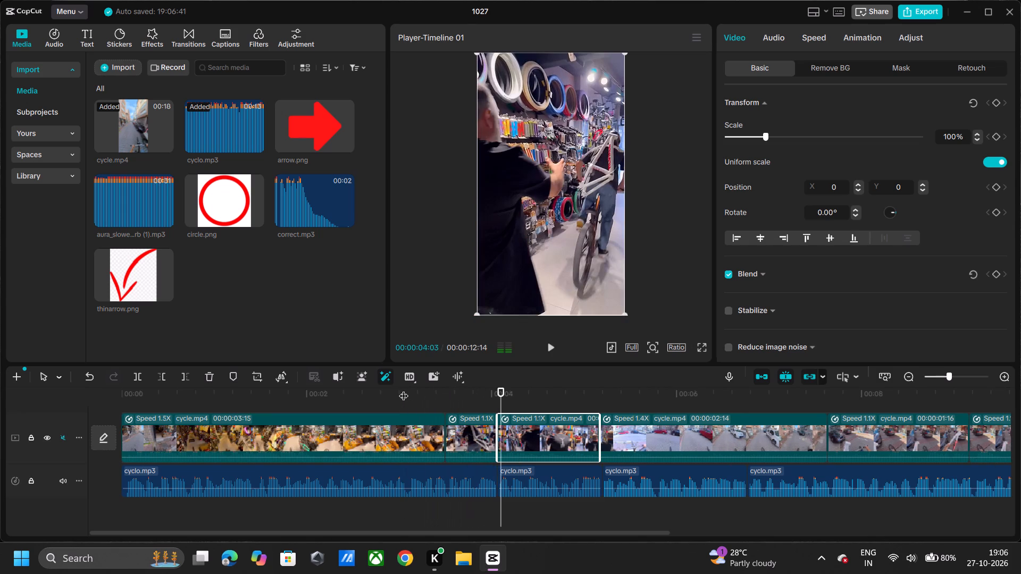
{"action": "left_click", "coordinate": [487, 426]}
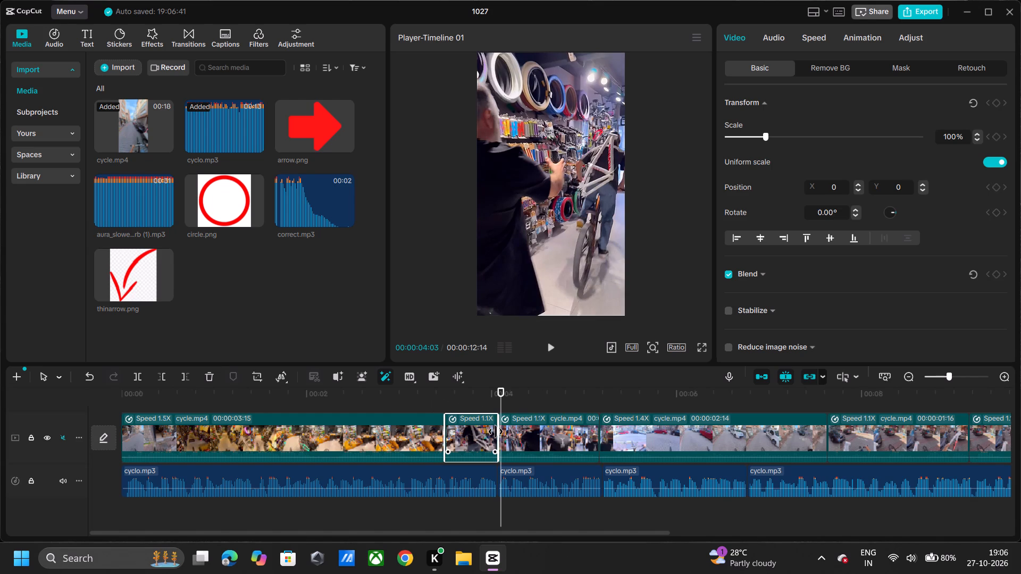
{"action": "left_click_drag", "start_coordinate": [496, 432], "coordinate": [494, 435]}
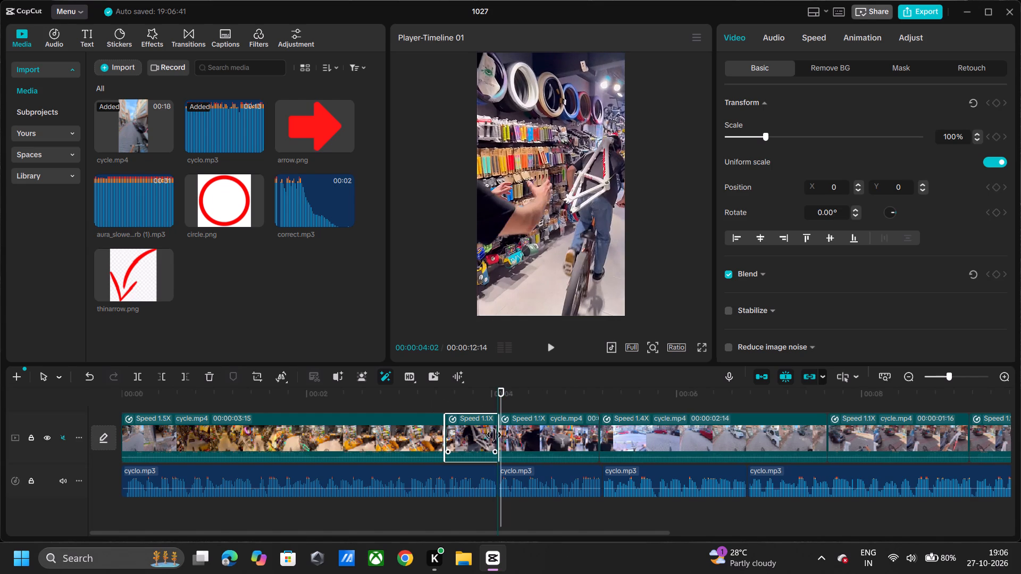
{"action": "left_click_drag", "start_coordinate": [494, 435], "coordinate": [483, 444]}
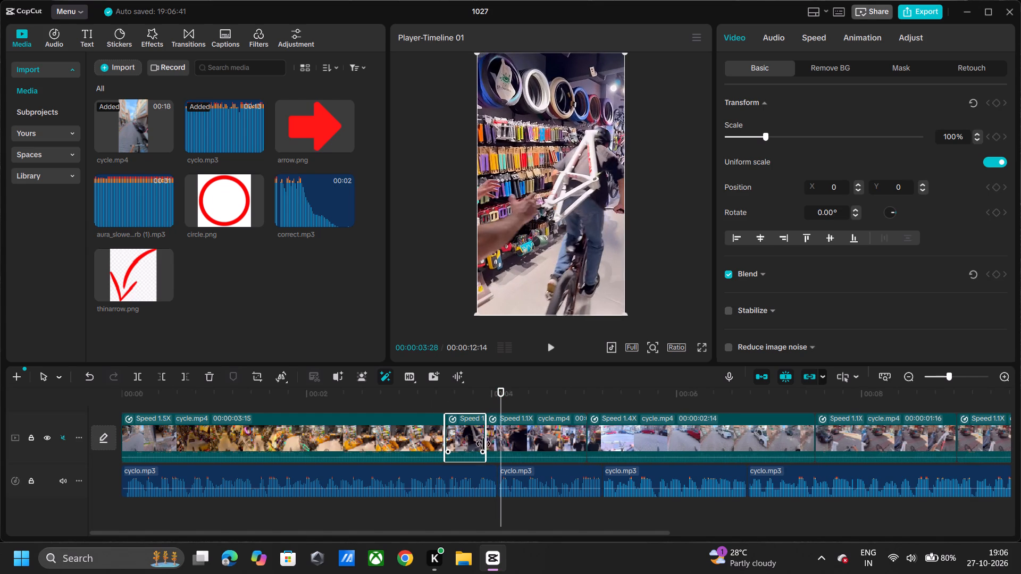
{"action": "left_click_drag", "start_coordinate": [483, 444], "coordinate": [478, 451]}
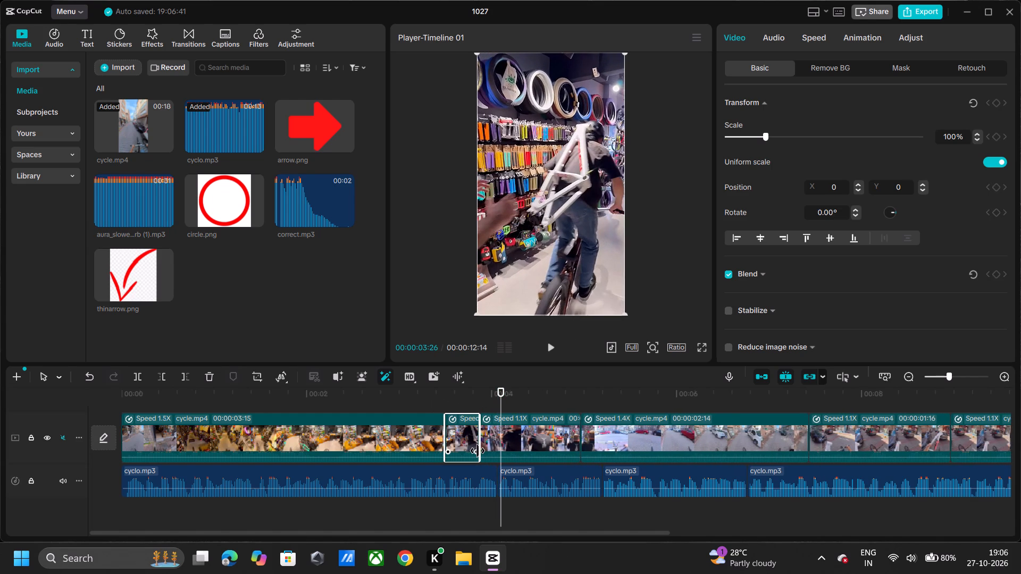
{"action": "left_click_drag", "start_coordinate": [478, 451], "coordinate": [473, 455]}
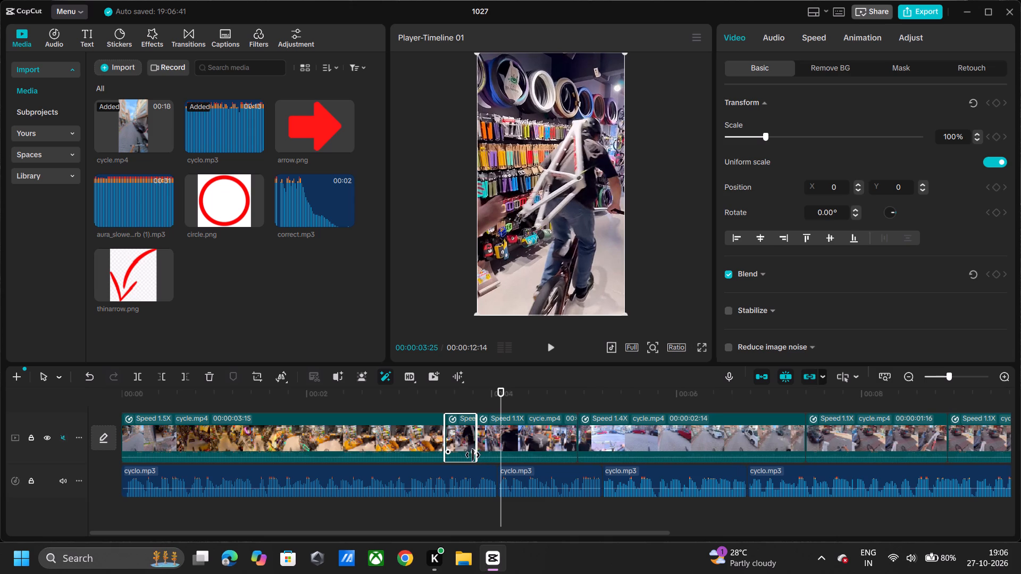
{"action": "left_click_drag", "start_coordinate": [473, 455], "coordinate": [463, 460]}
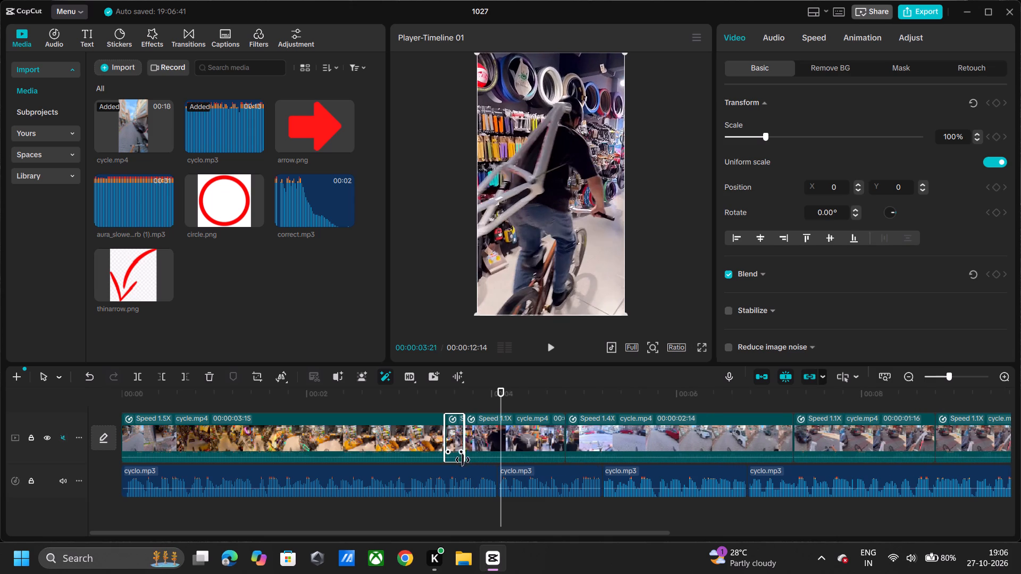
{"action": "left_click_drag", "start_coordinate": [463, 460], "coordinate": [455, 461]}
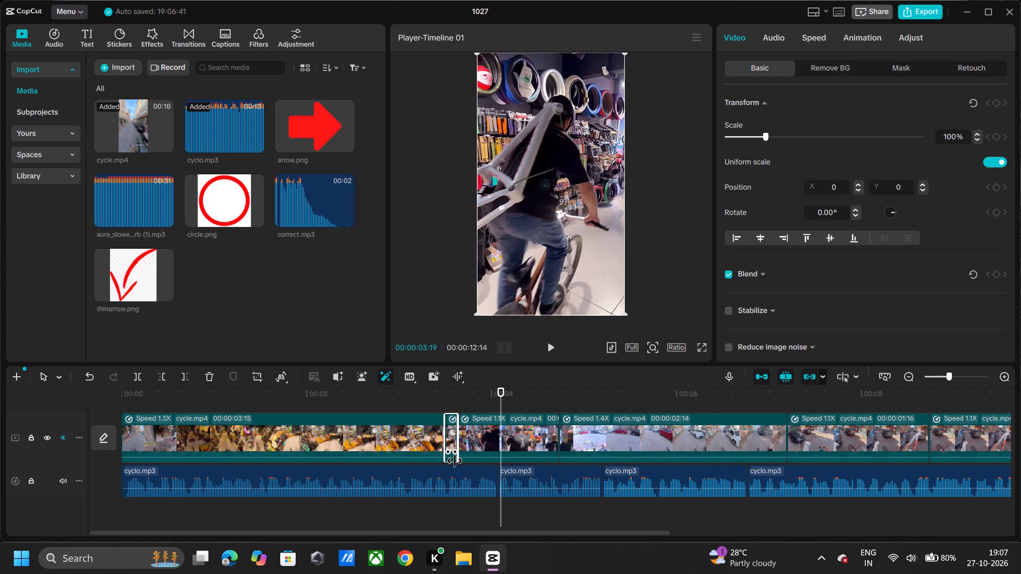
{"action": "left_click_drag", "start_coordinate": [455, 461], "coordinate": [443, 461]}
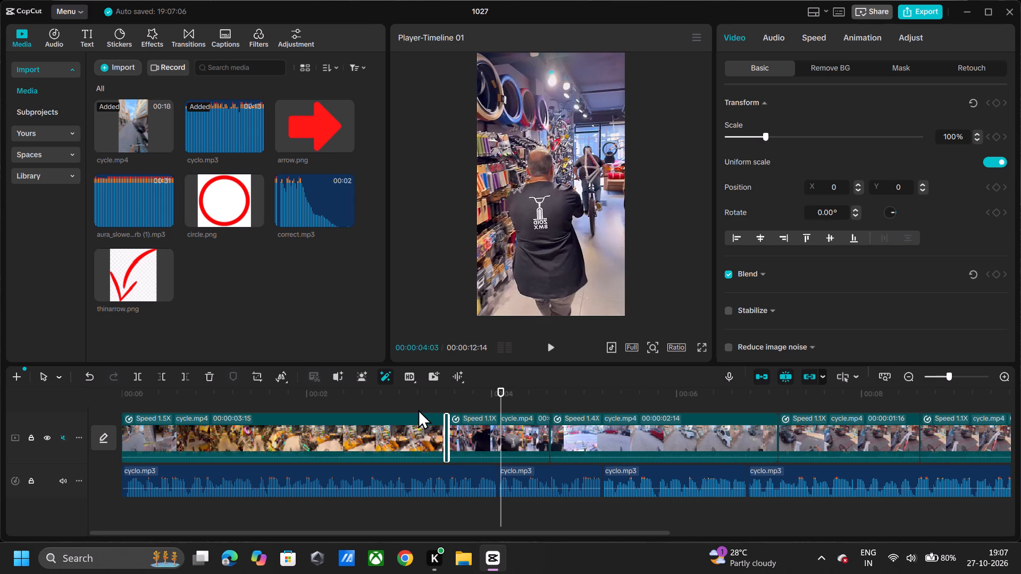
Replay the shortened bike shop section up to 00:00:04:20 to check its cuts against cyclo.mp3.
{"action": "left_click", "coordinate": [419, 396]}
{"action": "key", "text": "space"}
{"action": "key", "text": "space"}
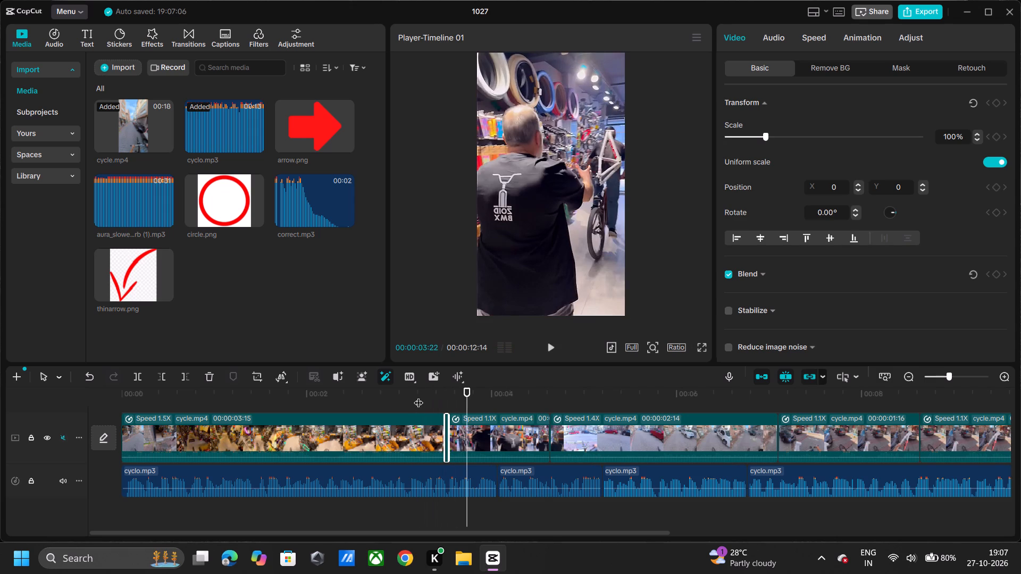
{"action": "key", "text": "space"}
{"action": "key", "text": "space"}
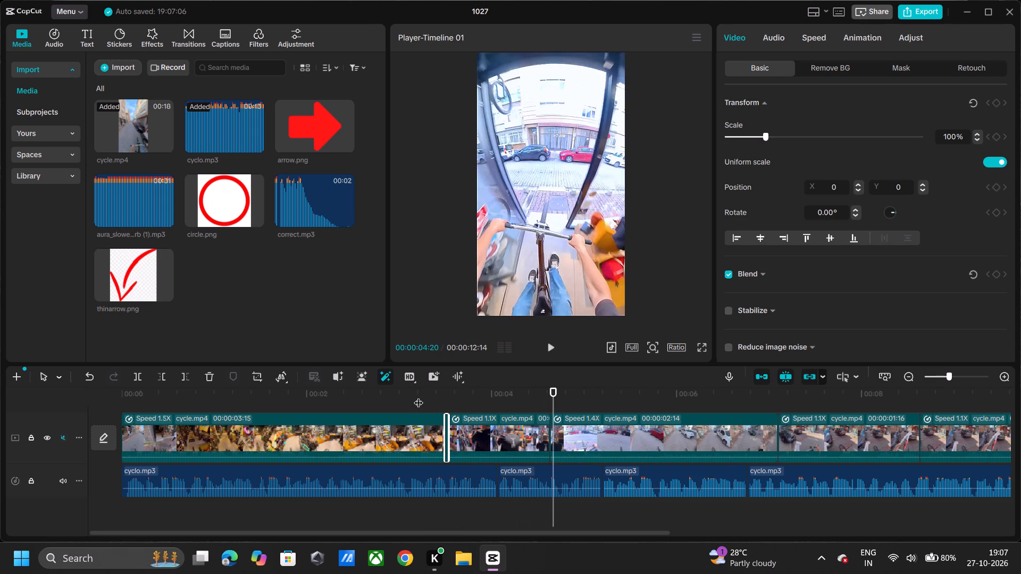
{"action": "left_click", "coordinate": [494, 407]}
{"action": "key", "text": "space"}
{"action": "key", "text": "space"}
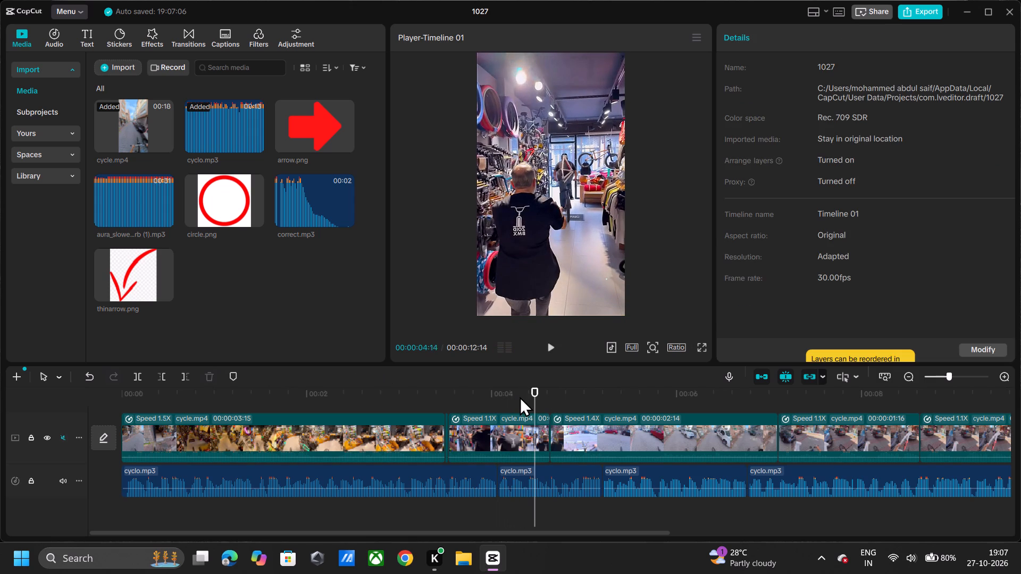
Duplicate the remaining 1.1X bike shop piece and insert the copy directly after it, before the 1.4X street piece.
{"action": "right_click", "coordinate": [516, 432]}
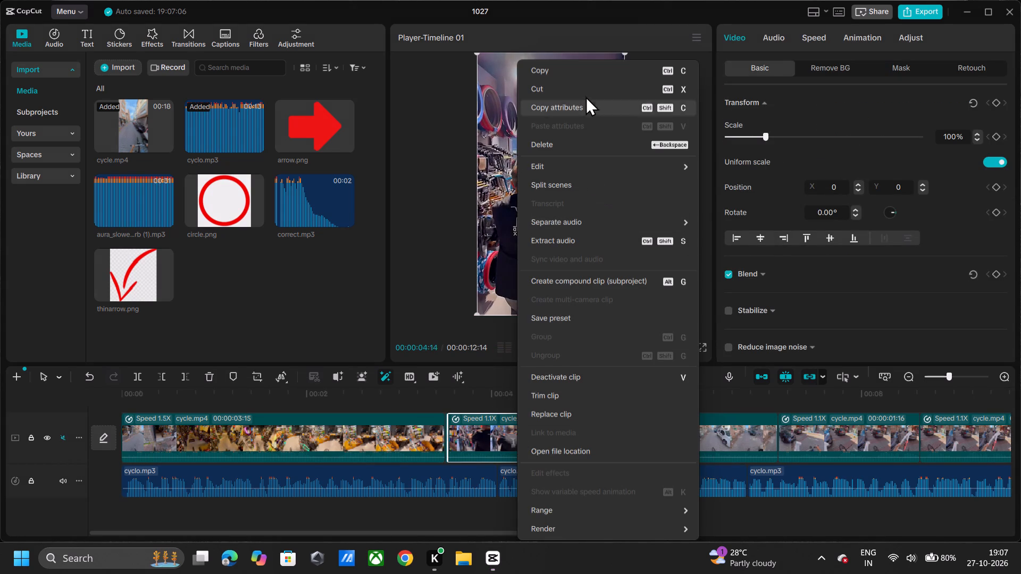
{"action": "left_click", "coordinate": [591, 68]}
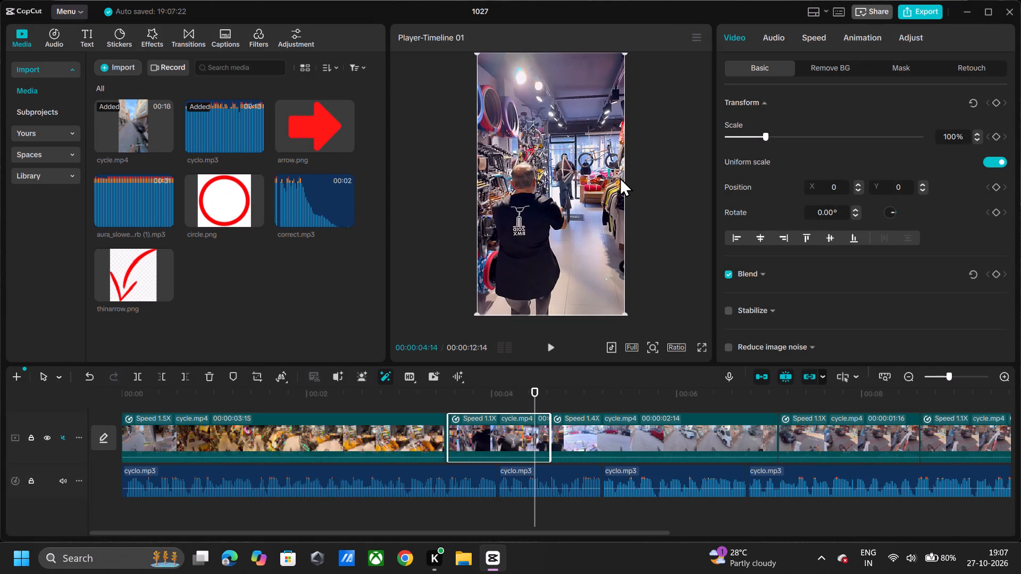
{"action": "key", "text": "ctrl+v"}
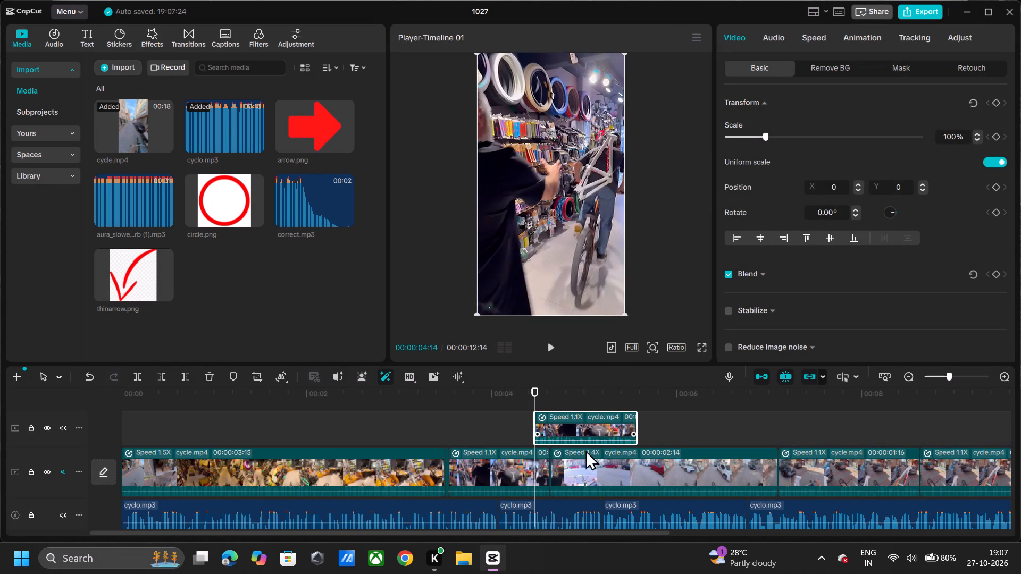
{"action": "left_click_drag", "start_coordinate": [589, 414], "coordinate": [580, 441]}
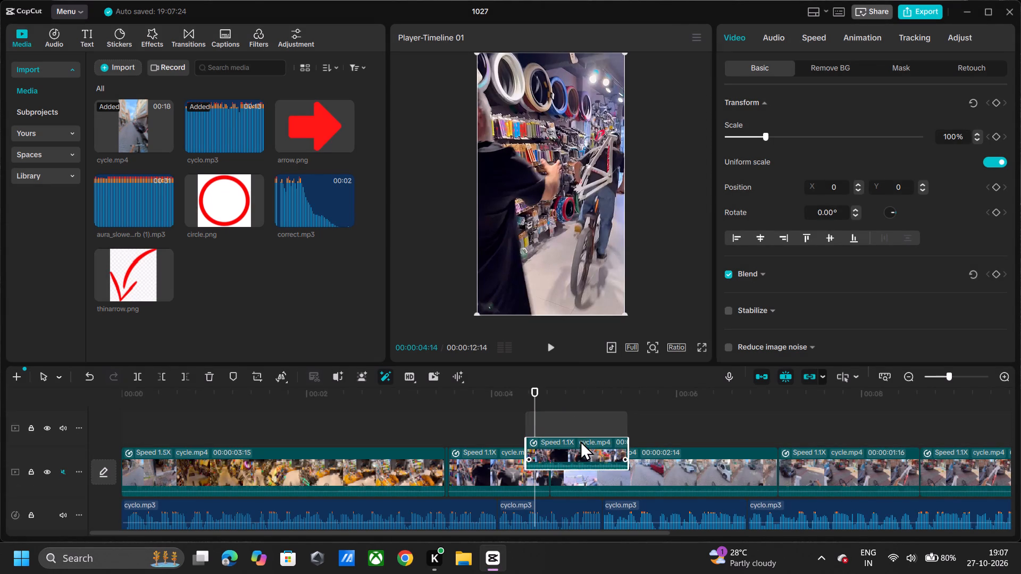
{"action": "left_click_drag", "start_coordinate": [580, 441], "coordinate": [600, 461]}
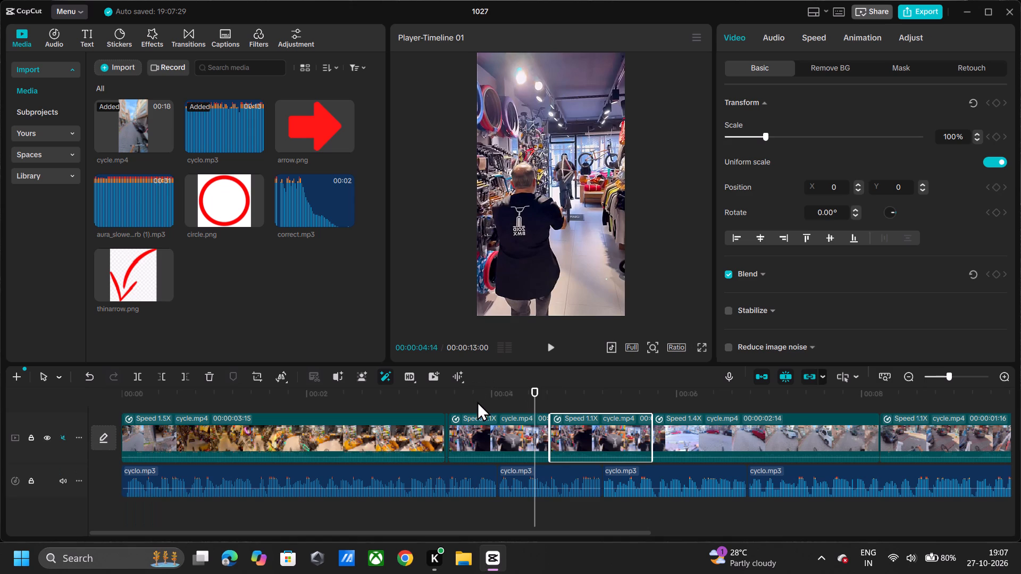
Play with pauses from the first shop piece to 00:00:08:20 to check the duplicated footage and street cuts against cyclo.mp3.
{"action": "left_click", "coordinate": [477, 401]}
{"action": "key", "text": "space"}
{"action": "key", "text": "space"}
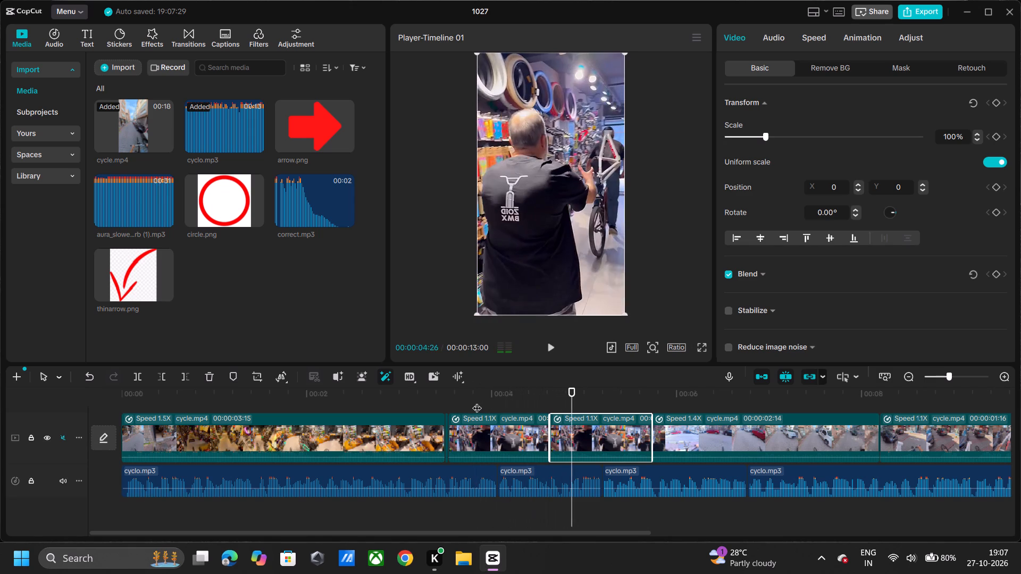
{"action": "key", "text": "space"}
{"action": "key", "text": "space"}
{"action": "key", "text": "space"}
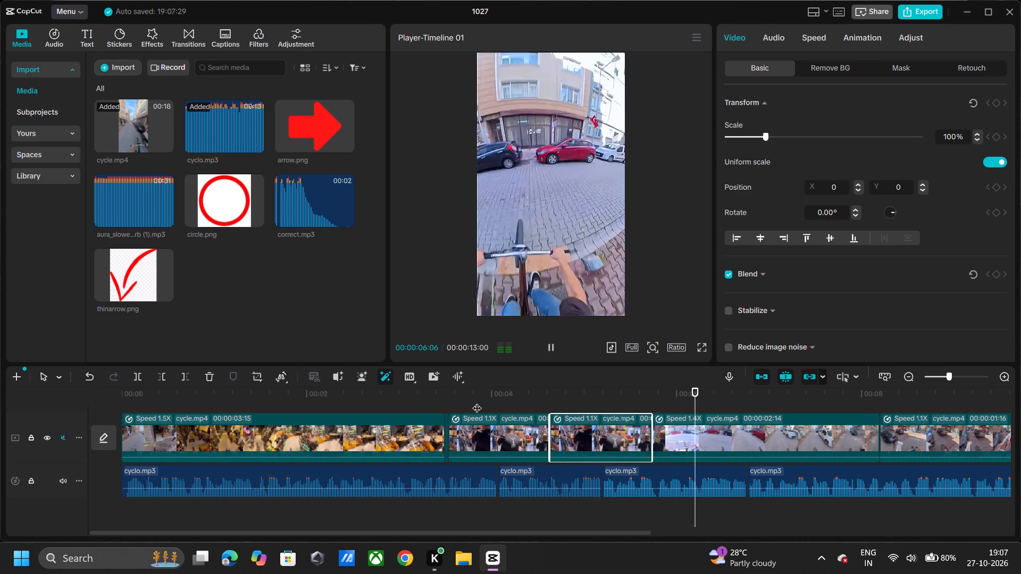
{"action": "key", "text": "space"}
{"action": "key", "text": "space"}
{"action": "key", "text": "space"}
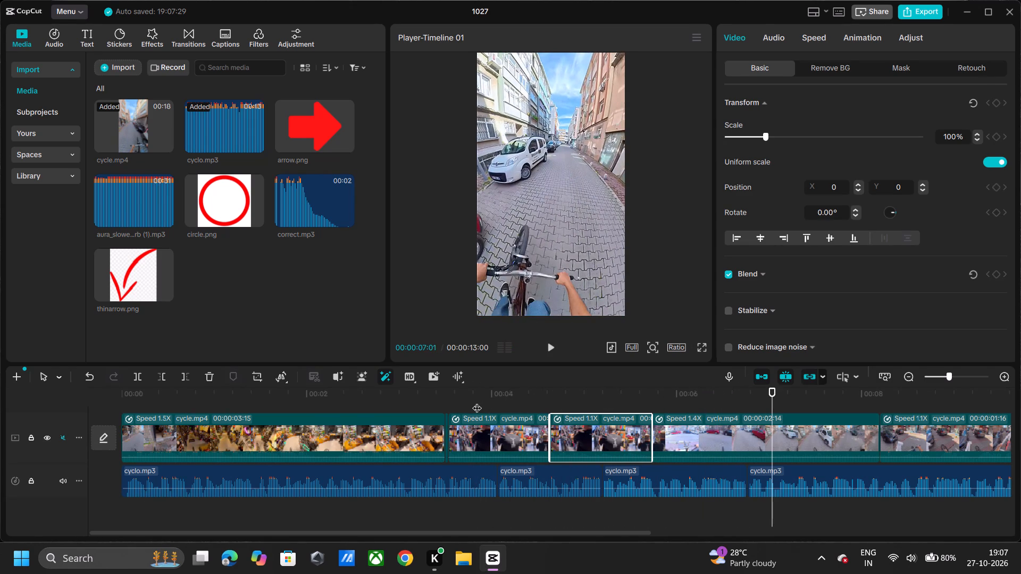
{"action": "key", "text": "space"}
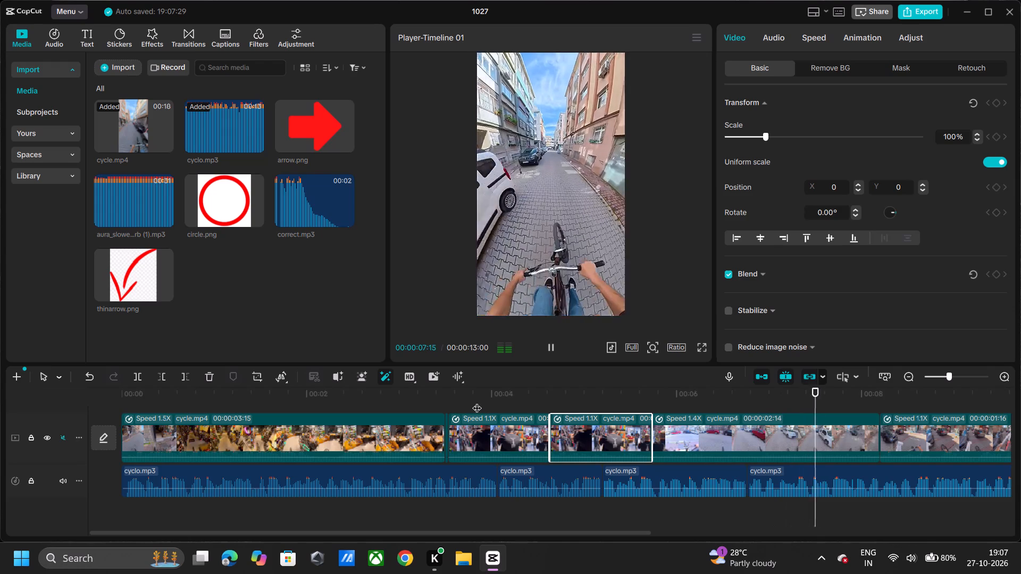
{"action": "key", "text": "space"}
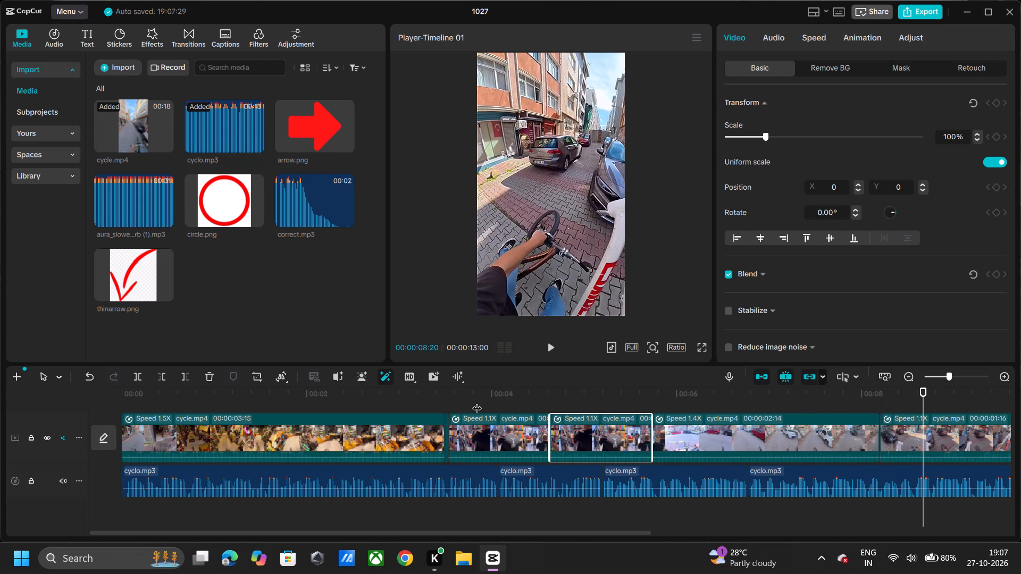
{"action": "left_click", "coordinate": [790, 398]}
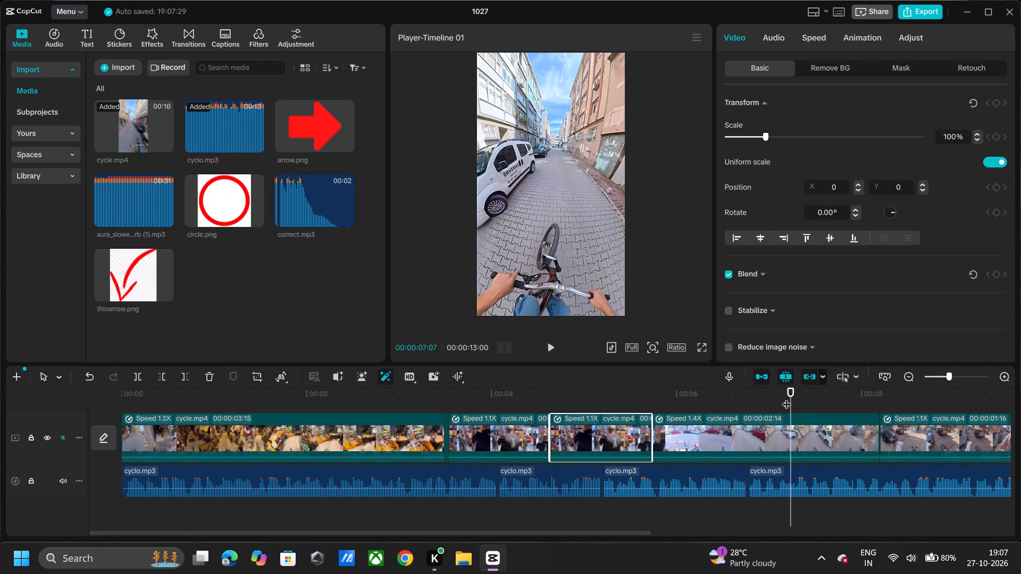
{"action": "left_click", "coordinate": [713, 404]}
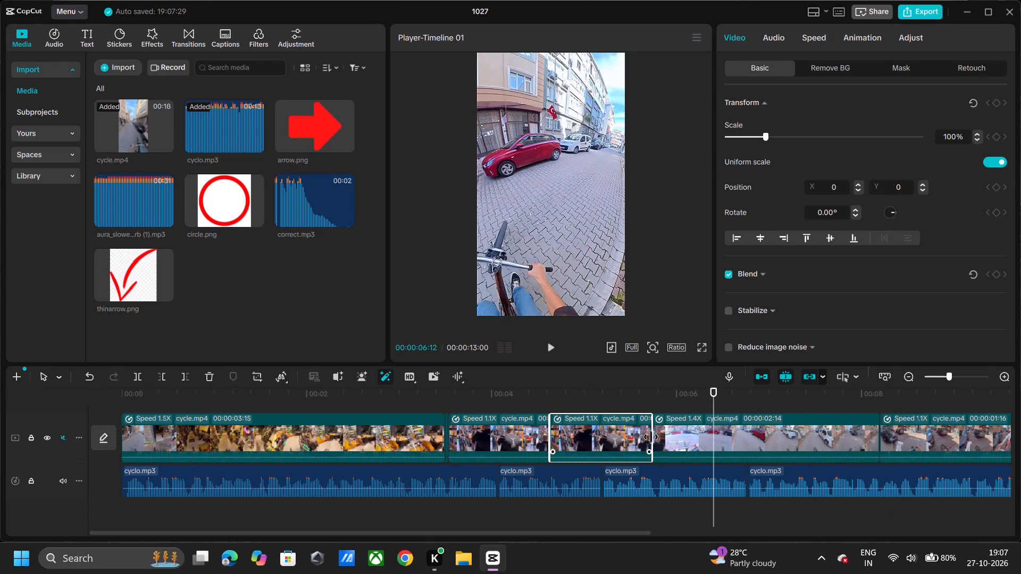
Trim about 9 frames off the start of the second 1.1X bike shop piece, closing the gap before the 1.4X street piece.
{"action": "left_click_drag", "start_coordinate": [549, 438], "coordinate": [553, 438]}
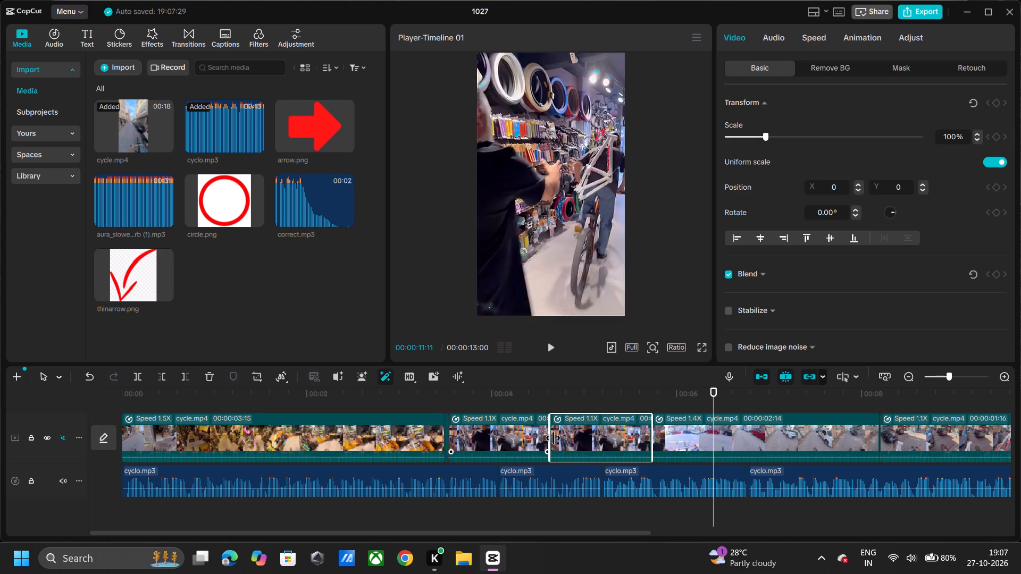
{"action": "left_click_drag", "start_coordinate": [553, 438], "coordinate": [568, 444]}
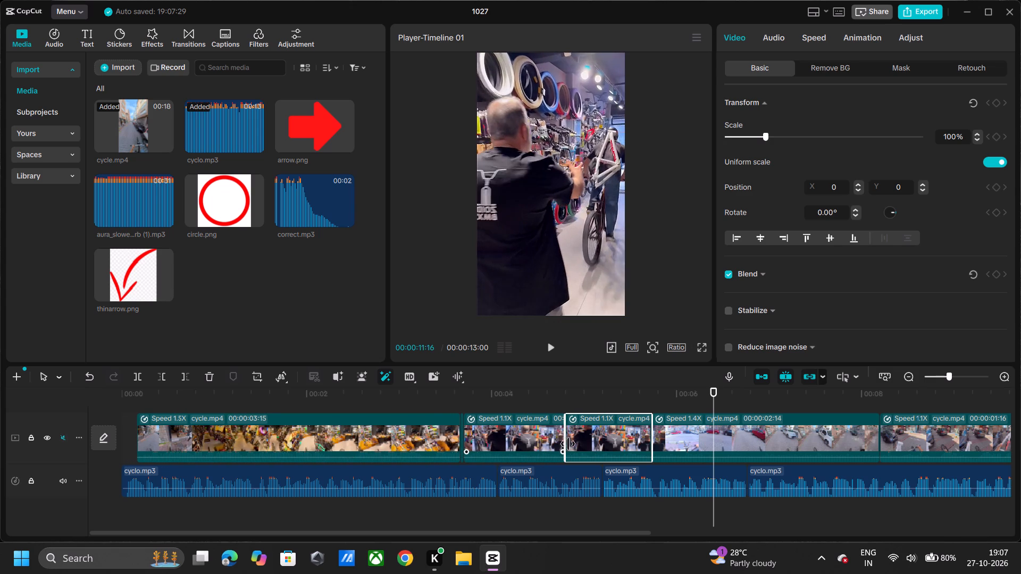
{"action": "left_click_drag", "start_coordinate": [568, 444], "coordinate": [572, 444]}
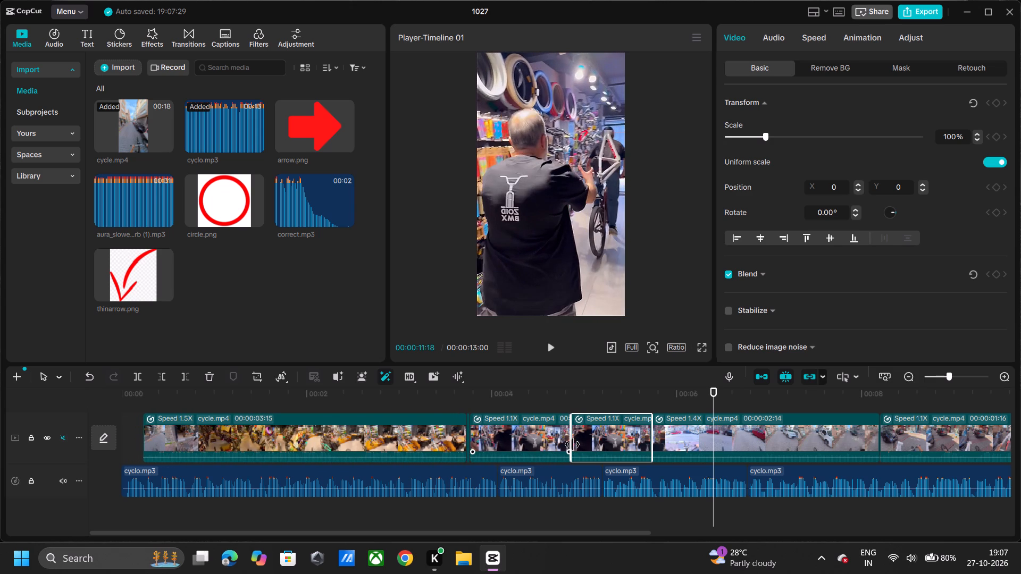
{"action": "left_click_drag", "start_coordinate": [572, 444], "coordinate": [578, 446]}
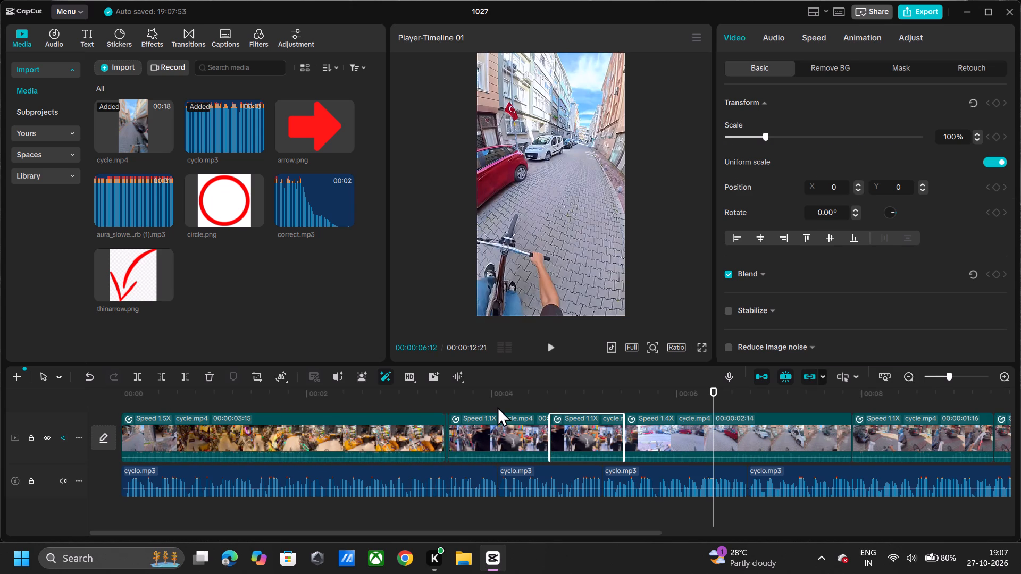
Replay the two 1.1X bike shop pieces, and trim about 7 frames off the start of the first one.
{"action": "left_click", "coordinate": [497, 407]}
{"action": "key", "text": "space"}
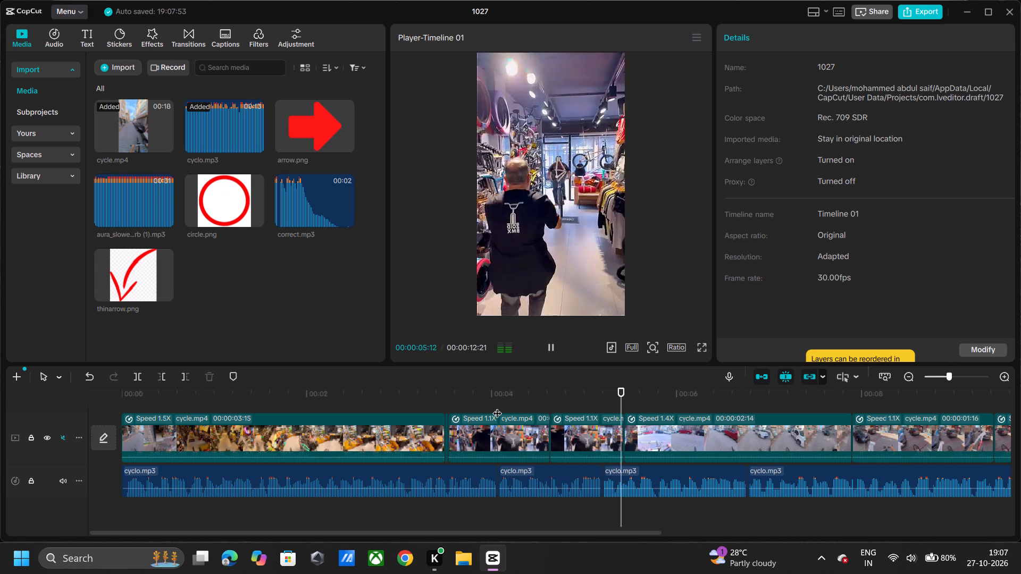
{"action": "key", "text": "space"}
{"action": "left_click", "coordinate": [375, 406]}
{"action": "key", "text": "space"}
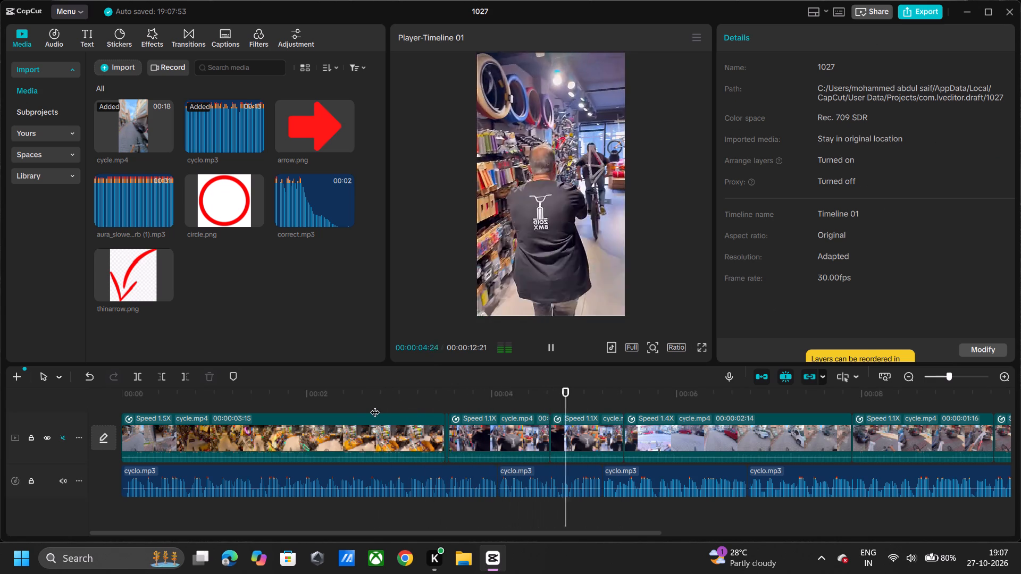
{"action": "key", "text": "space"}
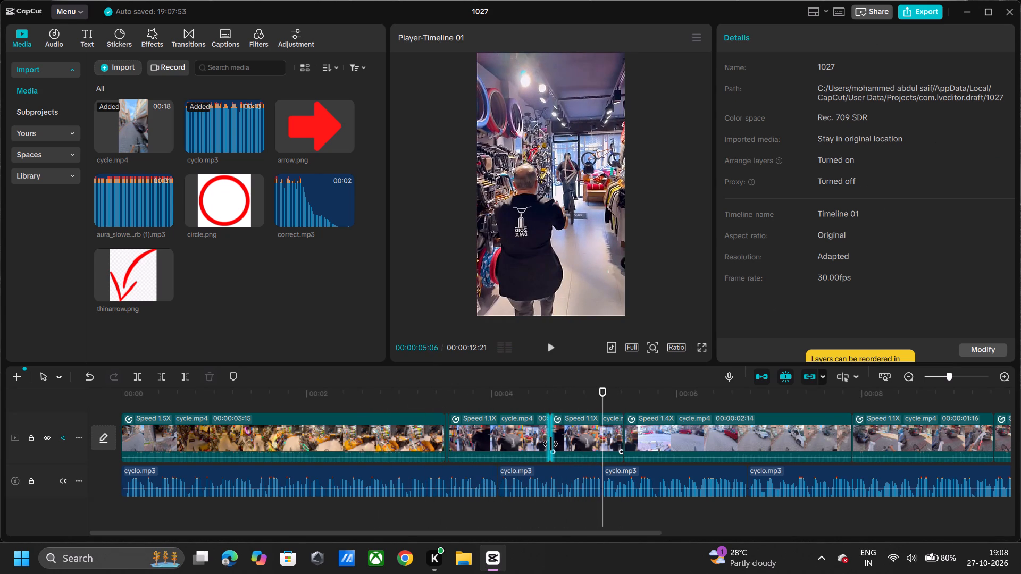
{"action": "double_click", "coordinate": [547, 443]}
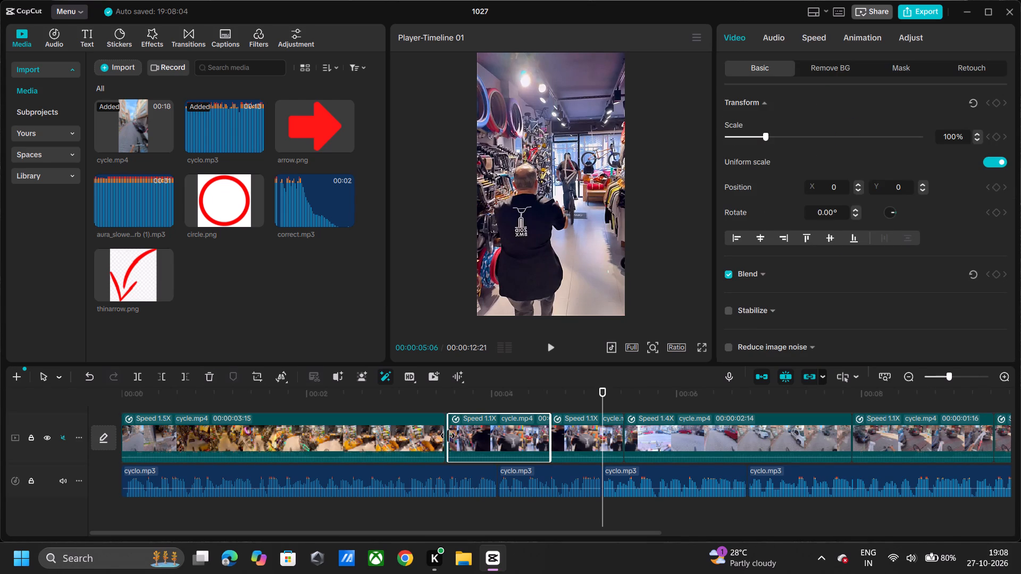
{"action": "left_click_drag", "start_coordinate": [448, 436], "coordinate": [467, 441]}
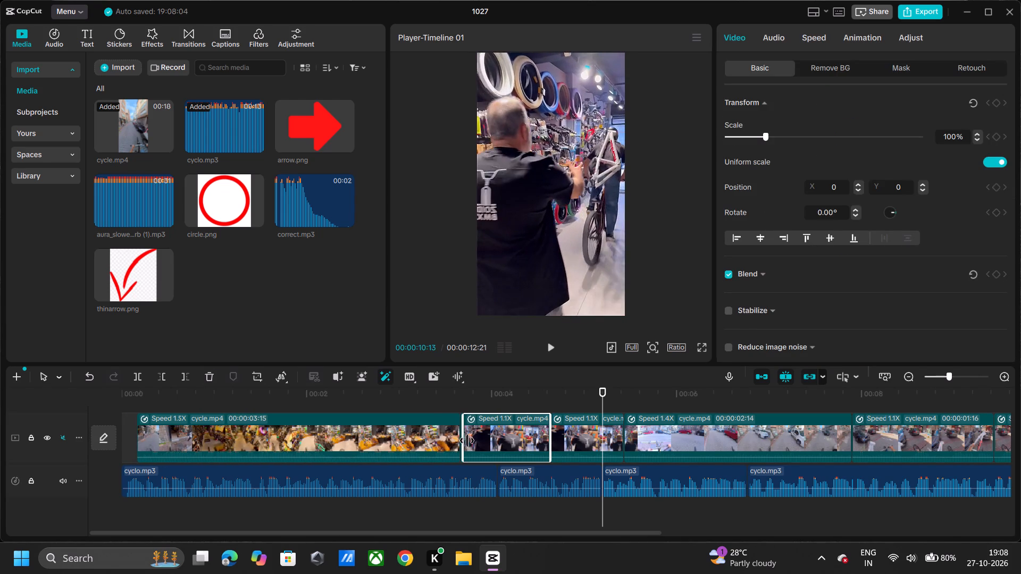
{"action": "left_click_drag", "start_coordinate": [467, 441], "coordinate": [474, 442]}
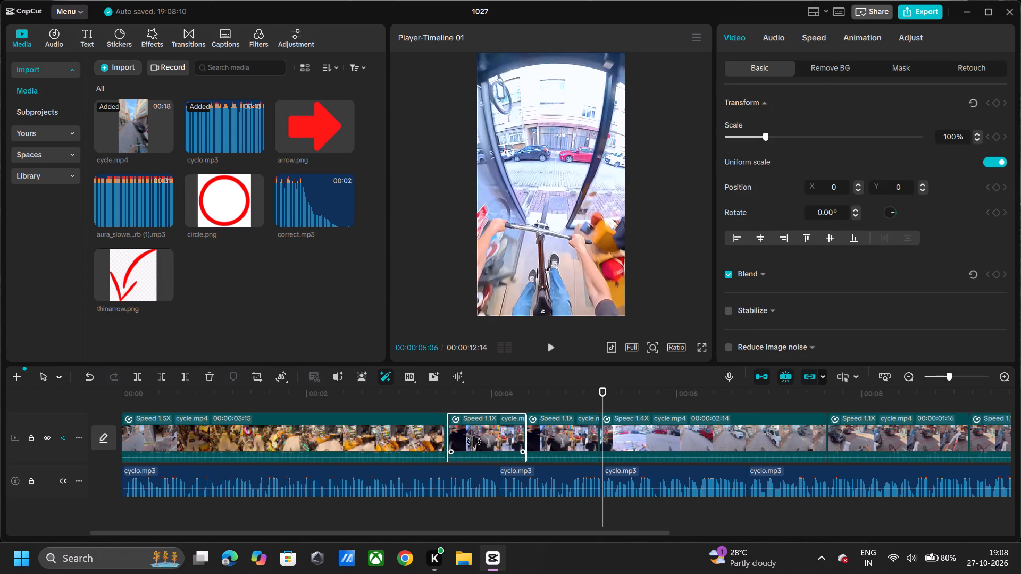
Play with pauses from just before the bike shop pieces to the video's end to check all cuts against cyclo.mp3.
{"action": "left_click", "coordinate": [381, 395]}
{"action": "key", "text": "space"}
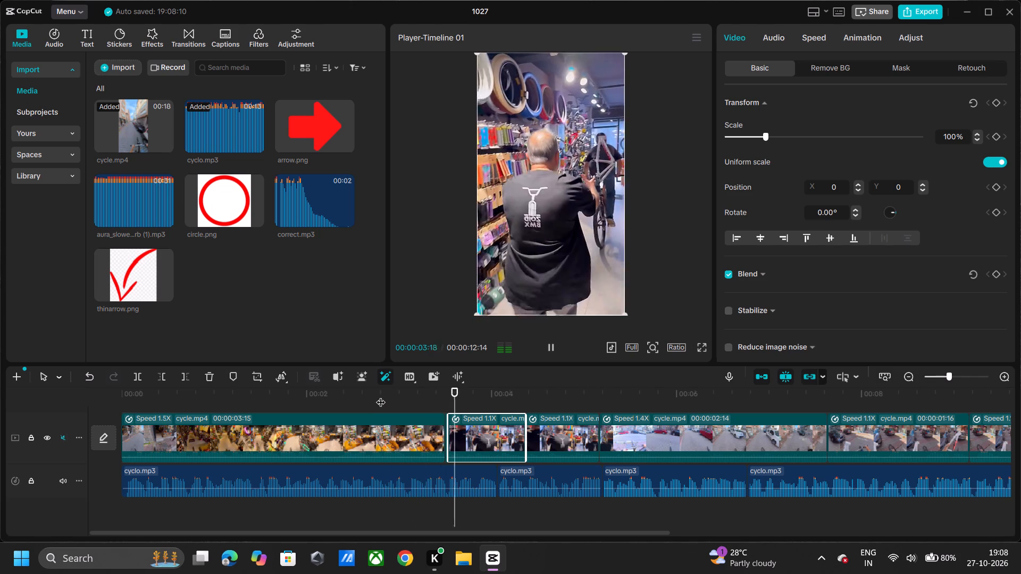
{"action": "key", "text": "space"}
{"action": "key", "text": "space"}
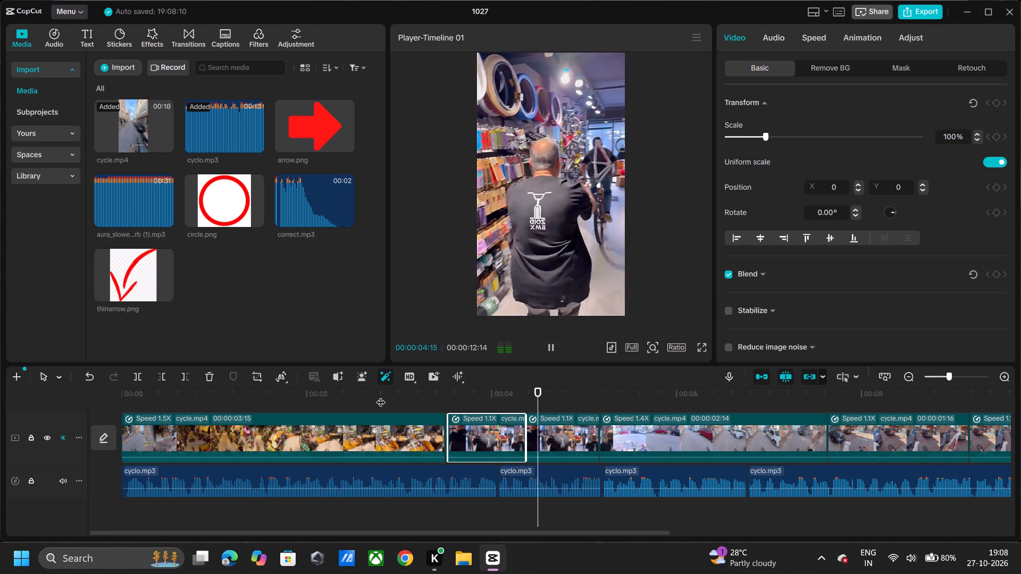
{"action": "key", "text": "space"}
{"action": "key", "text": "space"}
{"action": "key", "text": "space"}
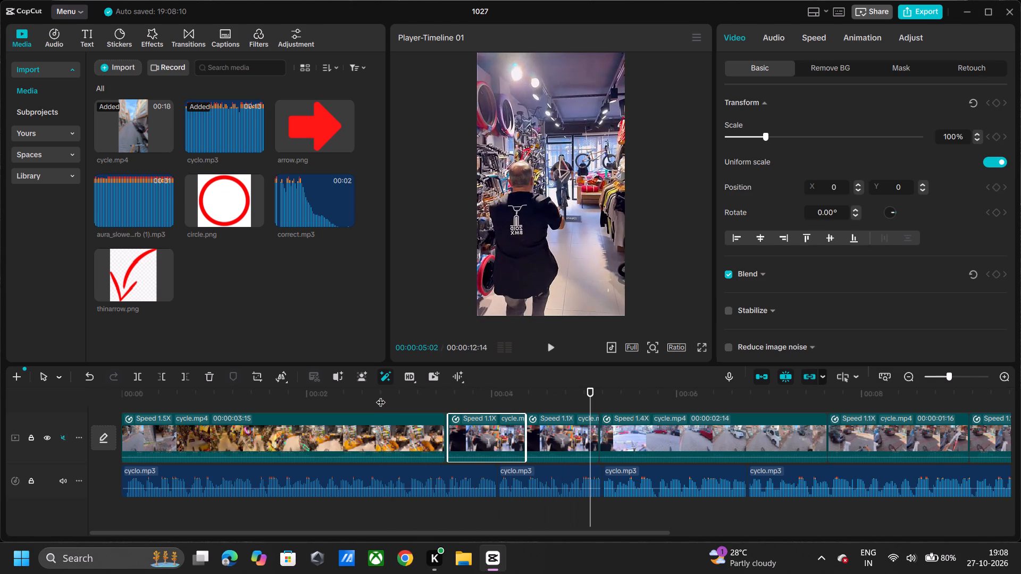
{"action": "key", "text": "space"}
{"action": "key", "text": "space"}
{"action": "key", "text": "space"}
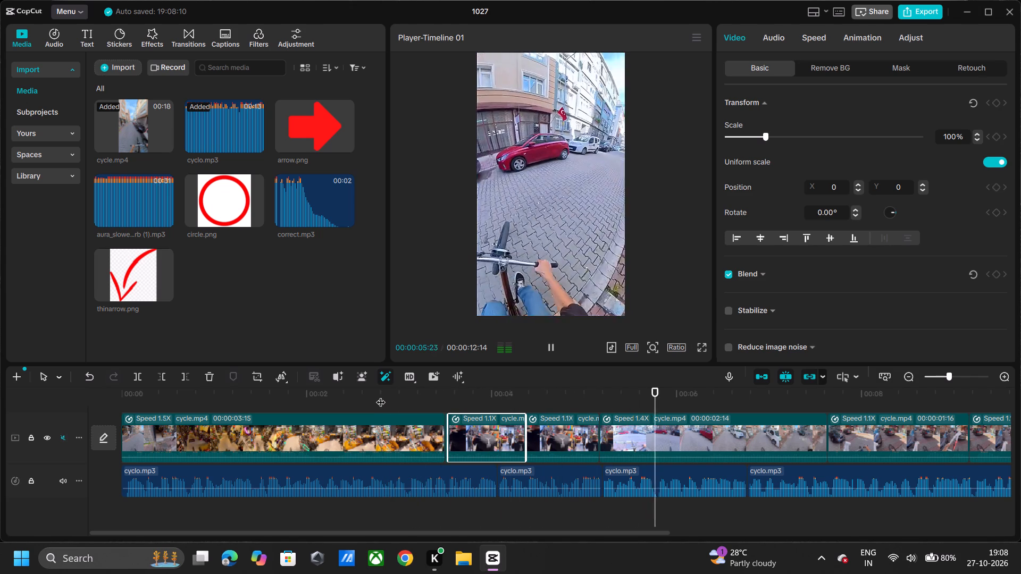
{"action": "key", "text": "space"}
{"action": "key", "text": "space"}
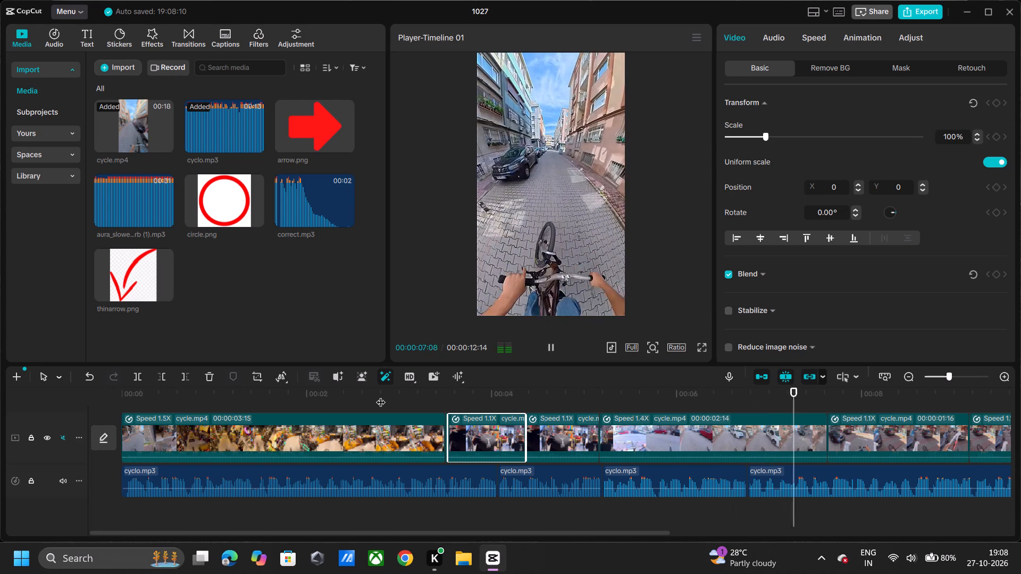
{"action": "key", "text": "space"}
{"action": "key", "text": "space"}
{"action": "key", "text": "space"}
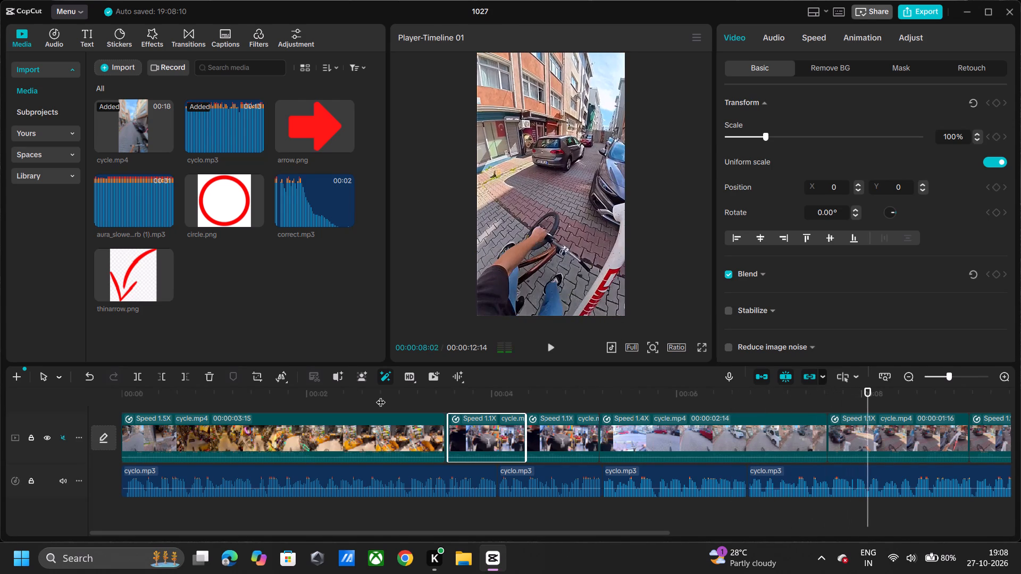
{"action": "key", "text": "space"}
{"action": "key", "text": "space"}
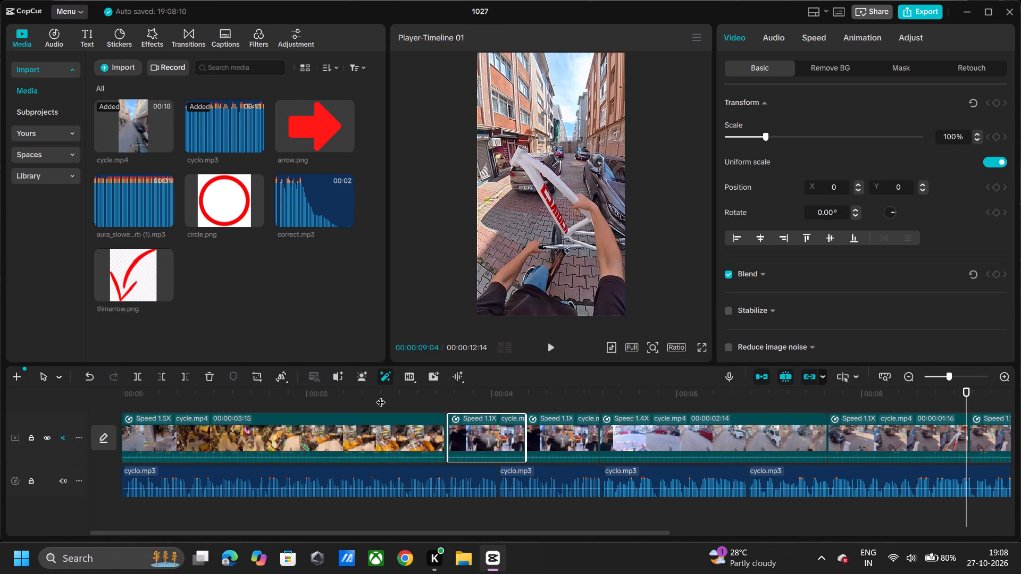
{"action": "key", "text": "space"}
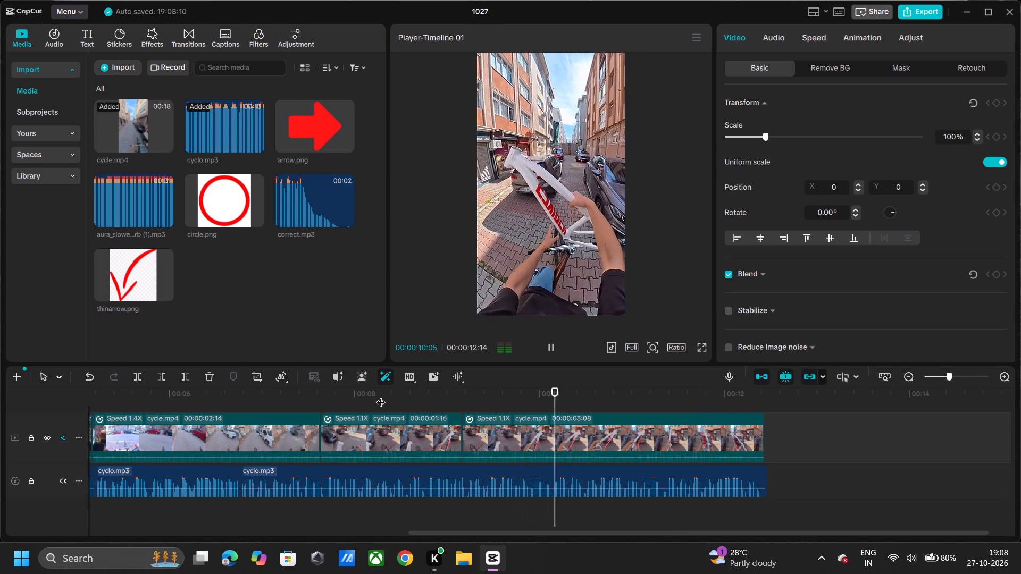
{"action": "key", "text": "space"}
{"action": "key", "text": "space"}
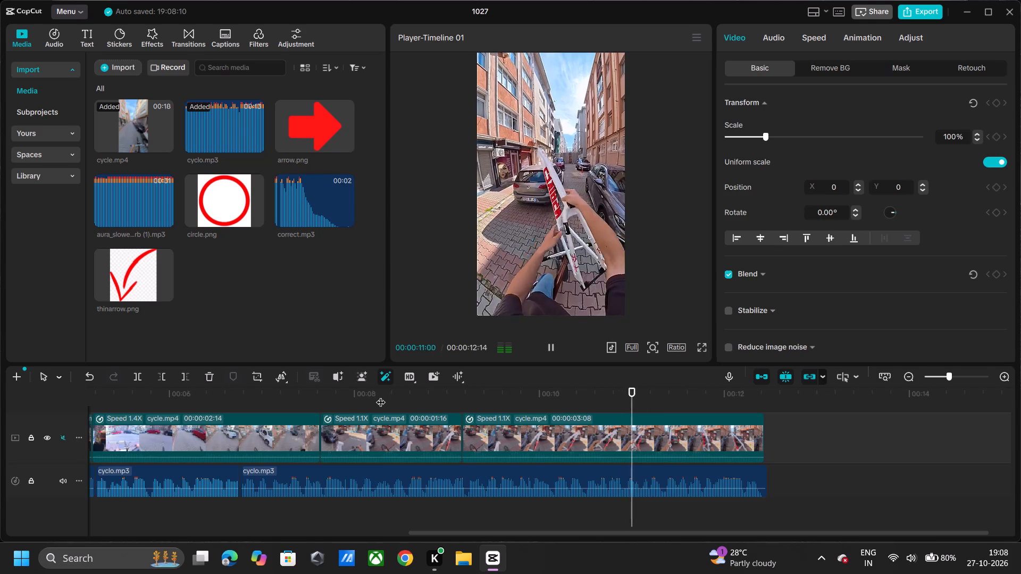
{"action": "key", "text": "space"}
{"action": "key", "text": "space"}
{"action": "key", "text": "space"}
{"action": "key", "text": "space"}
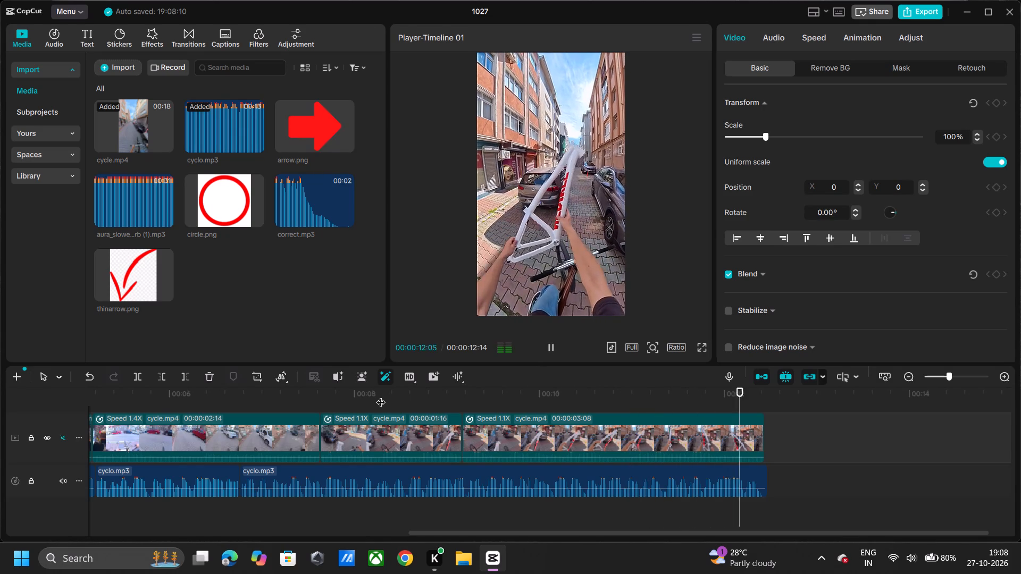
Replay the opening twice, up to 00:00:05:14 and 00:00:04:06, to check the shop pieces against the beats of cyclo.mp3.
{"action": "key", "text": "space"}
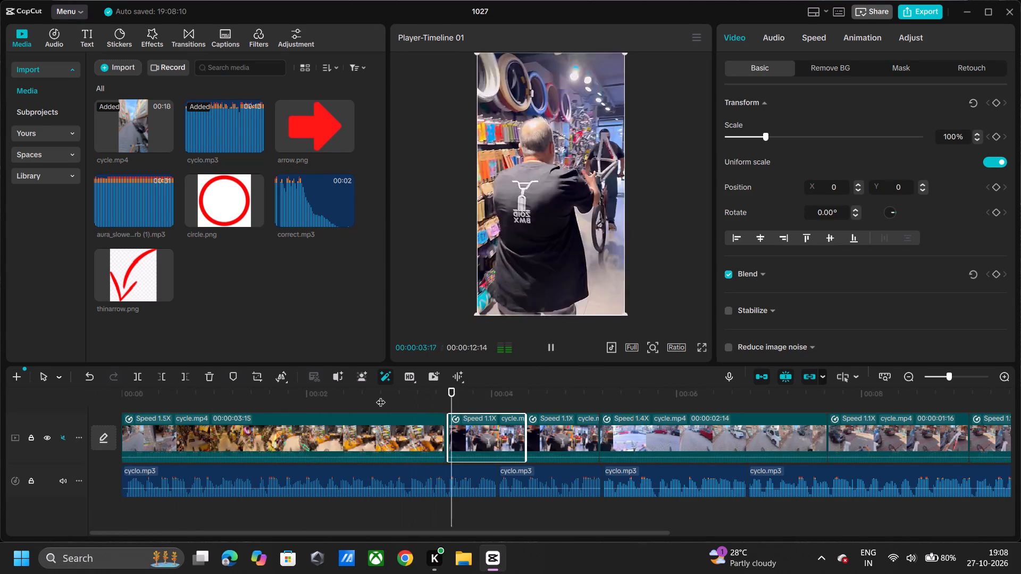
{"action": "key", "text": "space"}
{"action": "key", "text": "space"}
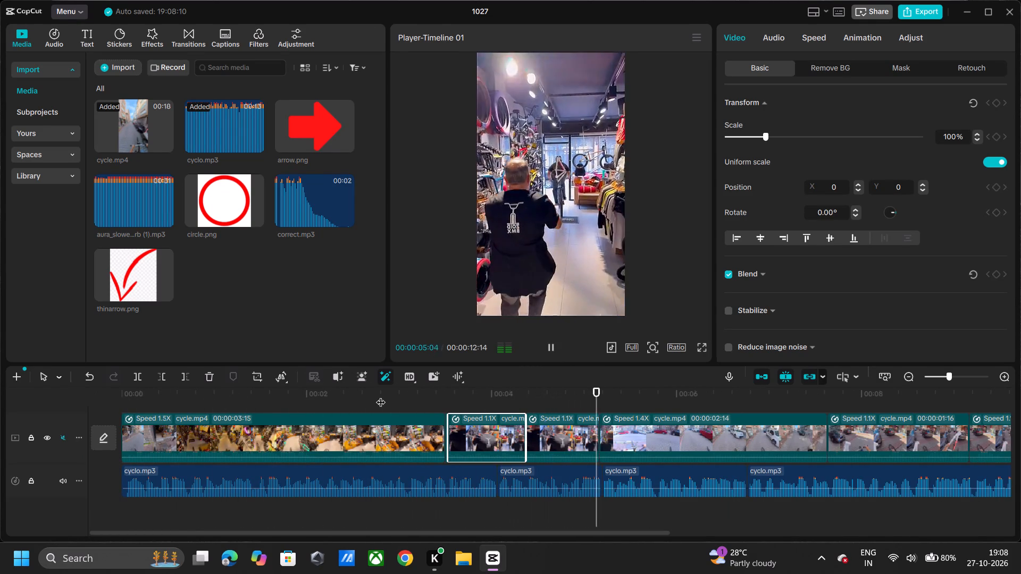
{"action": "key", "text": "space"}
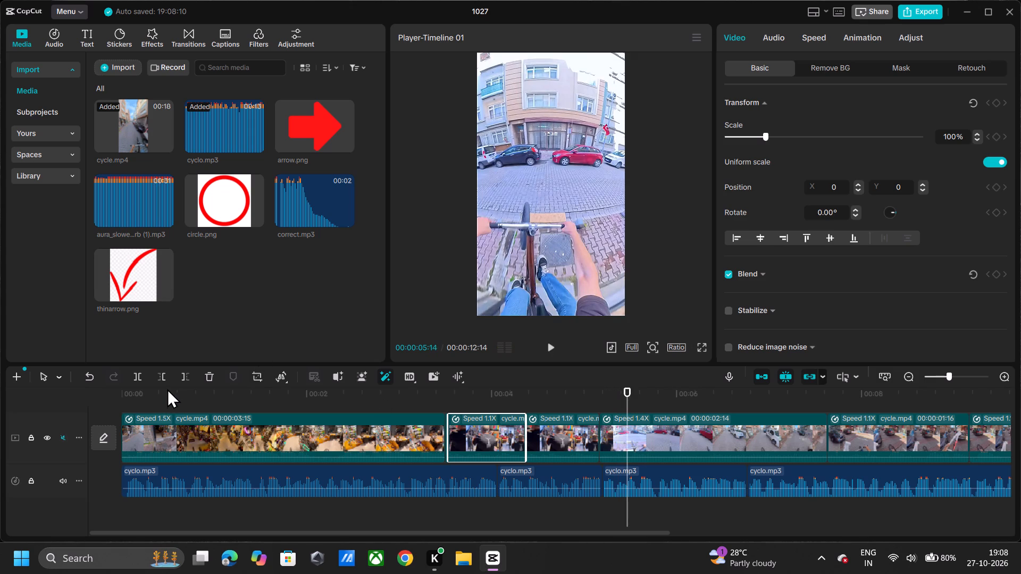
{"action": "left_click", "coordinate": [167, 390]}
{"action": "left_click_drag", "start_coordinate": [167, 390], "coordinate": [0, 394]}
{"action": "key", "text": "space"}
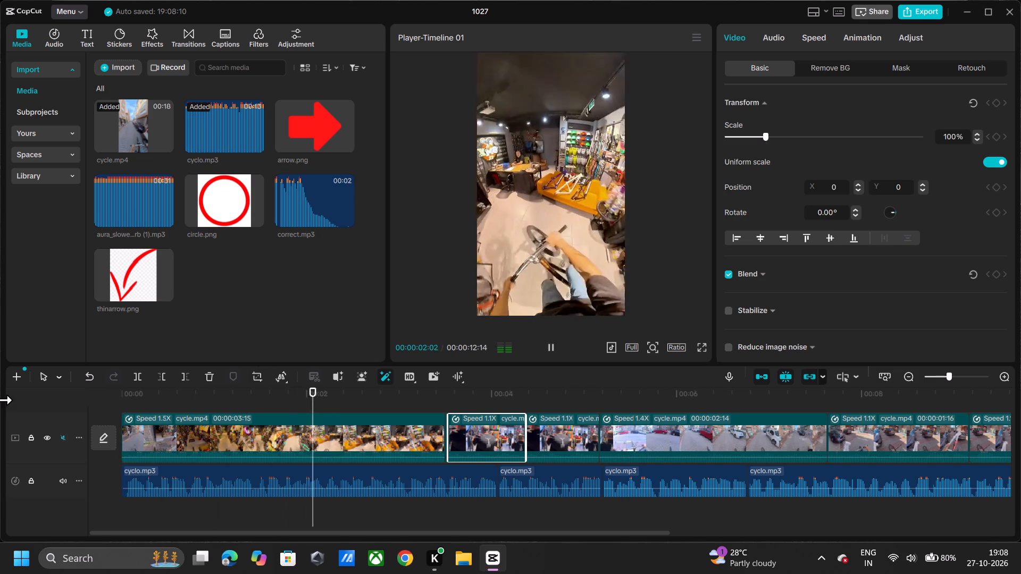
{"action": "key", "text": "space"}
{"action": "key", "text": "space"}
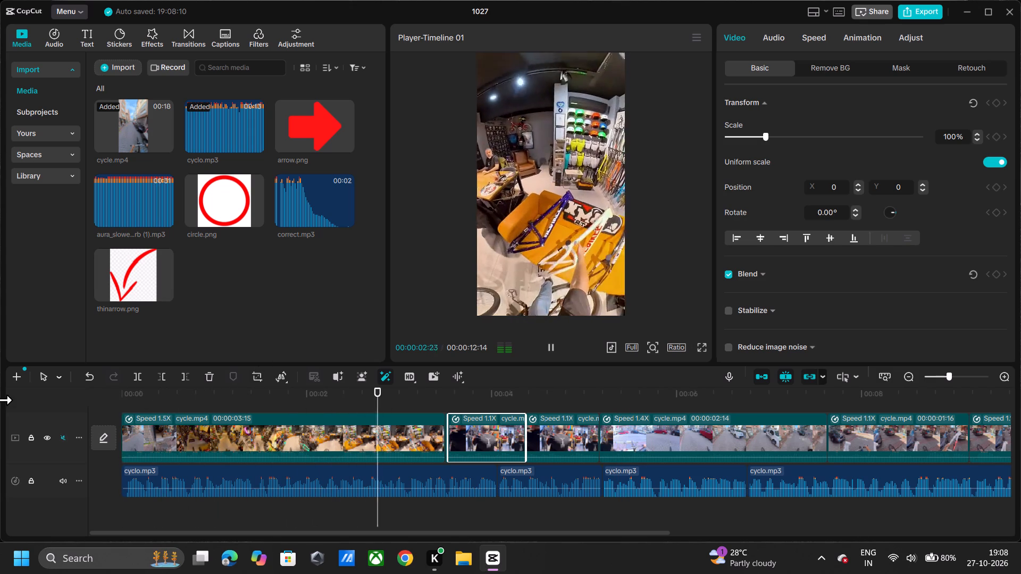
{"action": "key", "text": "space"}
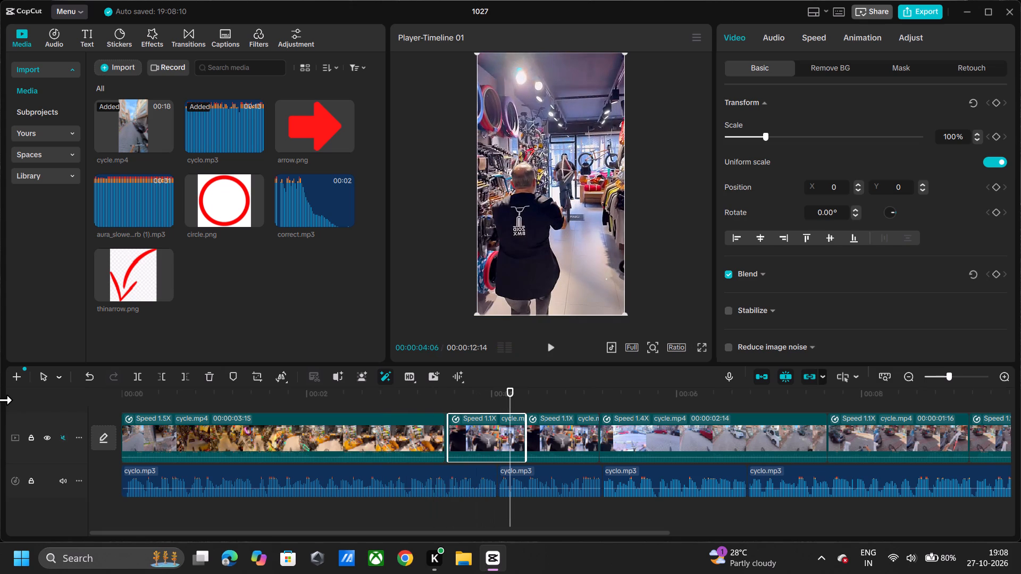
Play the whole video with pauses, from its start to its end, to check every cut against cyclo.mp3.
{"action": "left_click", "coordinate": [128, 399]}
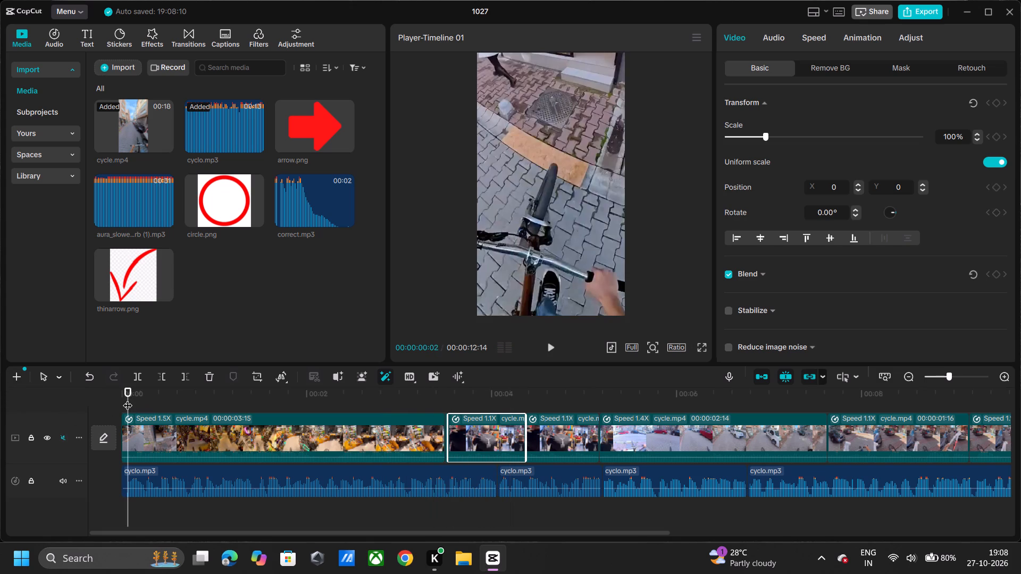
{"action": "left_click_drag", "start_coordinate": [127, 399], "coordinate": [69, 416]}
{"action": "key", "text": "space"}
{"action": "key", "text": "space"}
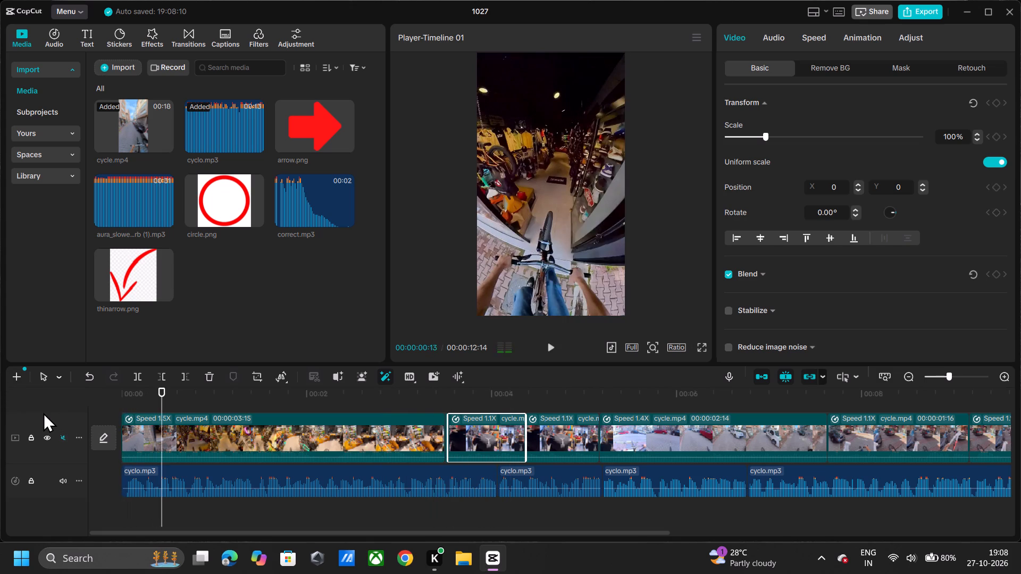
{"action": "key", "text": "space"}
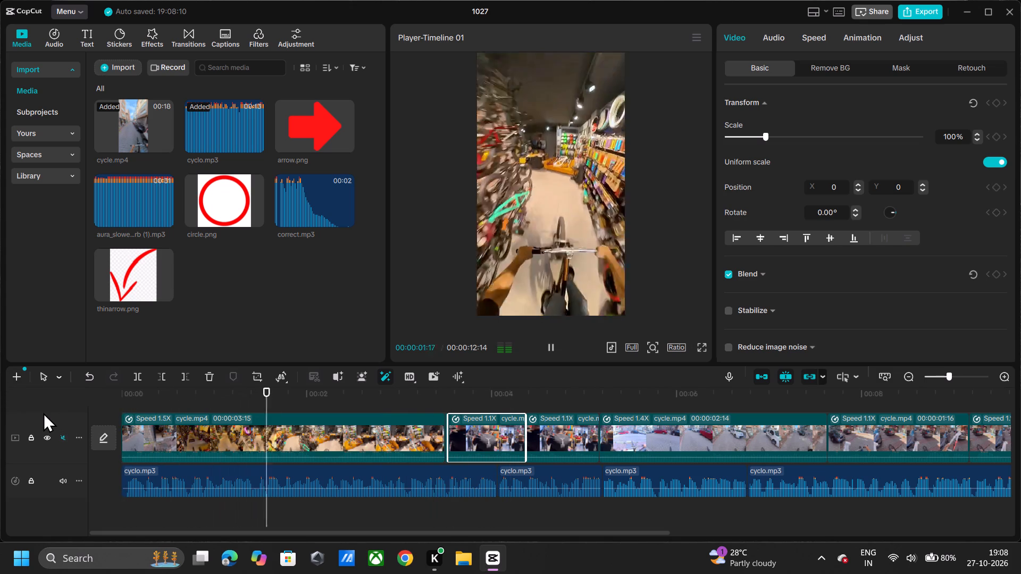
{"action": "key", "text": "space"}
{"action": "key", "text": "space"}
{"action": "key", "text": "space"}
{"action": "key", "text": "space"}
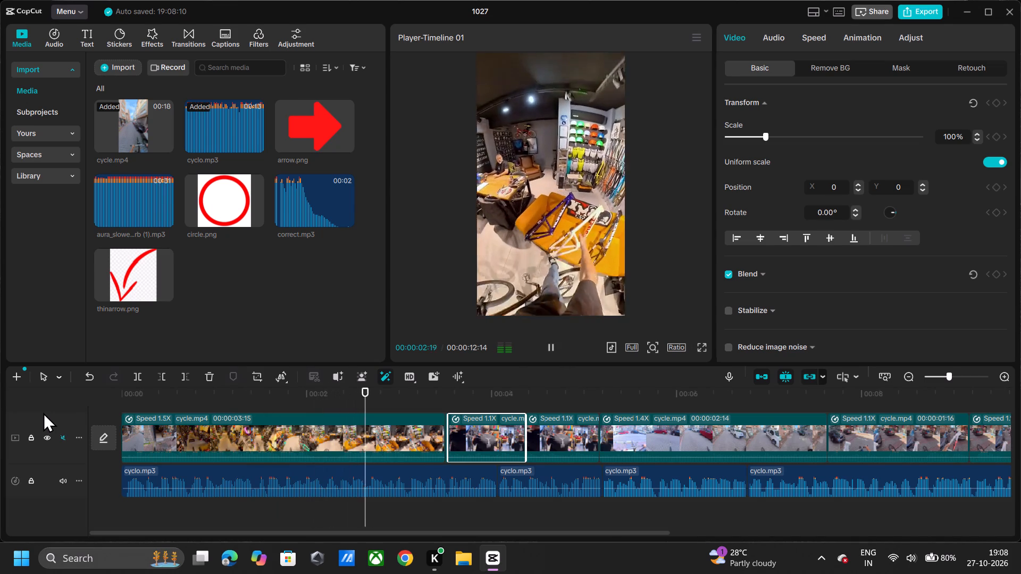
{"action": "key", "text": "space"}
{"action": "key", "text": "space"}
{"action": "key", "text": "space"}
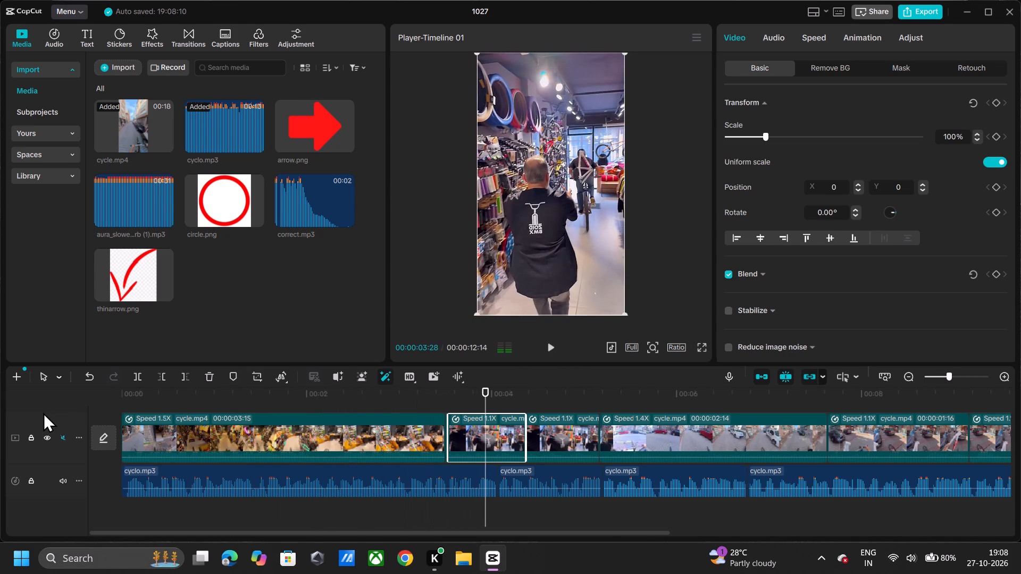
{"action": "key", "text": "space"}
{"action": "key", "text": "space"}
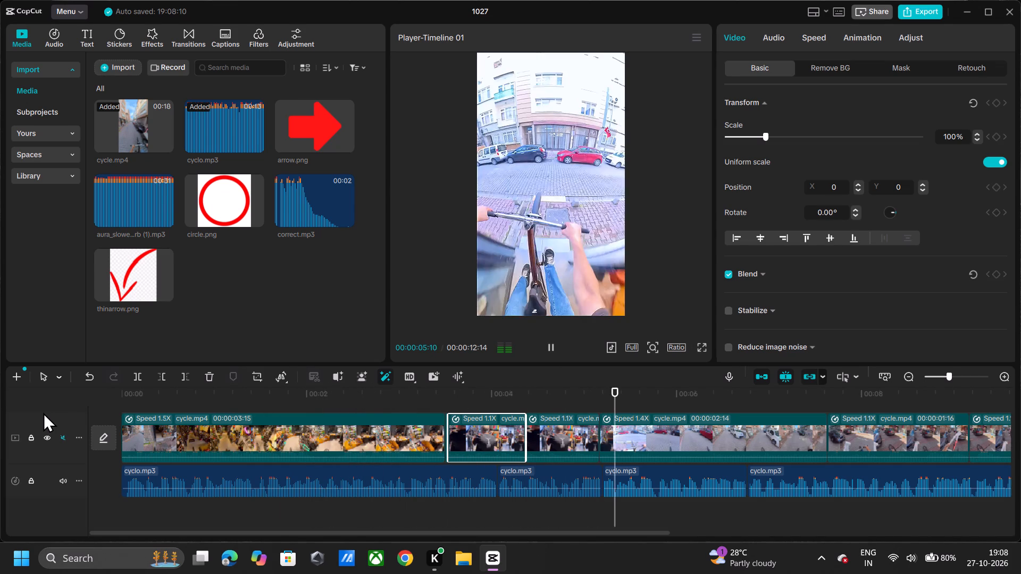
{"action": "key", "text": "space"}
{"action": "key", "text": "space"}
{"action": "key", "text": "space"}
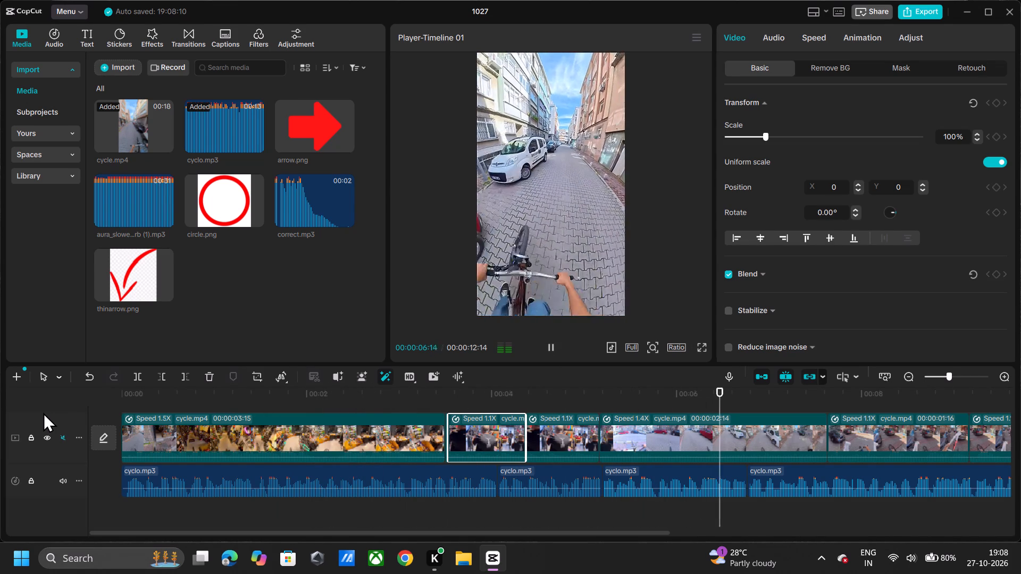
{"action": "key", "text": "space"}
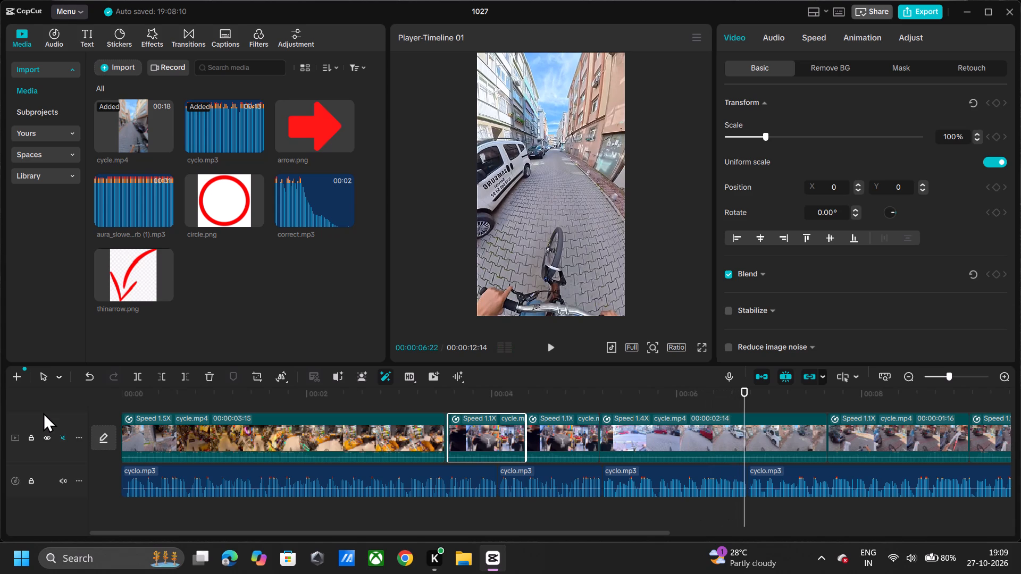
{"action": "key", "text": "space"}
{"action": "key", "text": "space"}
{"action": "key", "text": "space"}
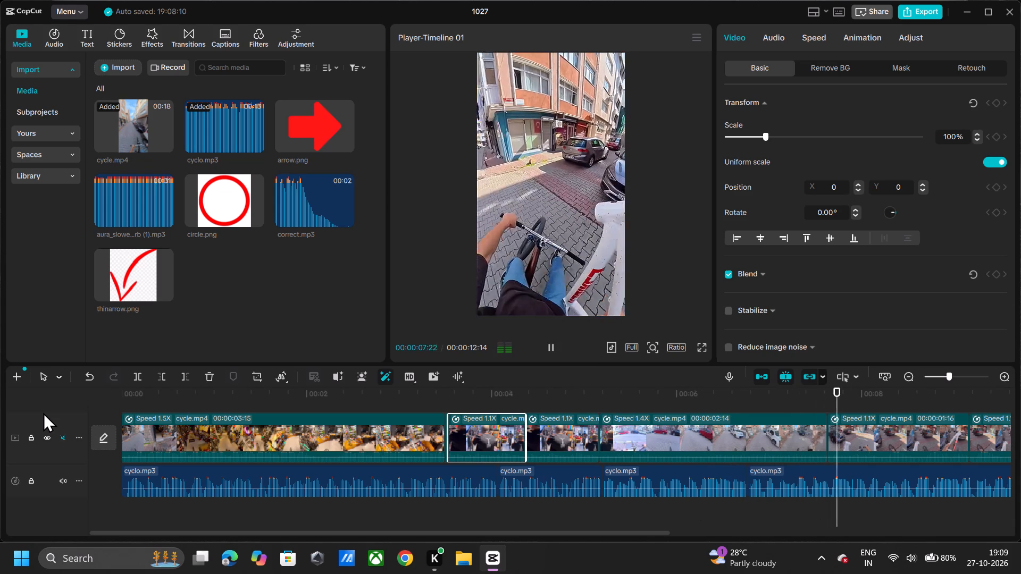
{"action": "key", "text": "space"}
{"action": "key", "text": "space"}
{"action": "key", "text": "space"}
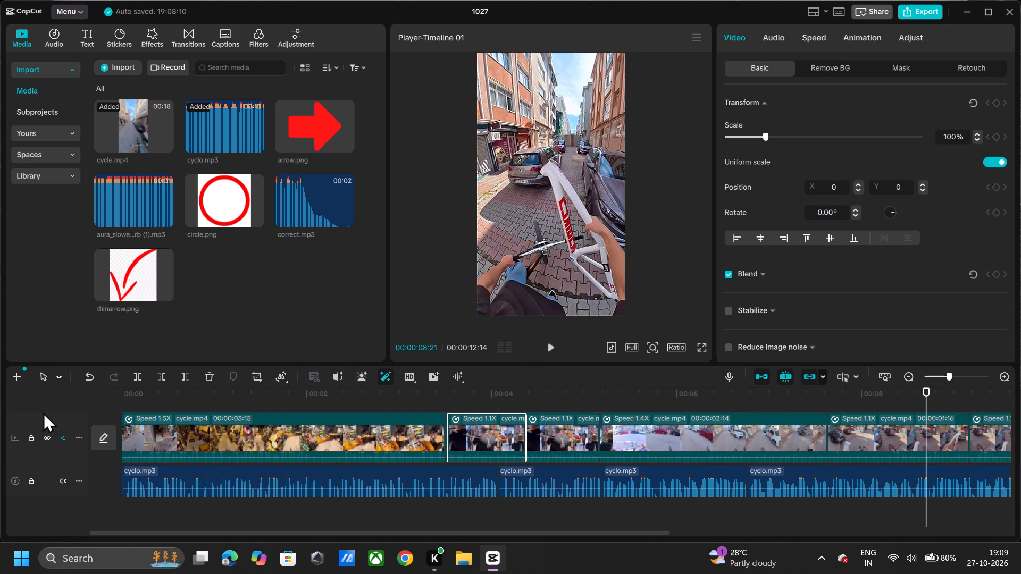
{"action": "key", "text": "space"}
{"action": "key", "text": "space"}
{"action": "key", "text": "space"}
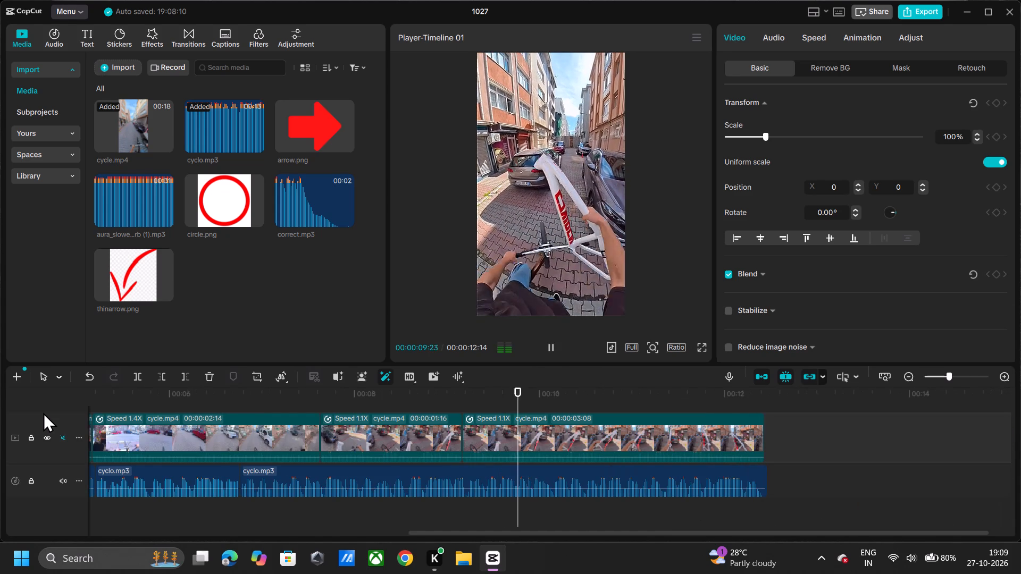
{"action": "key", "text": "space"}
{"action": "key", "text": "space"}
{"action": "key", "text": "space"}
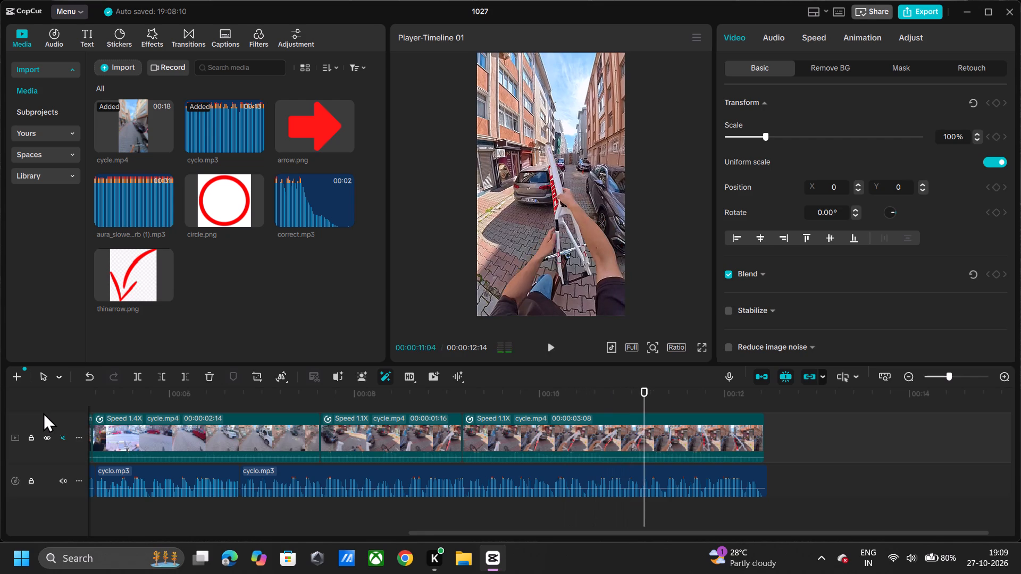
{"action": "key", "text": "space"}
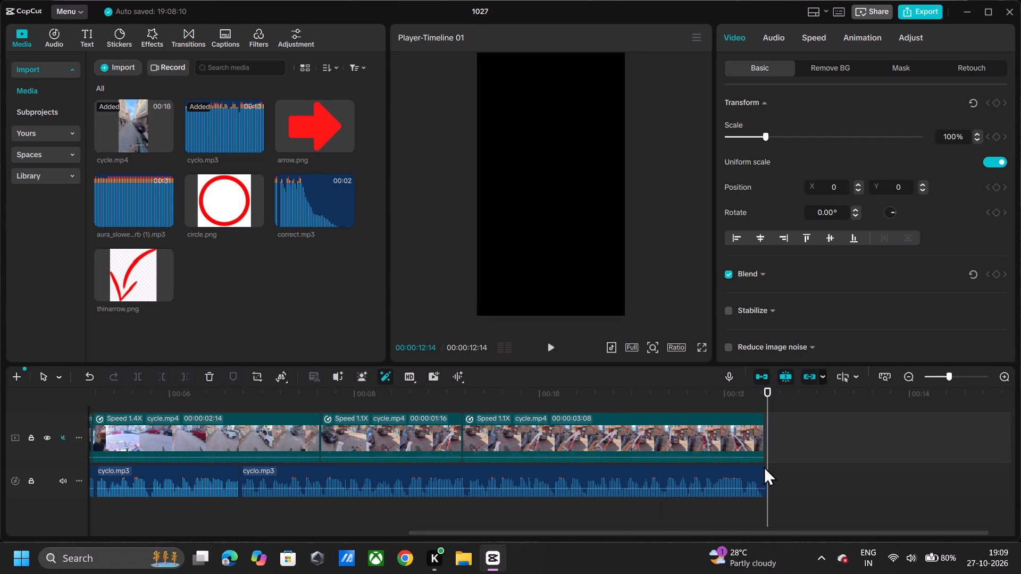
Trim about 2 frames off the end of the last cyclo.mp3 piece so the music does not run past the video.
{"action": "left_click_drag", "start_coordinate": [765, 468], "coordinate": [764, 468]}
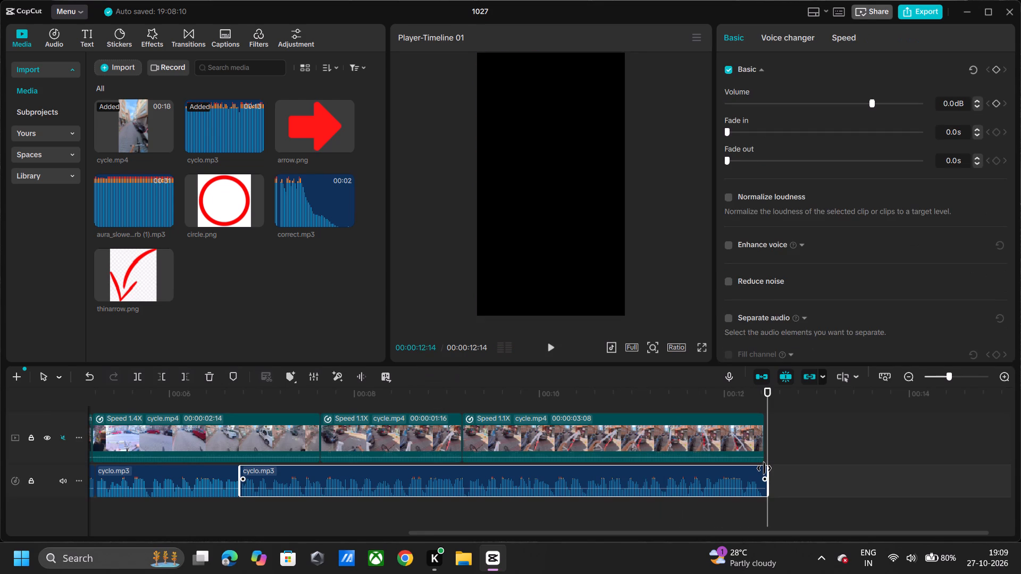
{"action": "left_click_drag", "start_coordinate": [764, 468], "coordinate": [762, 468]}
{"action": "left_click_drag", "start_coordinate": [762, 468], "coordinate": [760, 468]}
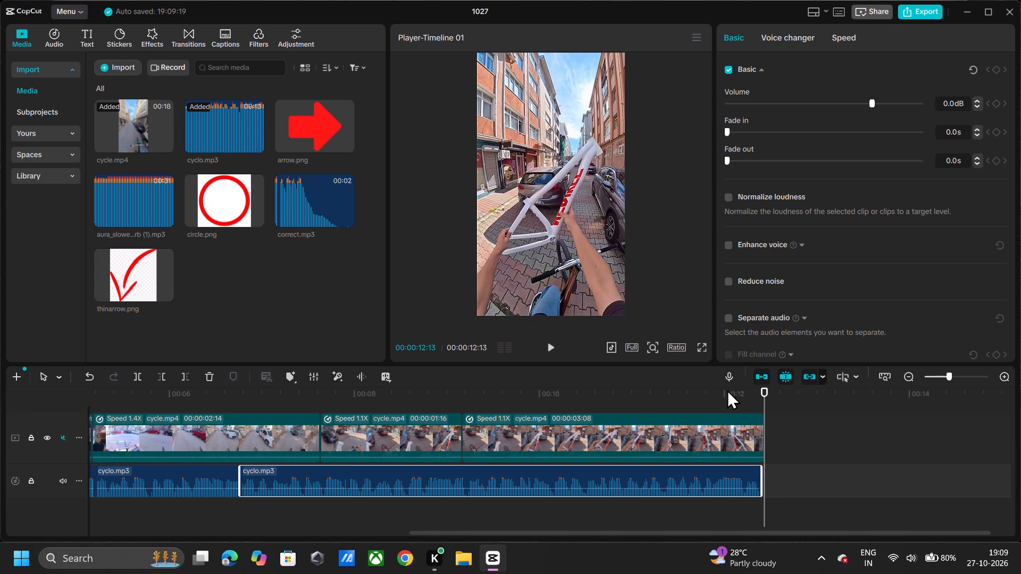
Replay the video from the beginning with pauses, up to 00:00:06:27, to check the beats through the 1.4X street piece.
{"action": "left_click", "coordinate": [722, 389]}
{"action": "key", "text": "space"}
{"action": "key", "text": "space"}
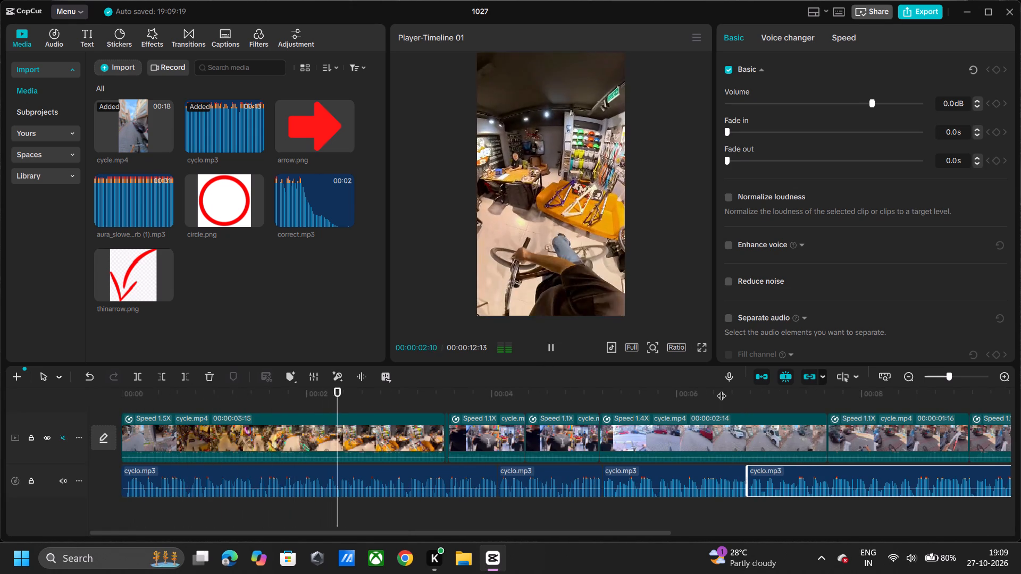
{"action": "key", "text": "space"}
{"action": "key", "text": "space"}
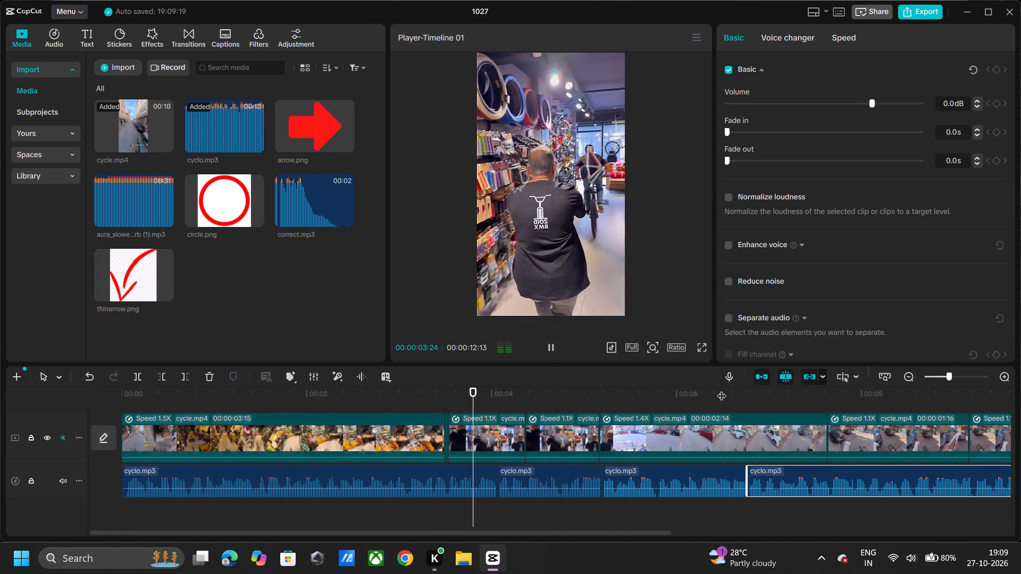
{"action": "key", "text": "space"}
{"action": "key", "text": "space"}
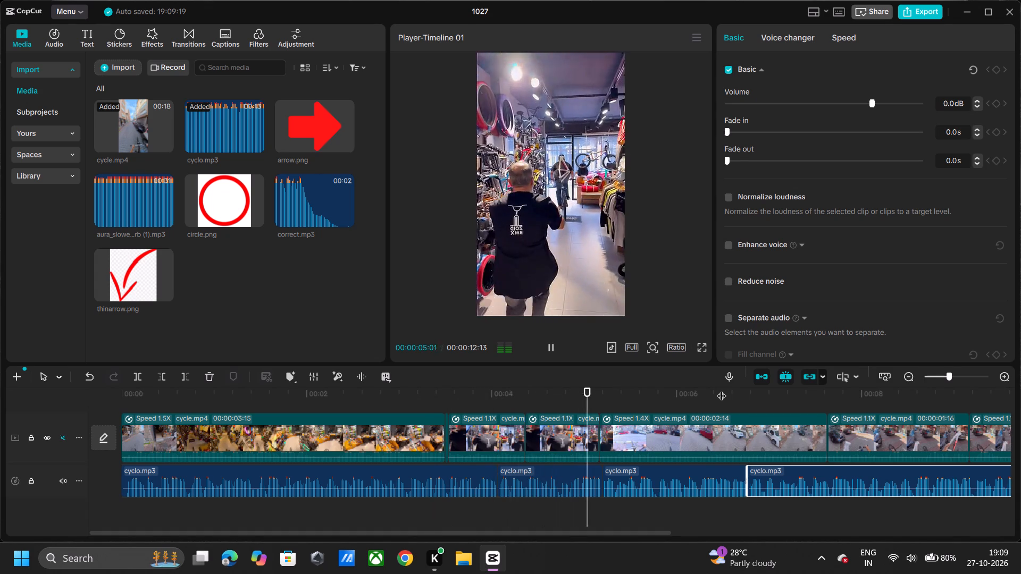
{"action": "key", "text": "space"}
{"action": "key", "text": "space"}
{"action": "key", "text": "space"}
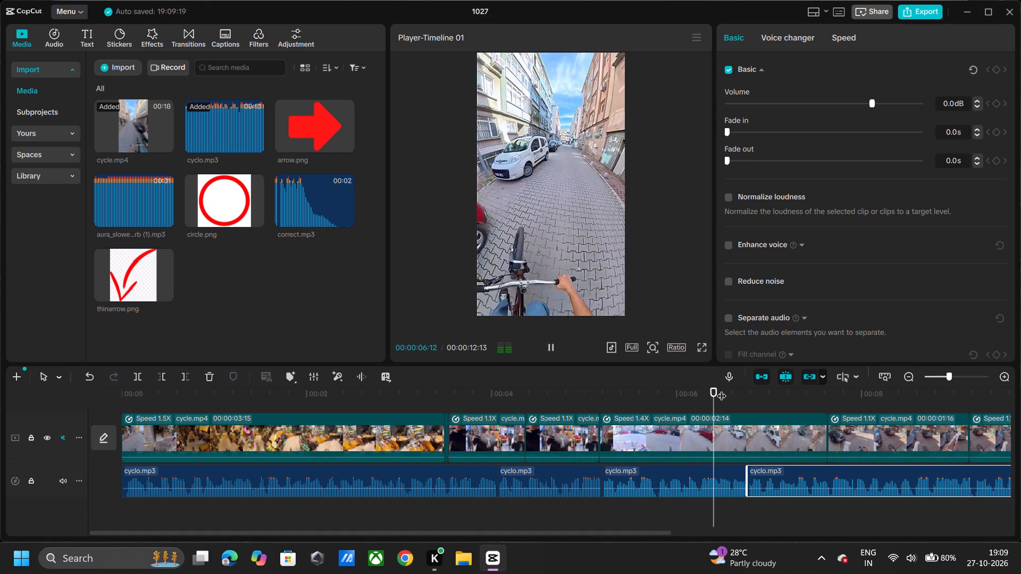
{"action": "key", "text": "space"}
{"action": "key", "text": "space"}
{"action": "key", "text": "space"}
{"action": "key", "text": "space"}
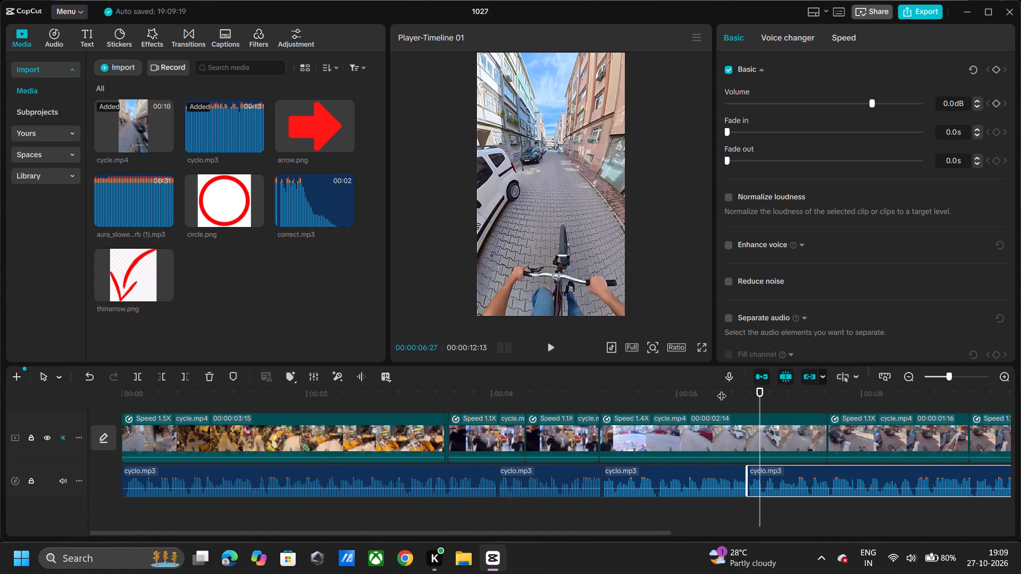
Split the 1.4X street piece at 00:00:06:23, where the last cyclo.mp3 piece begins.
{"action": "left_click", "coordinate": [742, 396]}
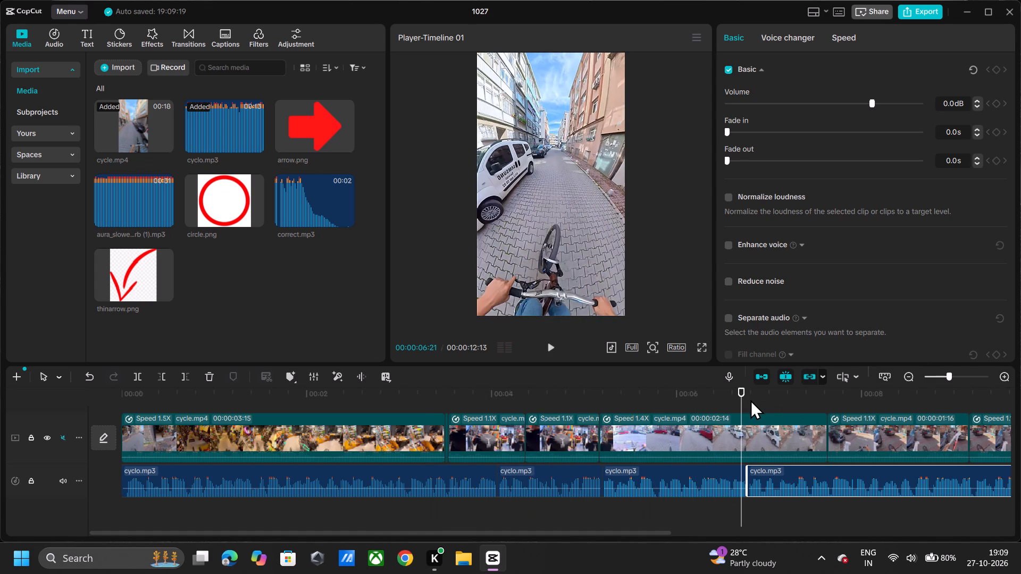
{"action": "left_click", "coordinate": [749, 399]}
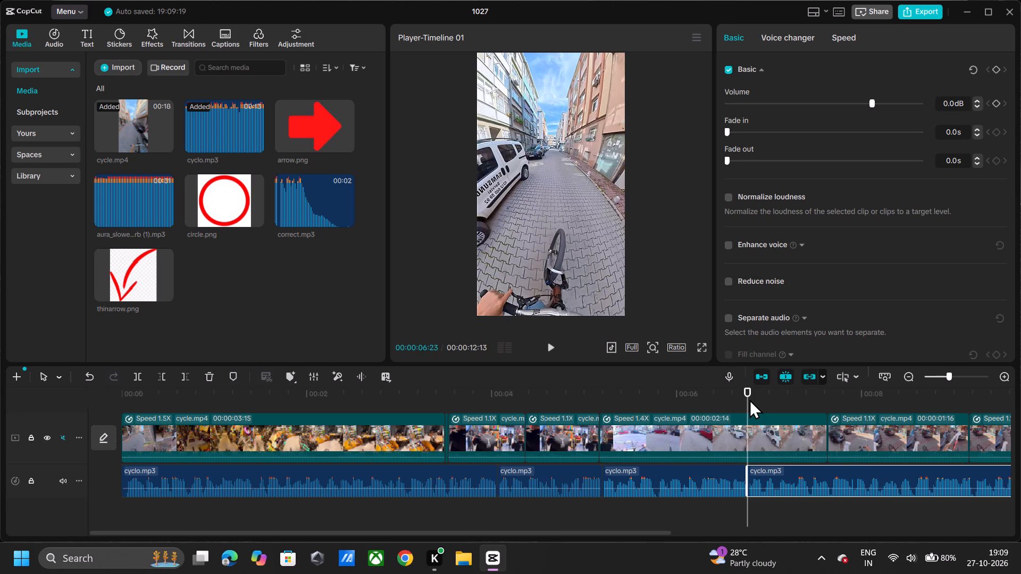
{"action": "key", "text": "ctrl+b"}
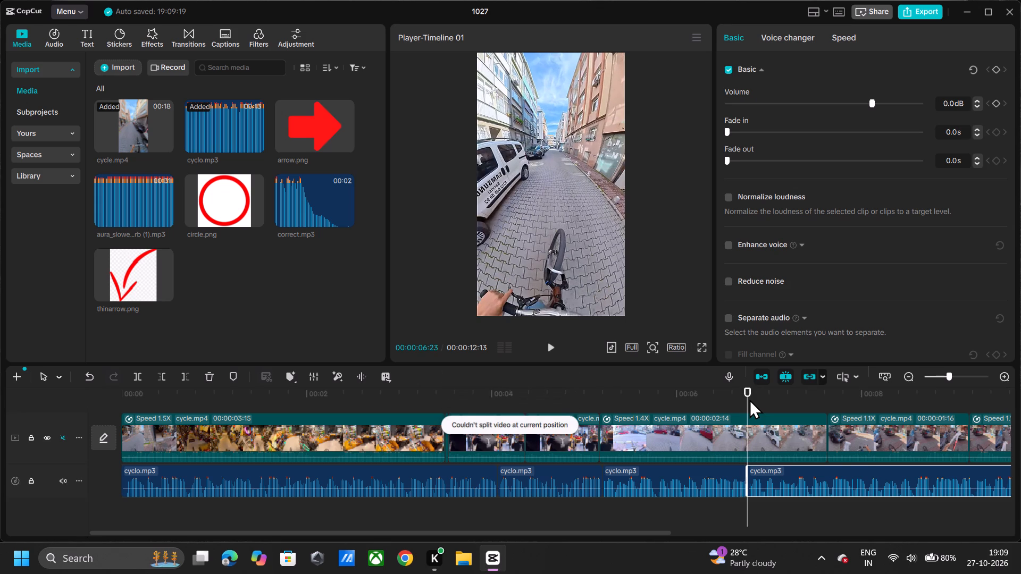
{"action": "left_click", "coordinate": [760, 421]}
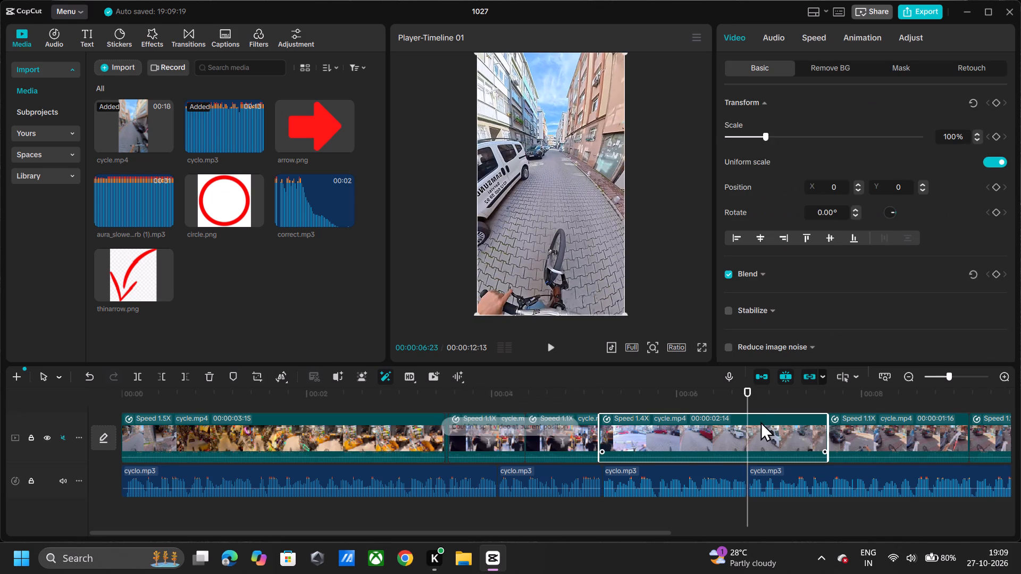
{"action": "key", "text": "ctrl+b"}
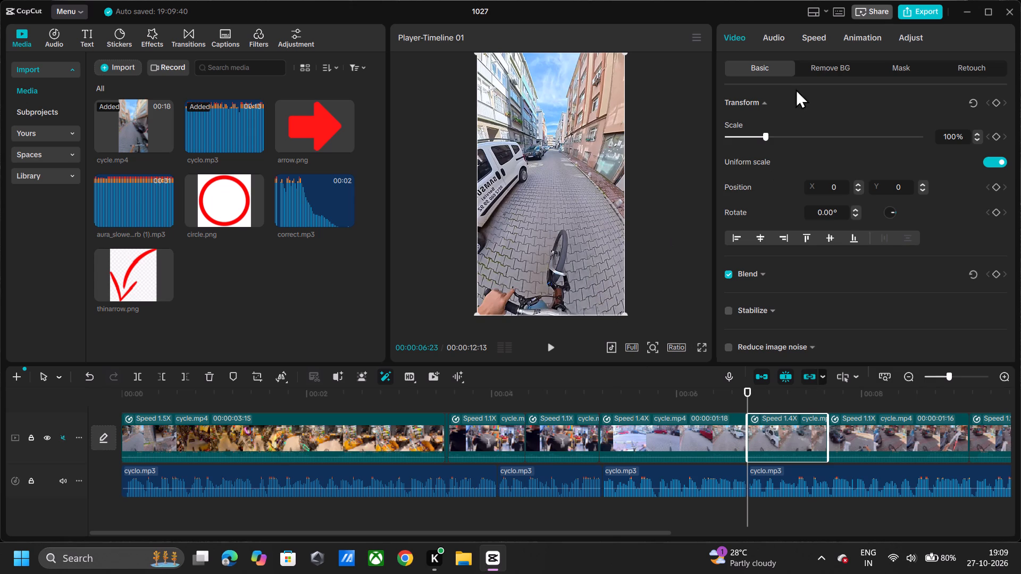
Enlarge the second half of the 1.4X street piece to 139% and reposition it at X -160, Y 592.
{"action": "left_click", "coordinate": [811, 38]}
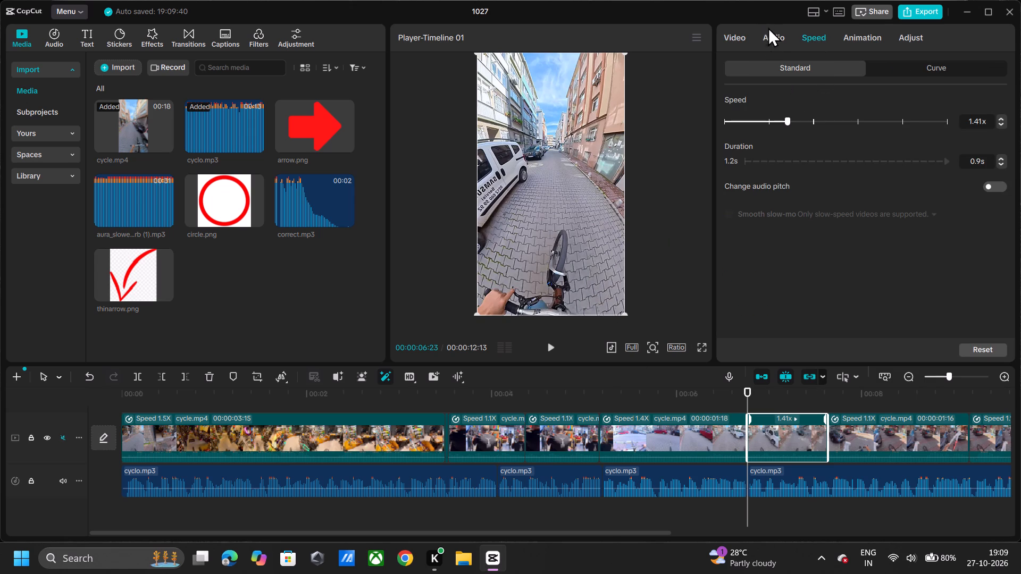
{"action": "left_click", "coordinate": [736, 35]}
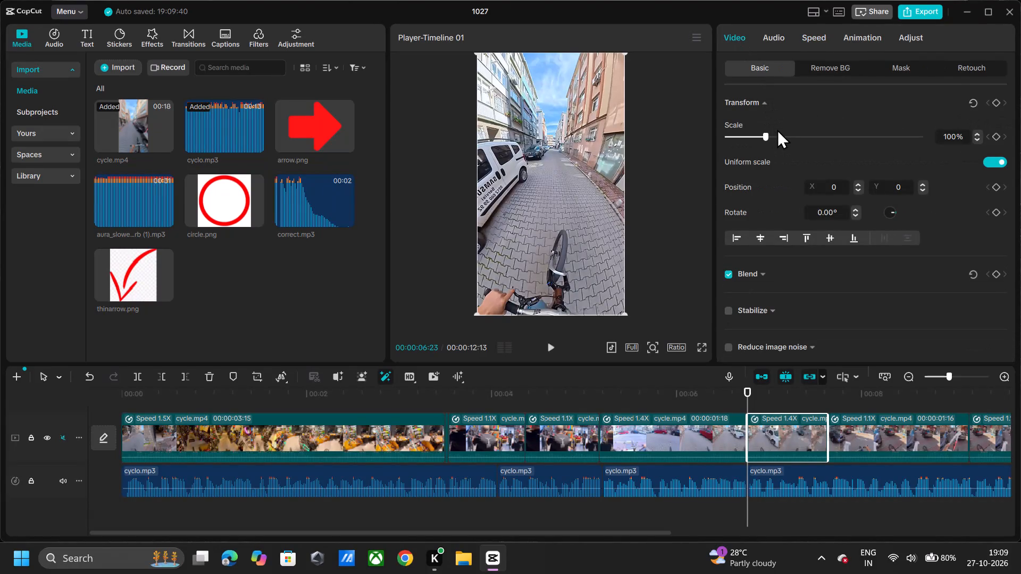
{"action": "left_click", "coordinate": [781, 137]}
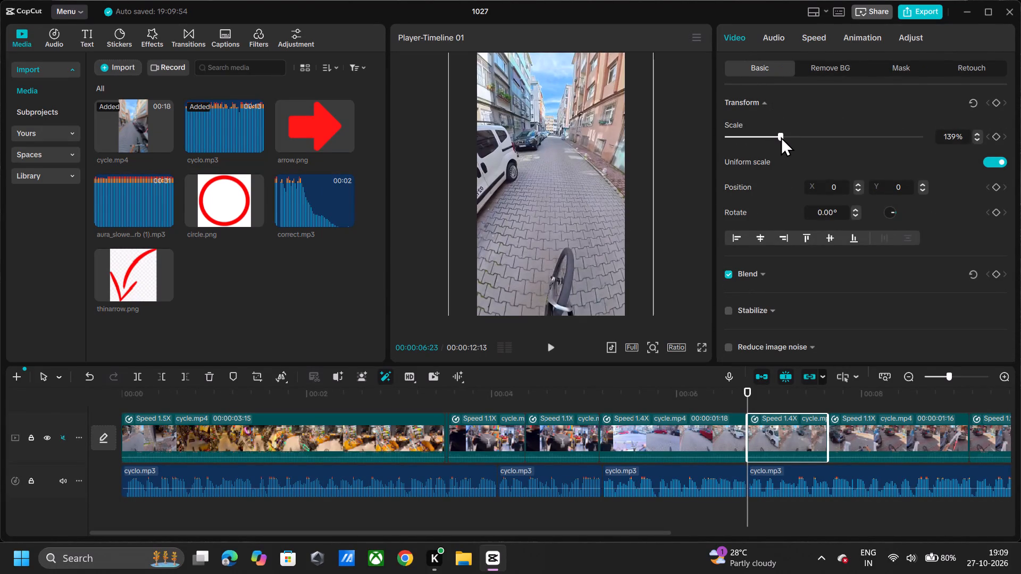
{"action": "left_click_drag", "start_coordinate": [584, 225], "coordinate": [579, 185]}
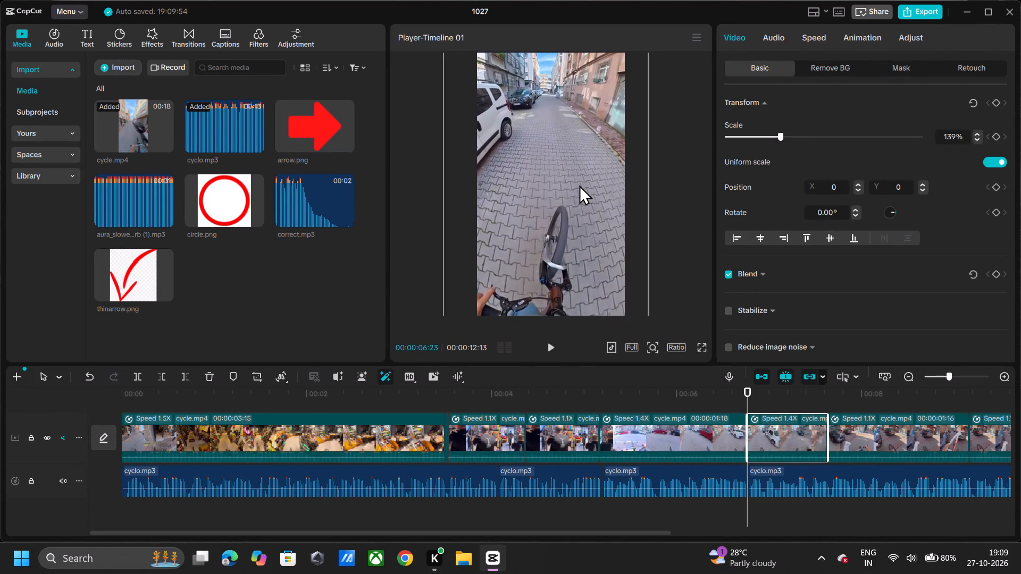
{"action": "left_click_drag", "start_coordinate": [579, 185], "coordinate": [573, 184]}
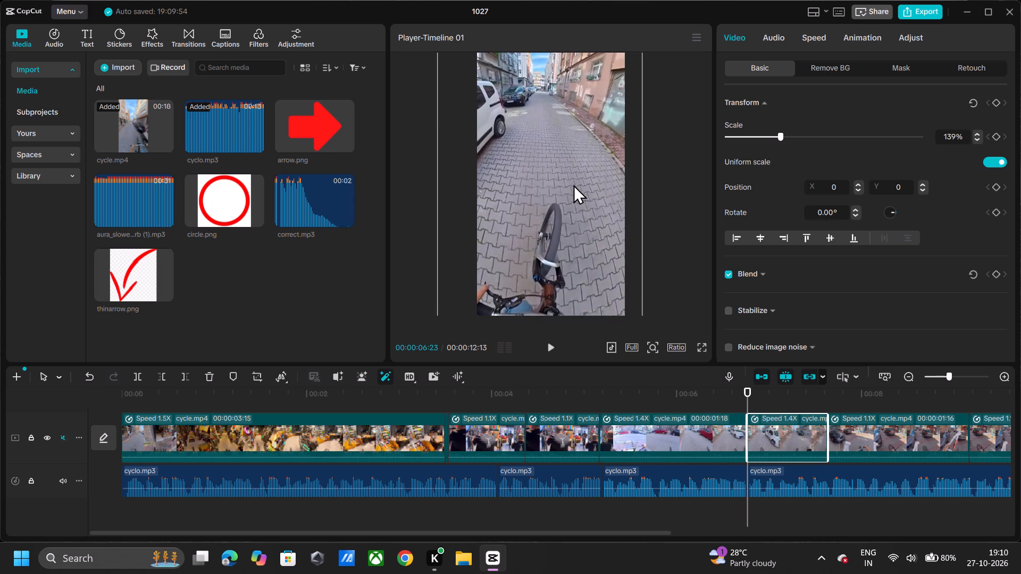
{"action": "left_click_drag", "start_coordinate": [573, 184], "coordinate": [573, 185]}
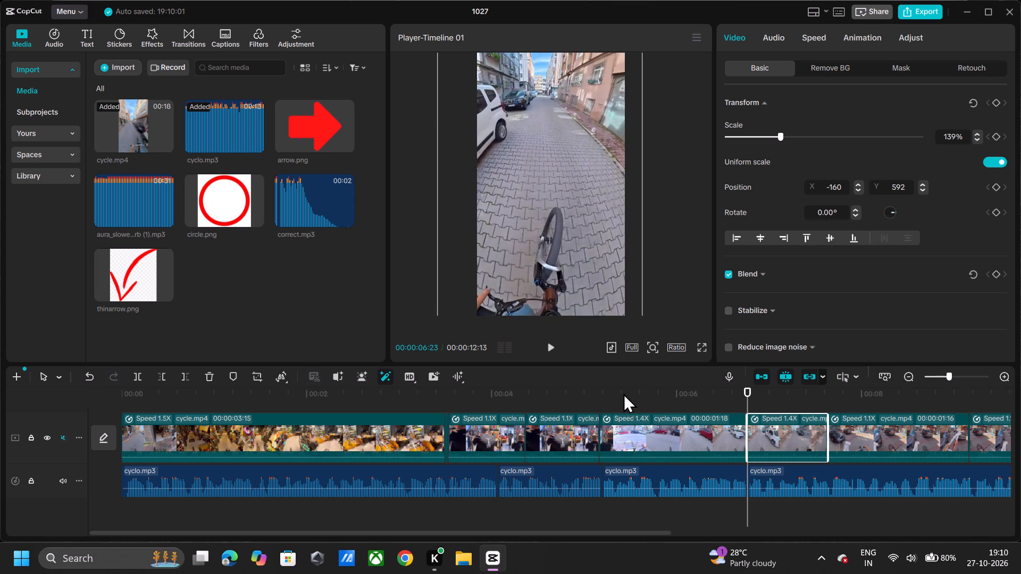
Replay the timeline with pauses from the first 1.4X street piece up to 00:00:10:07 to check the zoom and beats.
{"action": "left_click", "coordinate": [618, 394]}
{"action": "key", "text": "space"}
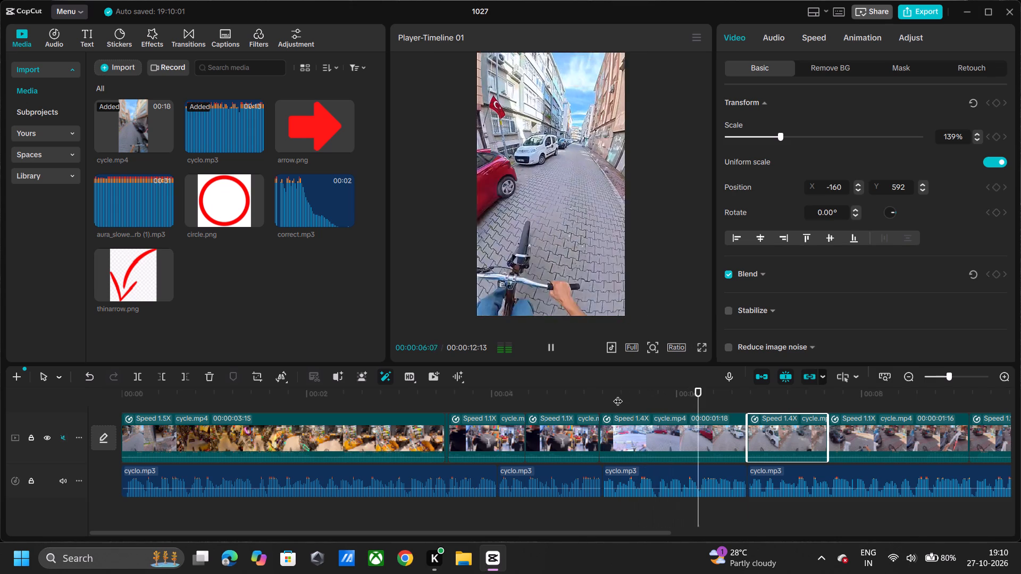
{"action": "key", "text": "space"}
{"action": "key", "text": "space"}
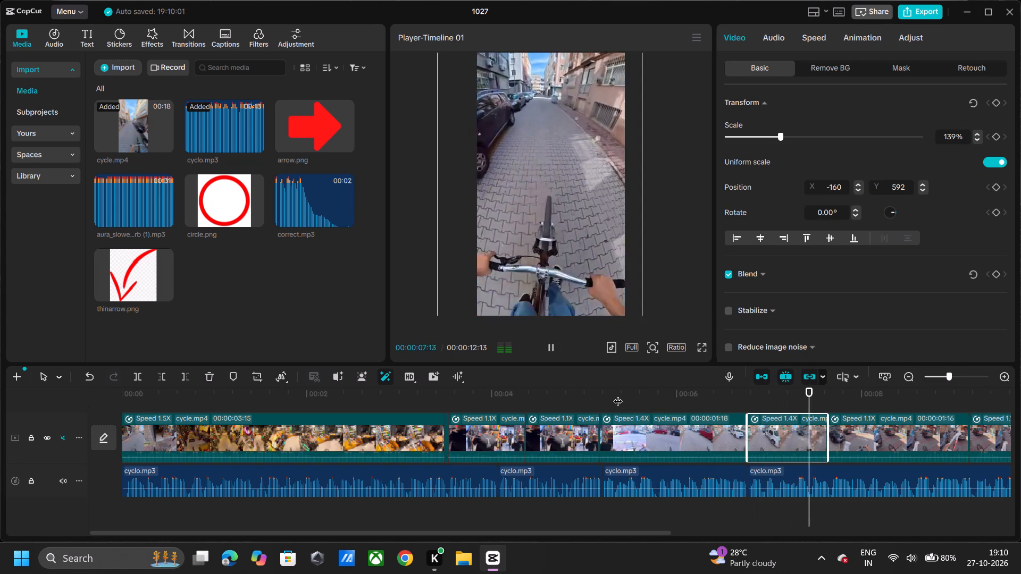
{"action": "key", "text": "space"}
{"action": "key", "text": "space"}
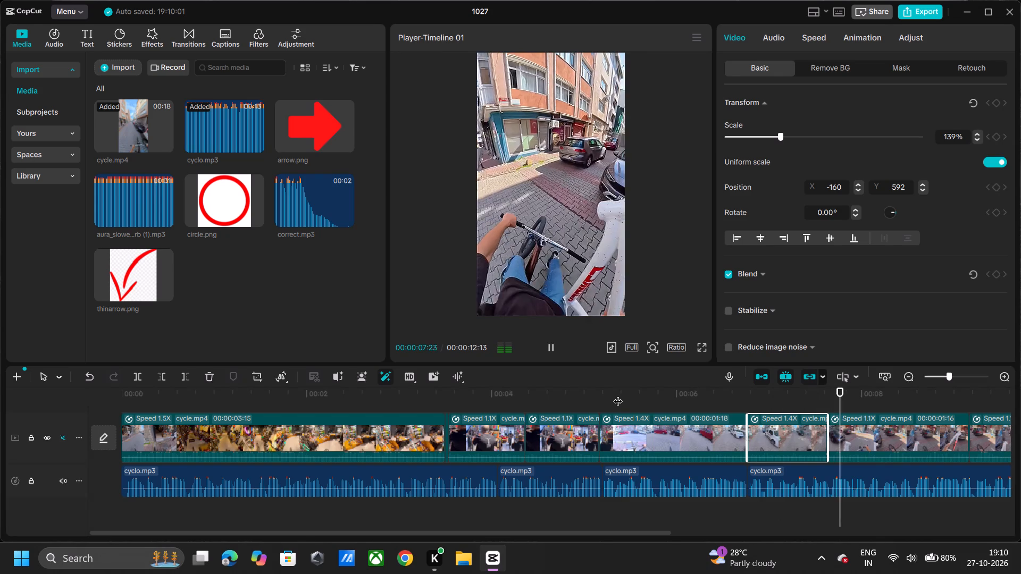
{"action": "key", "text": "space"}
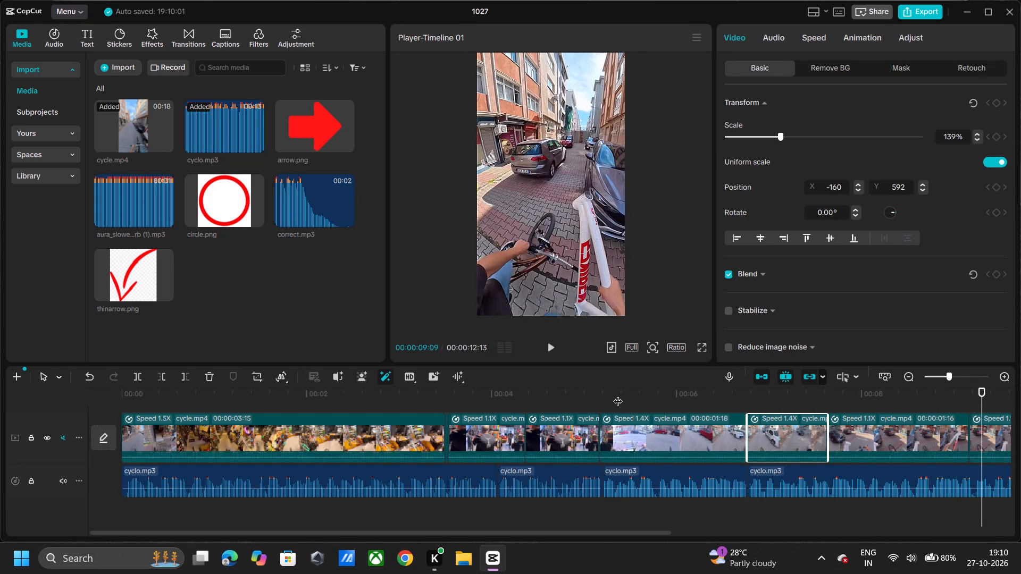
{"action": "key", "text": "space"}
{"action": "key", "text": "space"}
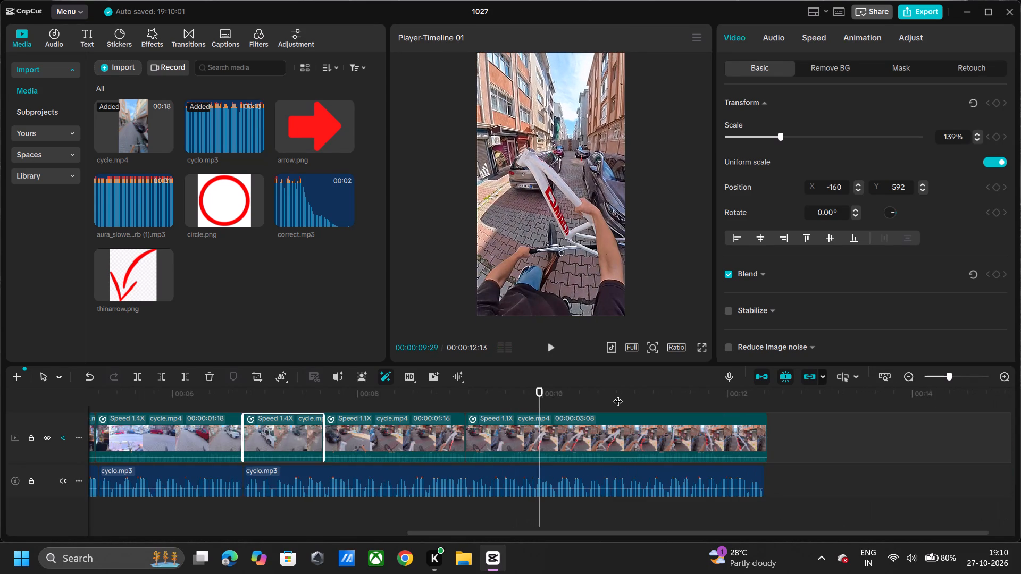
{"action": "key", "text": "space"}
{"action": "key", "text": "space"}
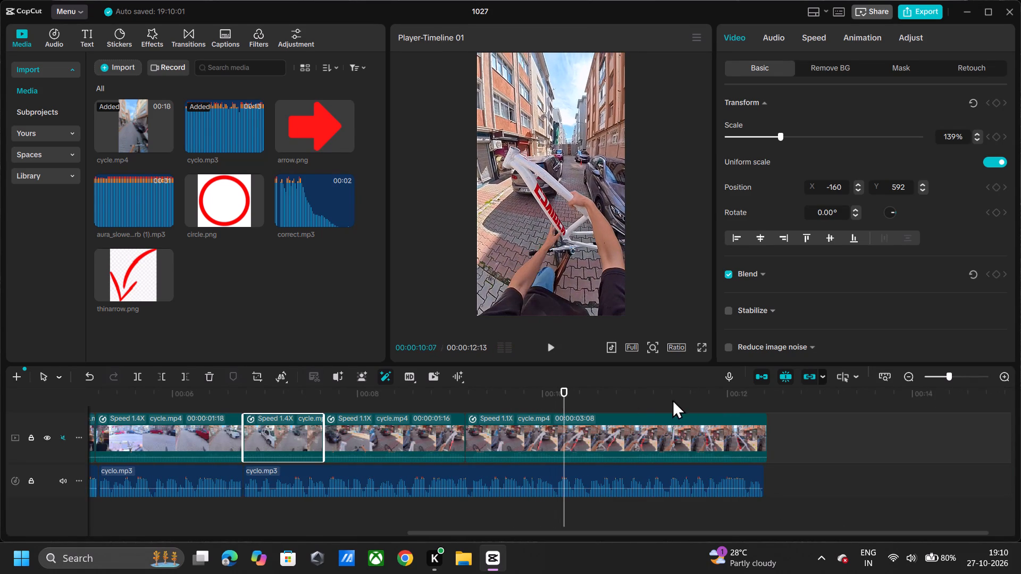
Split the last 1.1X cycle.mp4 piece at 00:00:10:04.
{"action": "left_click", "coordinate": [551, 405]}
{"action": "left_click", "coordinate": [560, 405]}
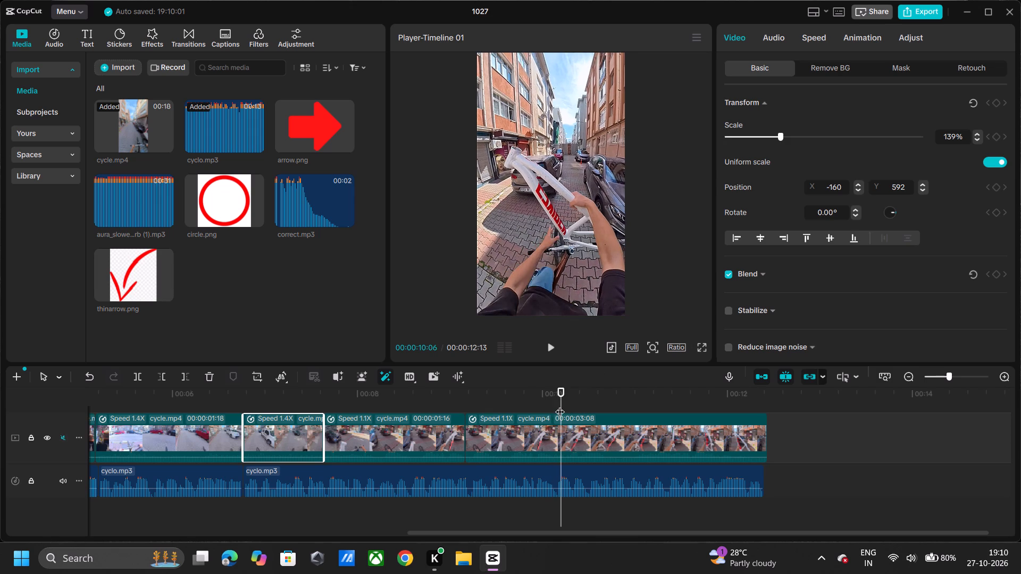
{"action": "left_click", "coordinate": [554, 403]}
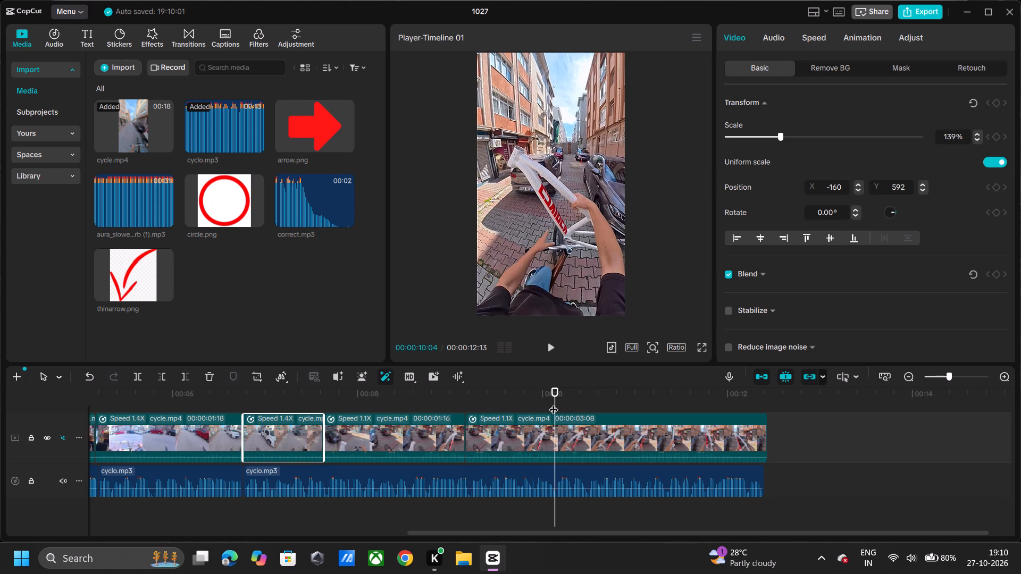
{"action": "key", "text": "ctrl+b"}
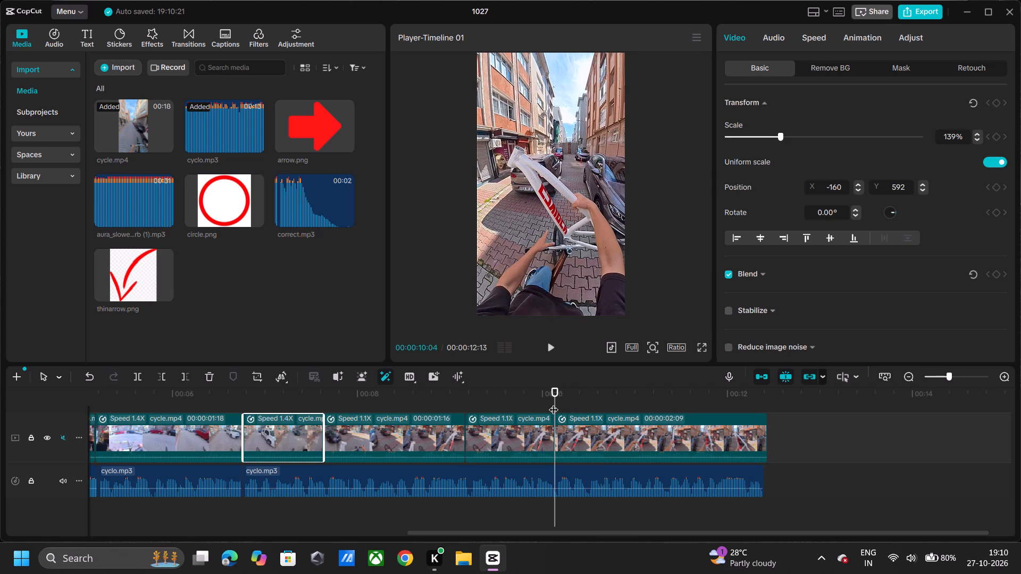
Enlarge the piece after the 00:00:10:04 cut to 118% and move it up in the frame to Y 348.
{"action": "left_click", "coordinate": [594, 438]}
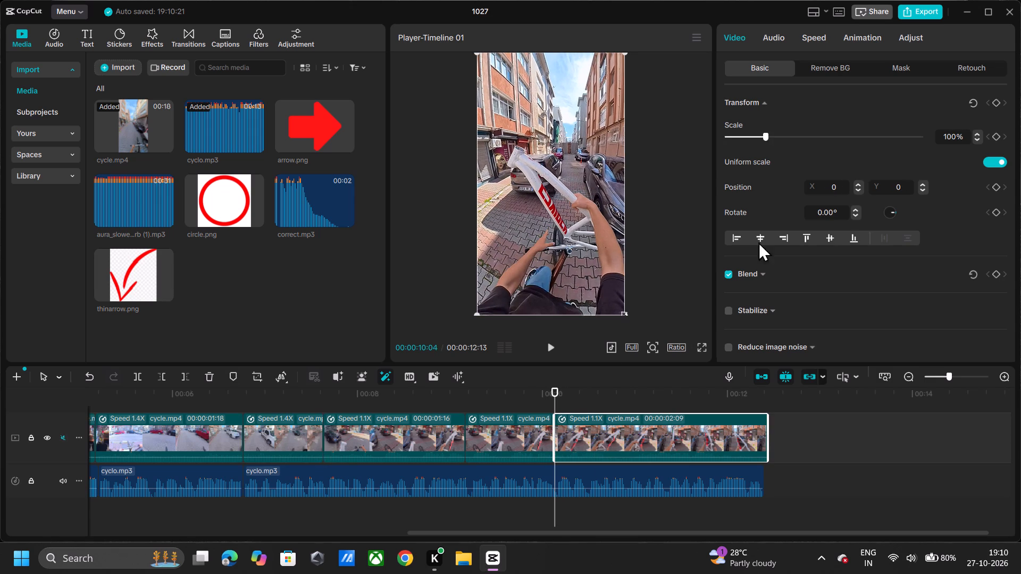
{"action": "left_click", "coordinate": [771, 134]}
{"action": "left_click", "coordinate": [784, 134]}
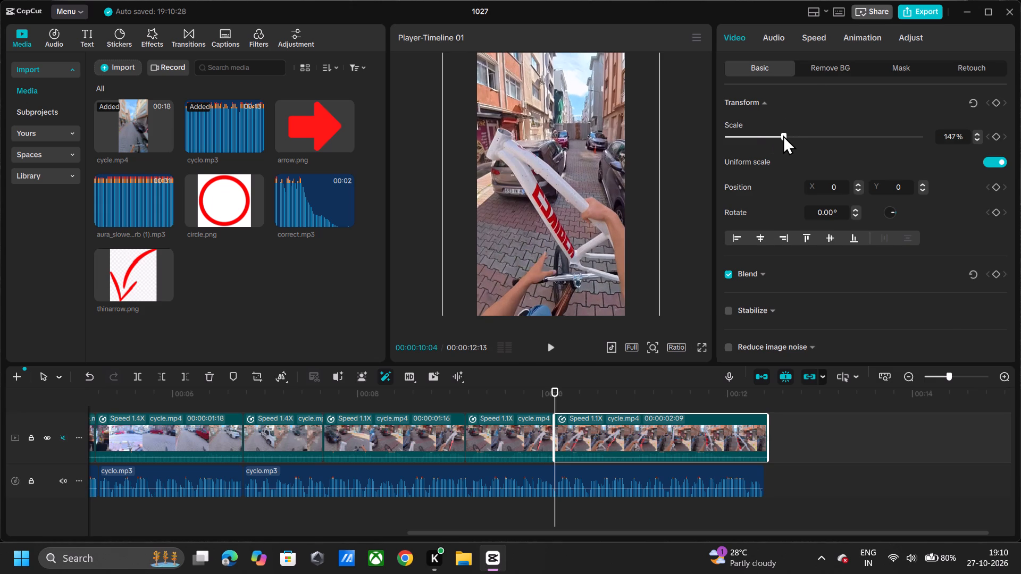
{"action": "left_click", "coordinate": [777, 136]}
{"action": "left_click", "coordinate": [773, 136]}
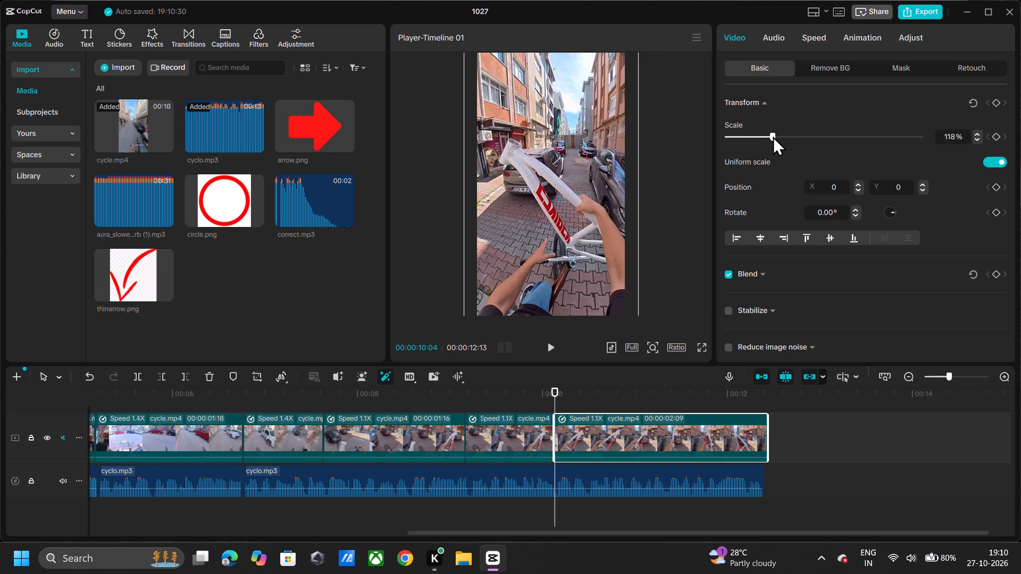
{"action": "left_click_drag", "start_coordinate": [606, 186], "coordinate": [606, 168]}
{"action": "left_click_drag", "start_coordinate": [606, 168], "coordinate": [604, 161]}
{"action": "left_click", "coordinate": [589, 176]}
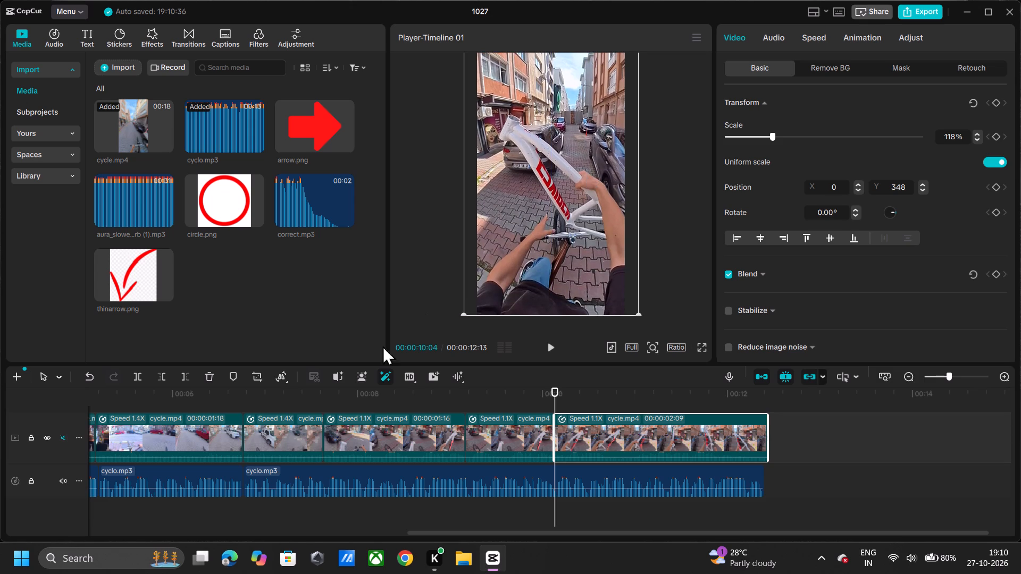
Replay from 00:00:08:09 to 00:00:11:12 with pauses to check the zoomed piece against the music beats.
{"action": "left_click", "coordinate": [386, 397]}
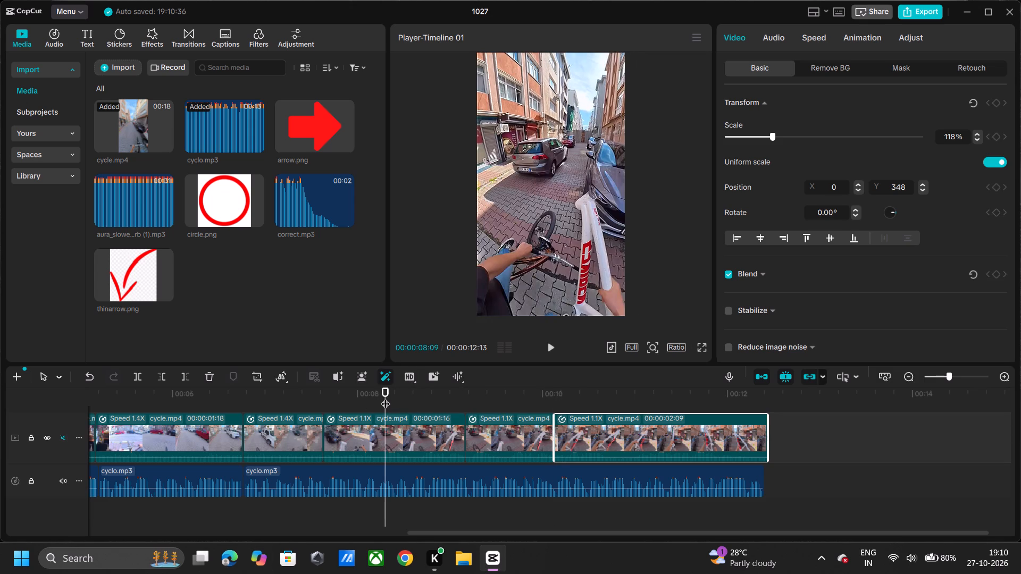
{"action": "key", "text": "space"}
{"action": "key", "text": "space"}
{"action": "key", "text": "space"}
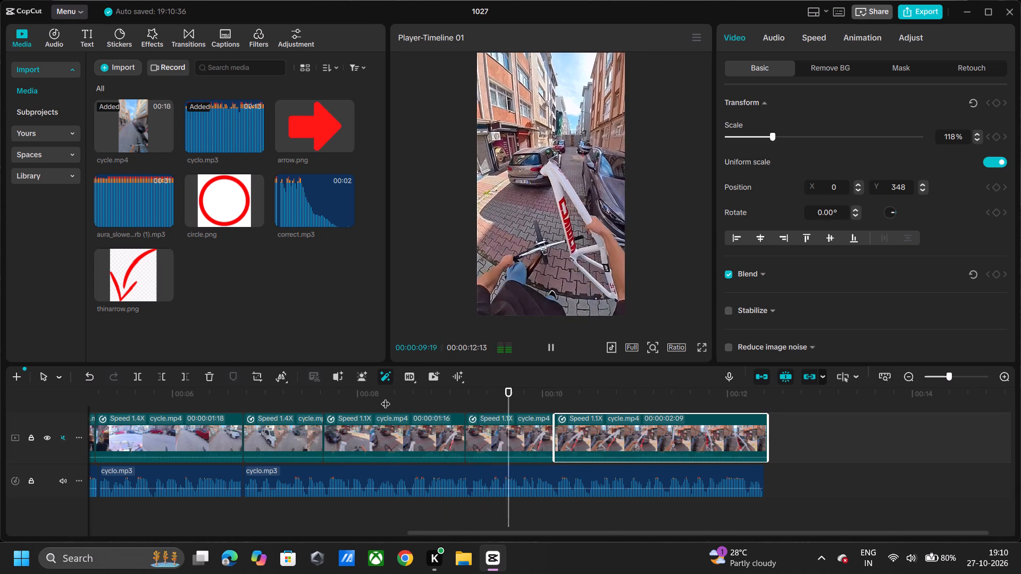
{"action": "key", "text": "space"}
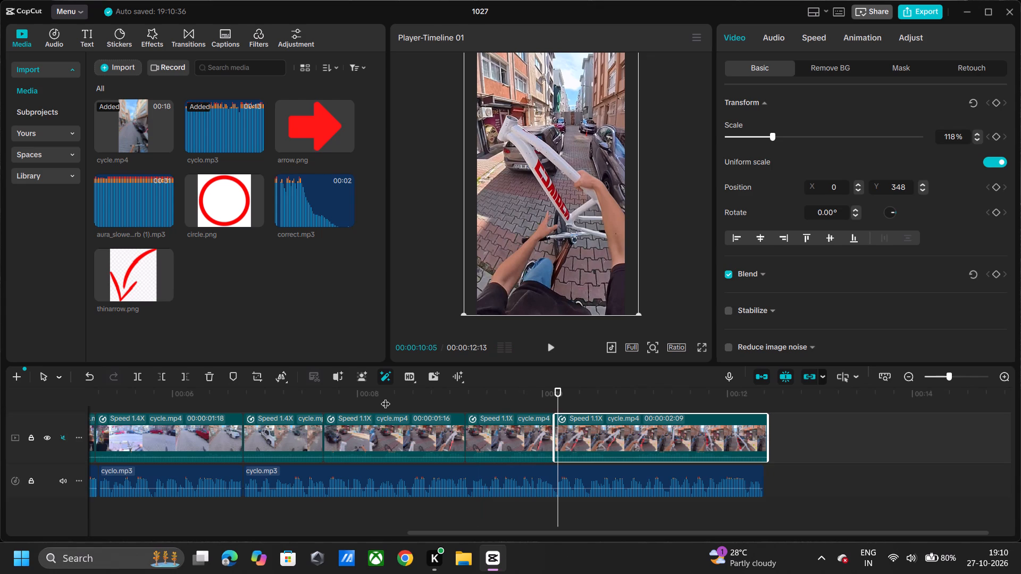
{"action": "key", "text": "space"}
{"action": "key", "text": "space"}
{"action": "key", "text": "space"}
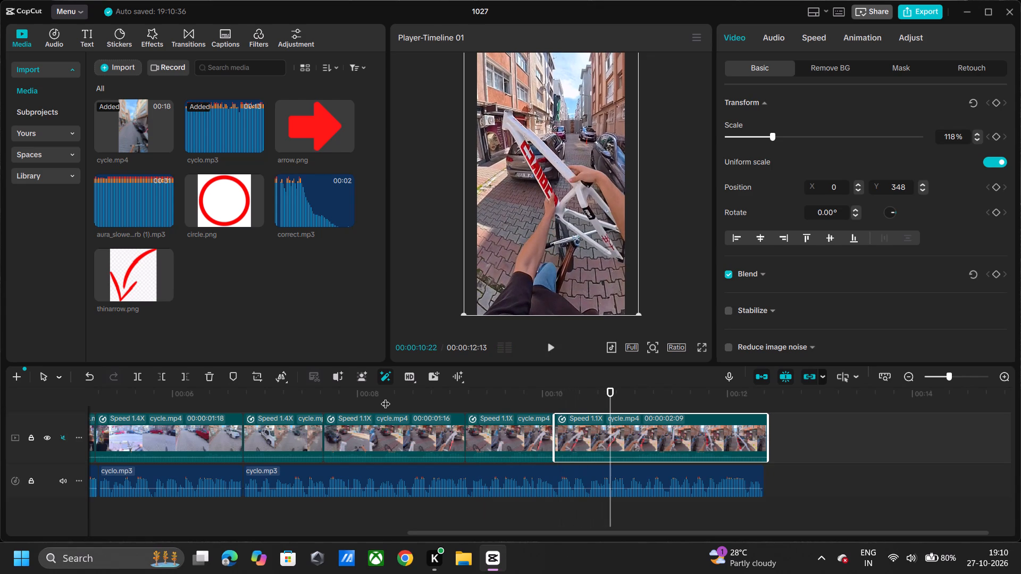
{"action": "key", "text": "space"}
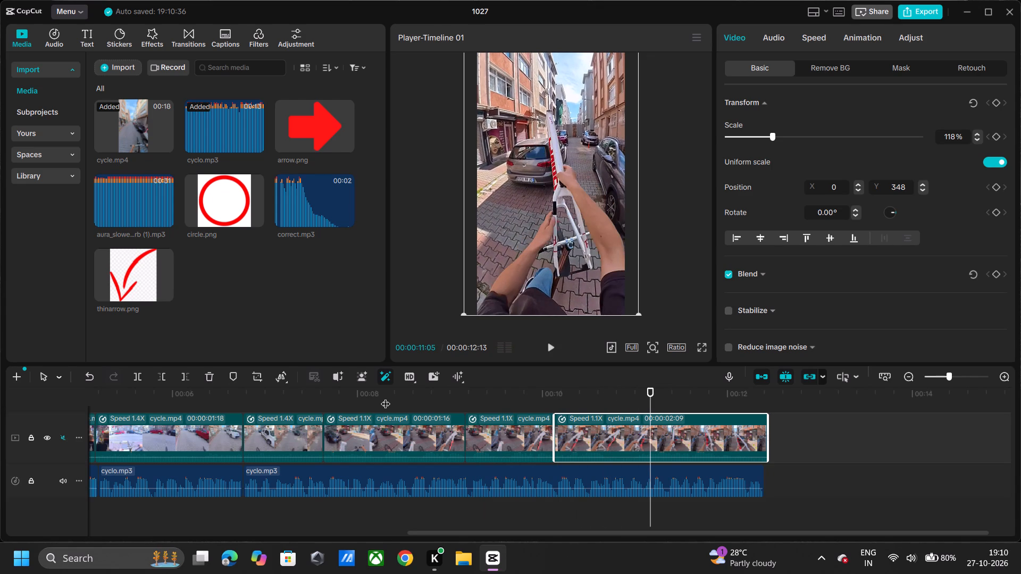
{"action": "key", "text": "space"}
{"action": "key", "text": "space"}
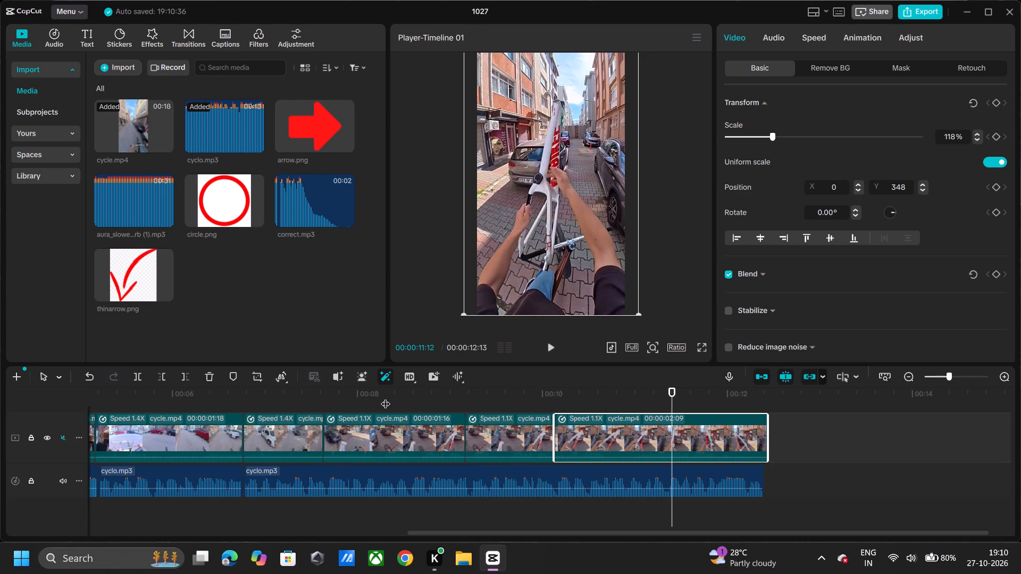
Split the zoomed 1.1X cycle.mp4 piece at 00:00:10:21.
{"action": "left_click", "coordinate": [590, 393]}
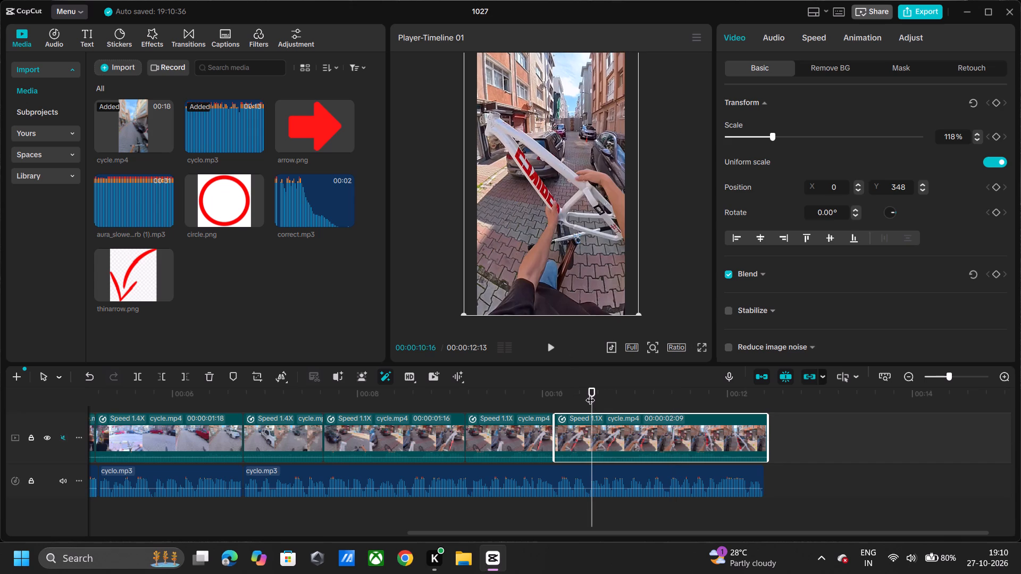
{"action": "left_click", "coordinate": [607, 398]}
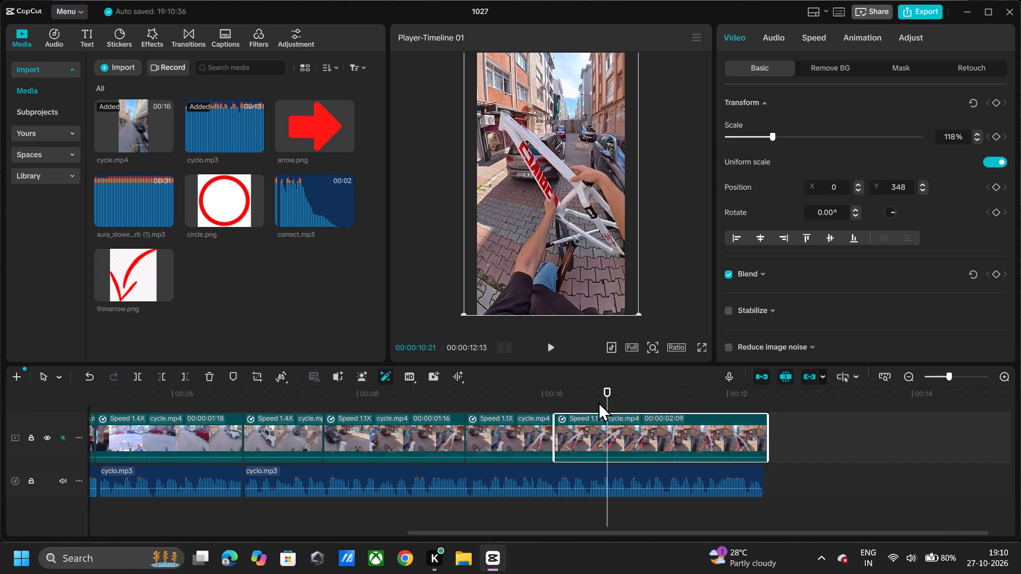
{"action": "key", "text": "ctrl+b"}
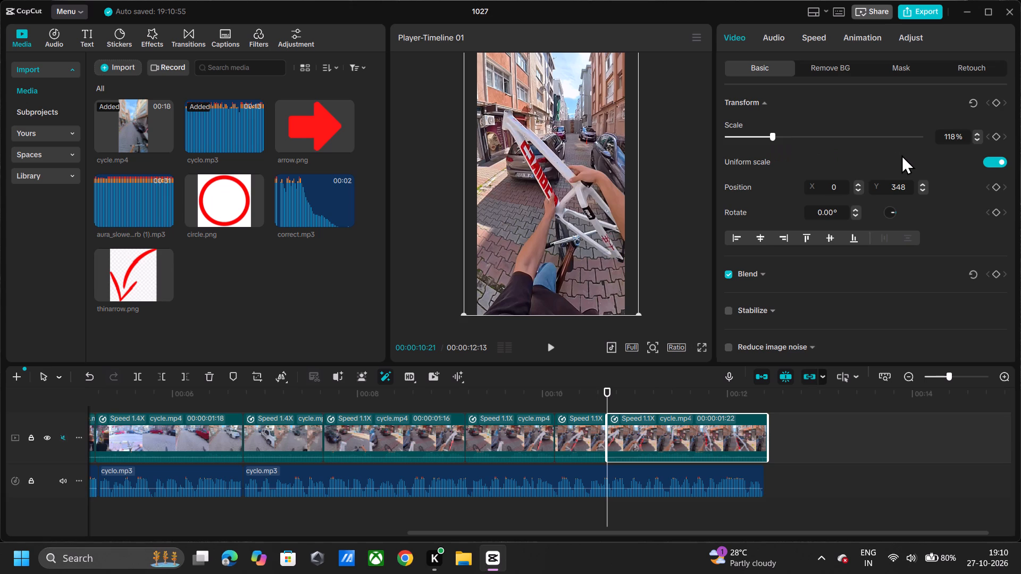
Set the scale of the piece after the 00:00:10:21 cut to 100% and recentre it at X 0, Y 0.
{"action": "left_click", "coordinate": [955, 134]}
{"action": "key", "text": "BackSpace"}
{"action": "key", "text": "BackSpace"}
{"action": "type", "text": "00"}
{"action": "key", "text": "Return"}
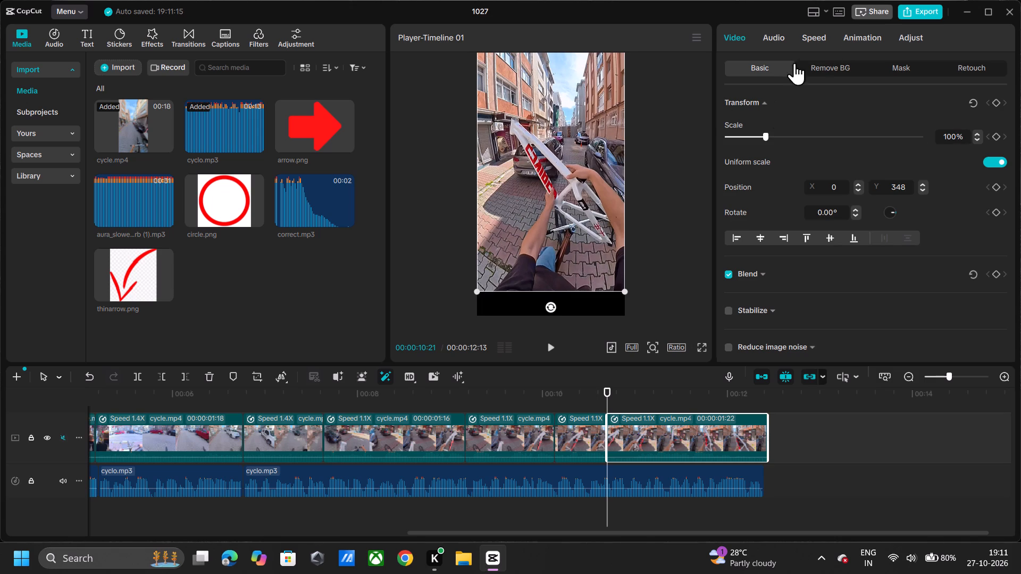
{"action": "left_click_drag", "start_coordinate": [555, 181], "coordinate": [553, 202]}
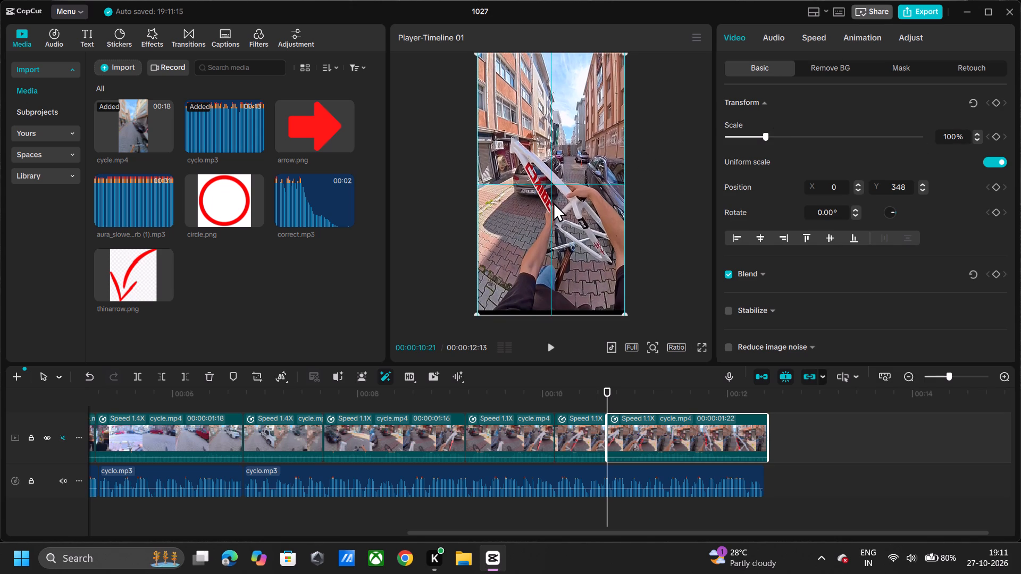
{"action": "left_click_drag", "start_coordinate": [553, 202], "coordinate": [553, 204]}
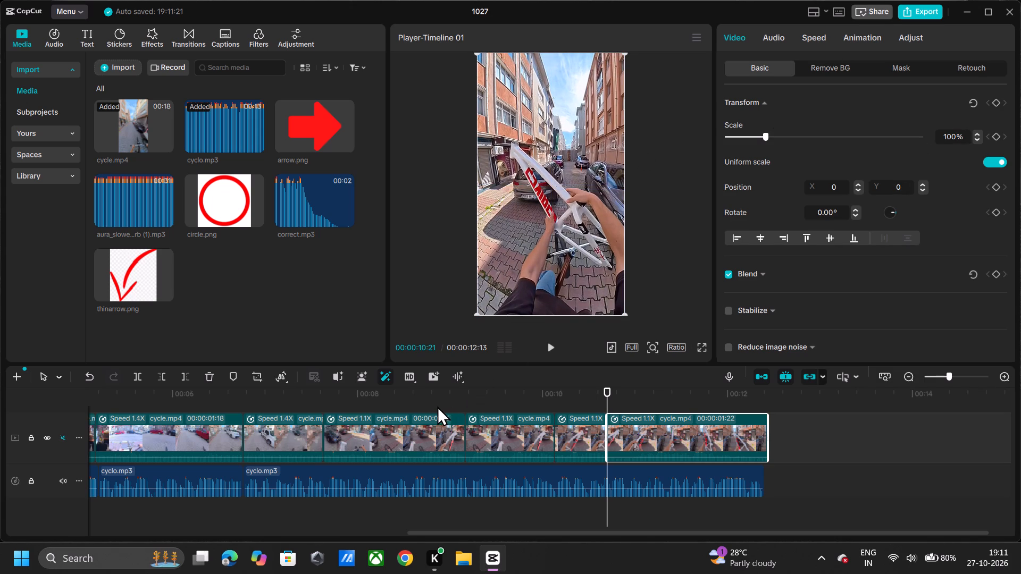
Replay with pauses from the 1.1X piece before 00:00:09:05 to the end of the video to check the zoom changes.
{"action": "left_click", "coordinate": [432, 402]}
{"action": "key", "text": "space"}
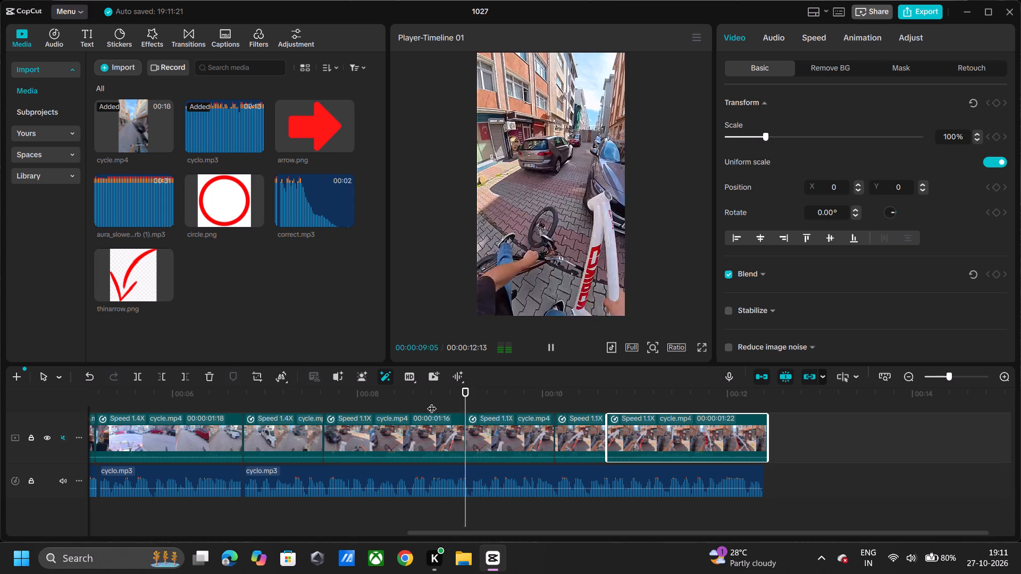
{"action": "key", "text": "space"}
{"action": "key", "text": "space"}
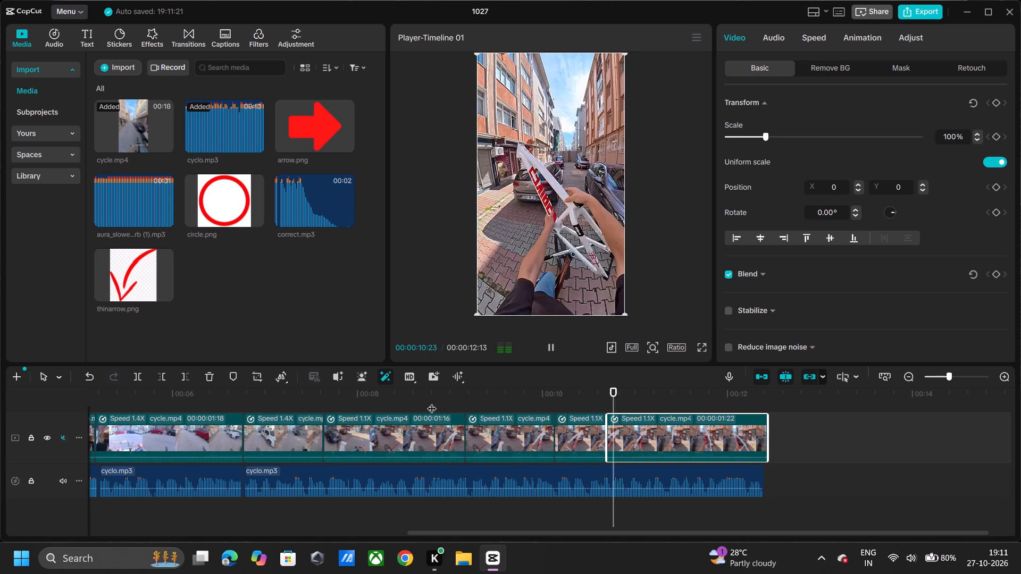
{"action": "key", "text": "space"}
{"action": "key", "text": "space"}
{"action": "key", "text": "space"}
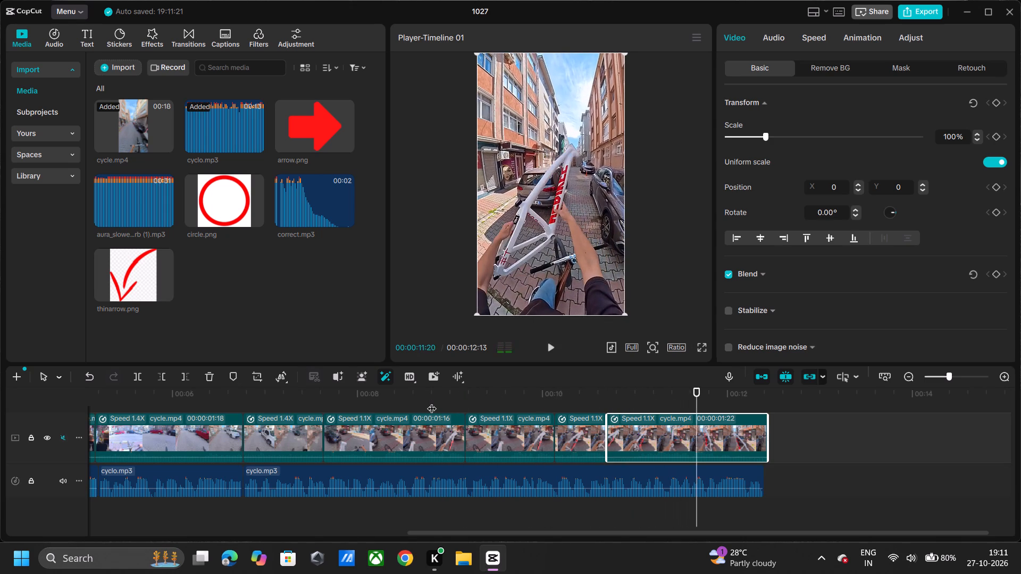
{"action": "key", "text": "space"}
{"action": "key", "text": "space"}
{"action": "key", "text": "space"}
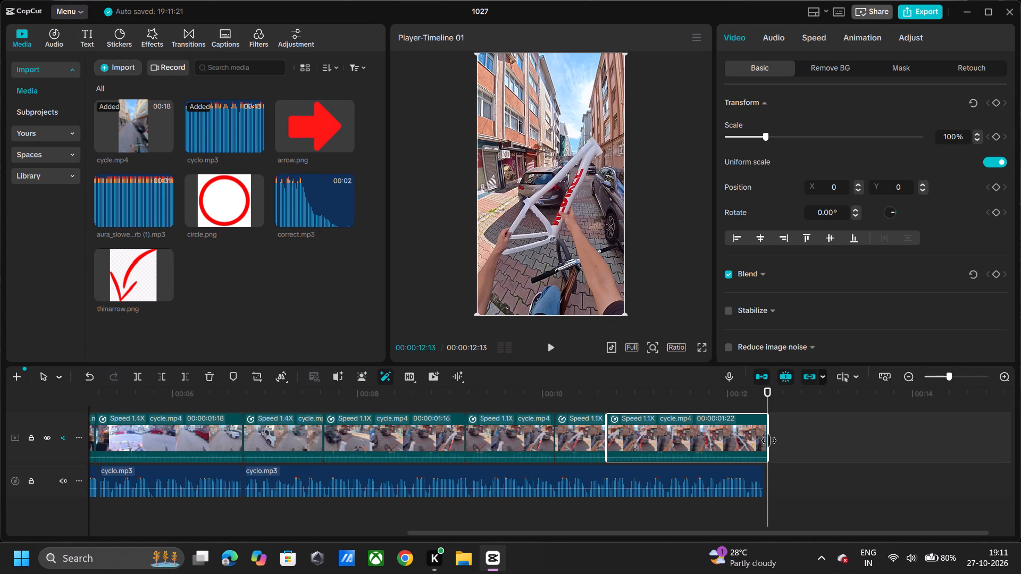
Trim one frame off the end of the last cycle.mp4 piece so the video ends at 00:00:12:12 with the music.
{"action": "left_click_drag", "start_coordinate": [769, 441], "coordinate": [766, 440]}
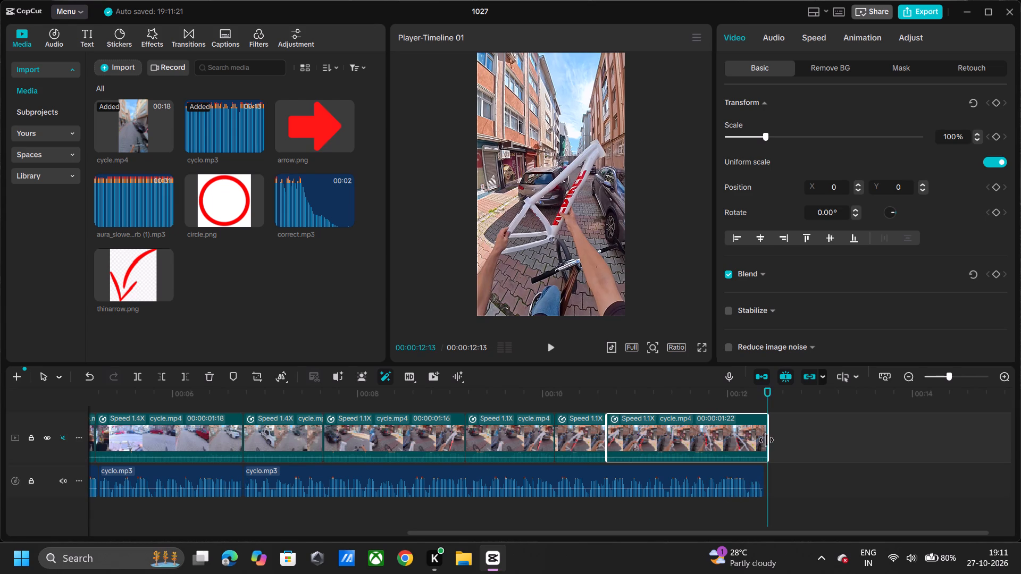
{"action": "left_click_drag", "start_coordinate": [766, 440], "coordinate": [759, 441]}
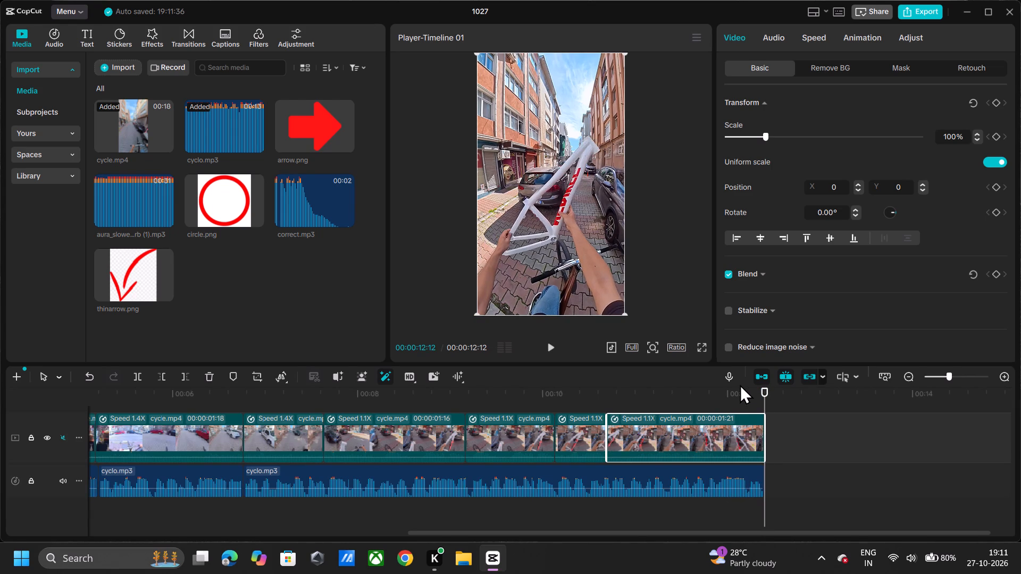
Replay the video with pauses, repeating the stretch between about 00:00:05 and 00:00:08, to check the cuts and zooms against the music.
{"action": "key", "text": "space"}
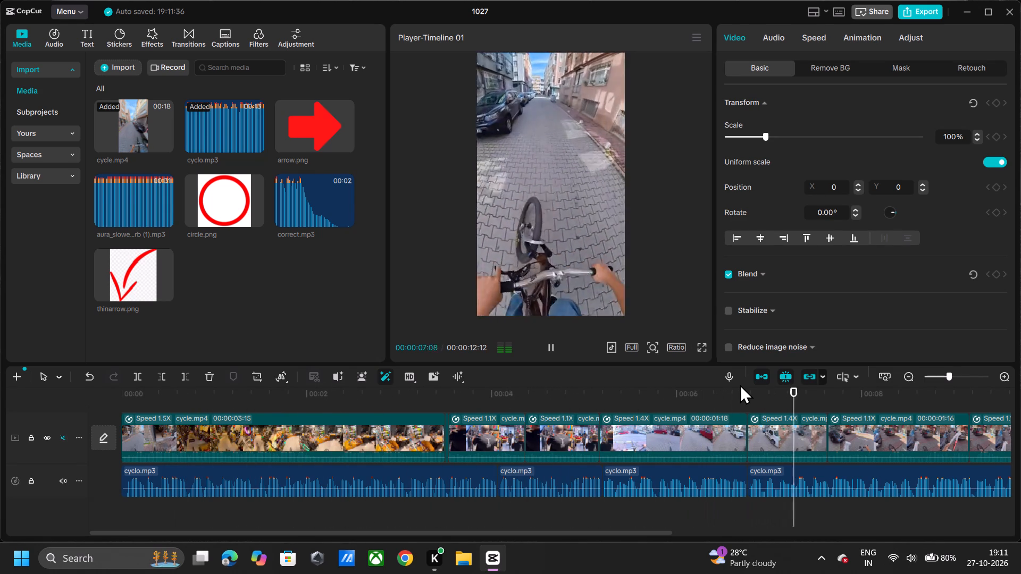
{"action": "key", "text": "space"}
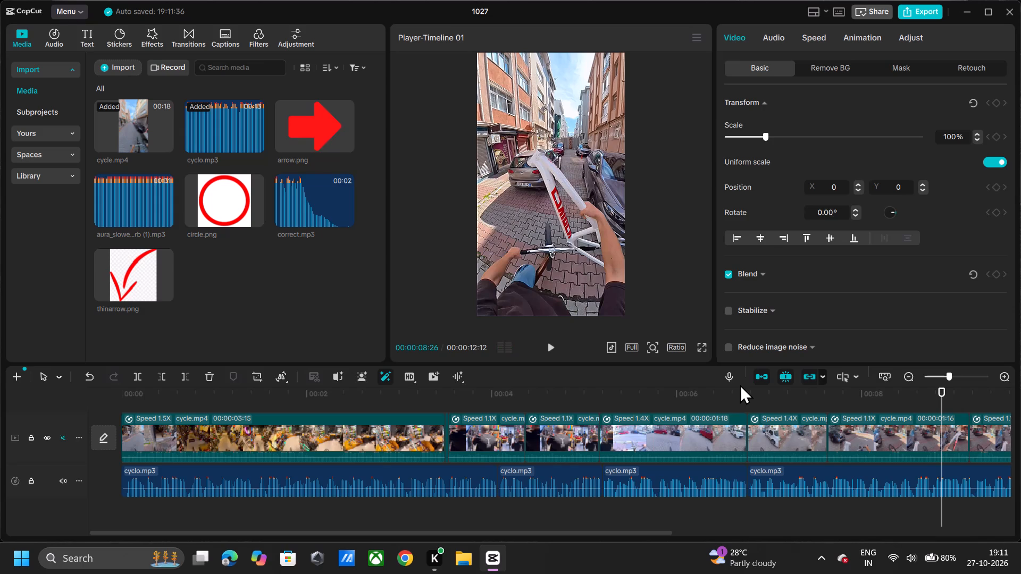
{"action": "left_click", "coordinate": [631, 390]}
{"action": "key", "text": "space"}
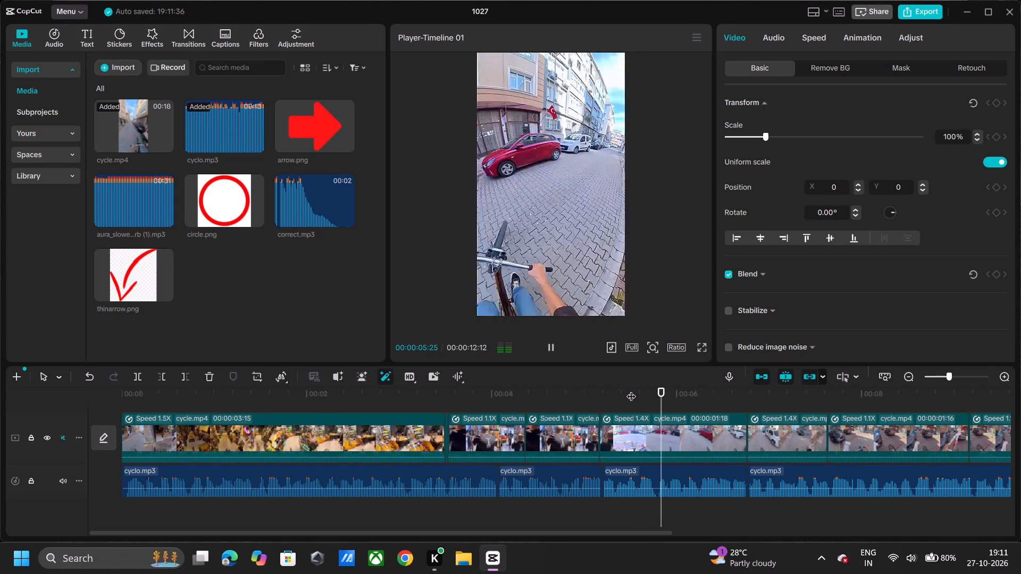
{"action": "key", "text": "space"}
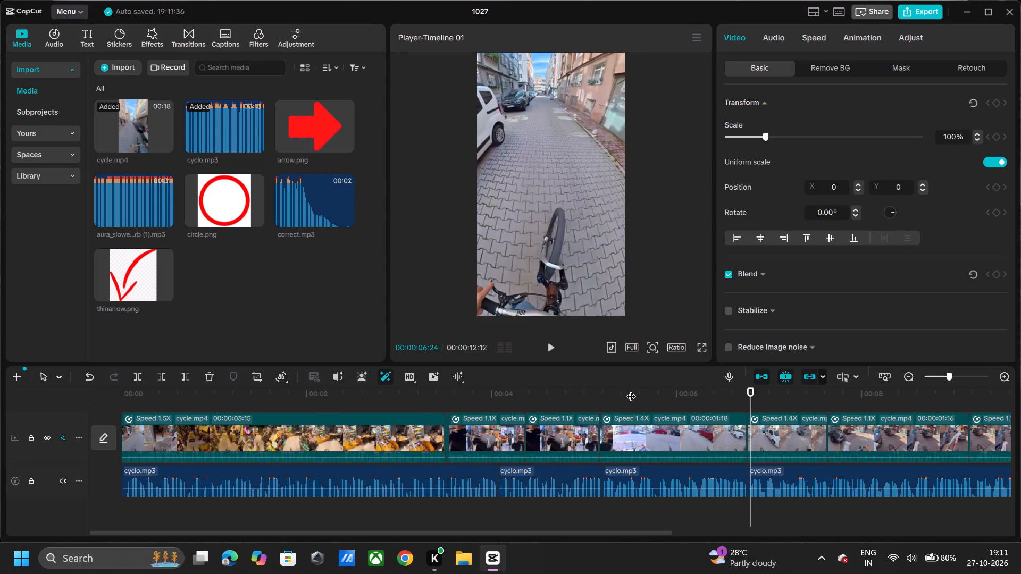
{"action": "key", "text": "space"}
{"action": "key", "text": "space"}
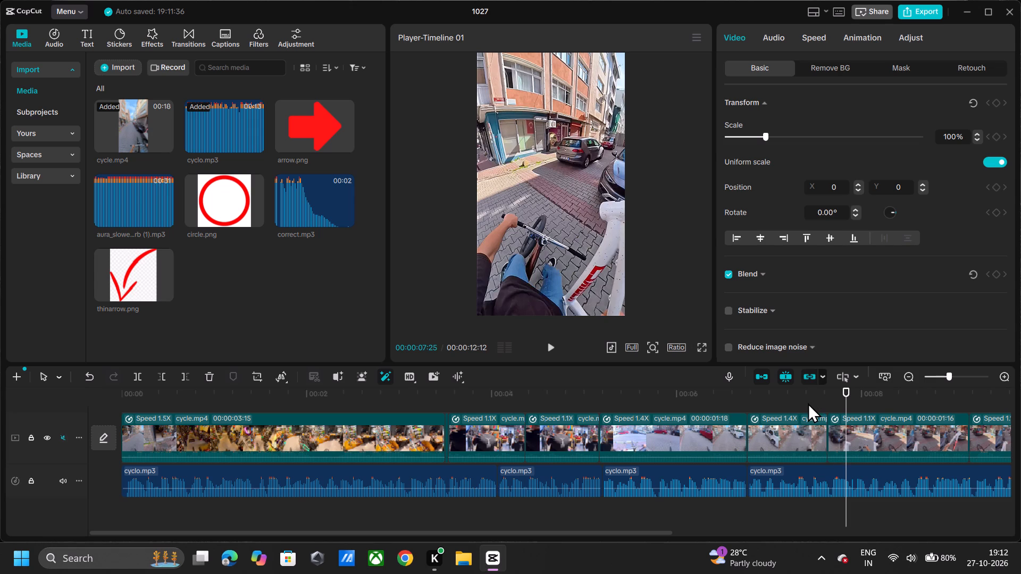
{"action": "left_click", "coordinate": [783, 398]}
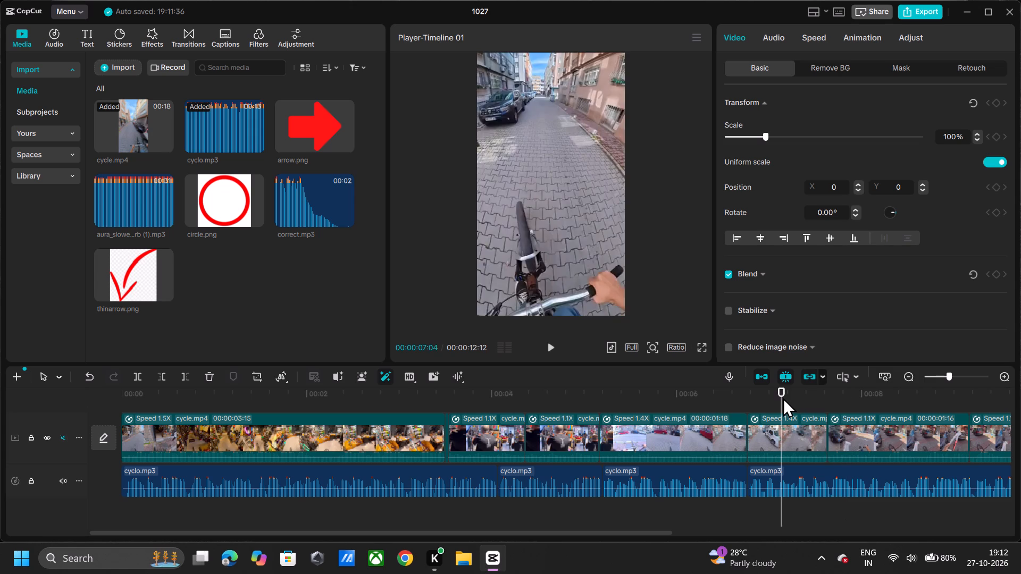
{"action": "key", "text": "space"}
{"action": "key", "text": "space"}
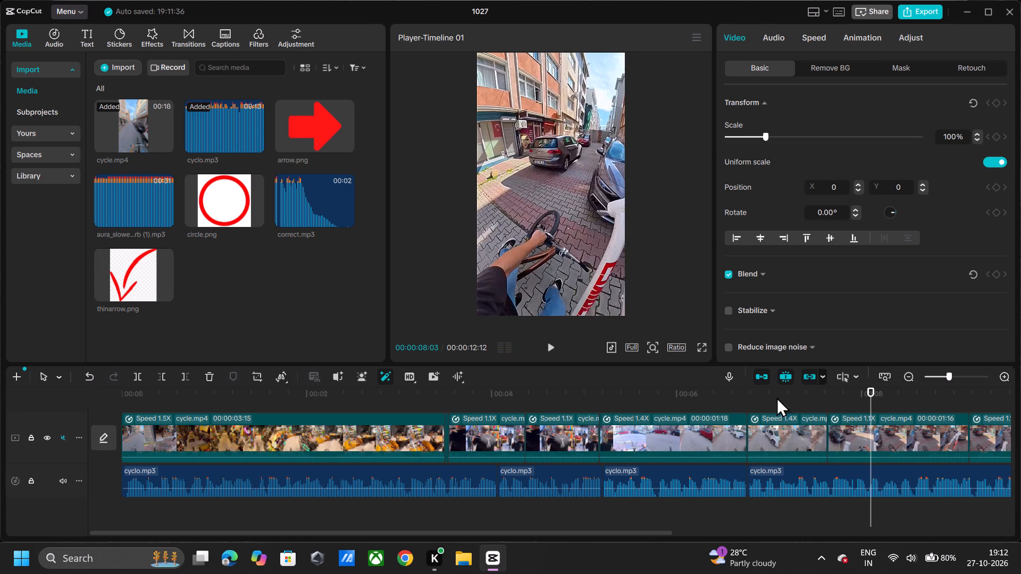
{"action": "left_click", "coordinate": [715, 398]}
{"action": "key", "text": "space"}
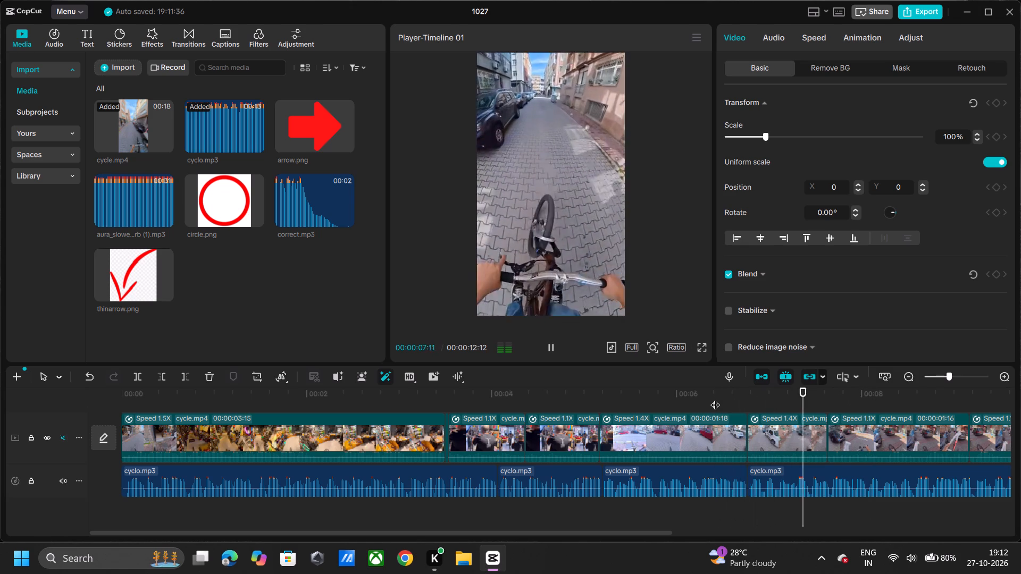
{"action": "key", "text": "space"}
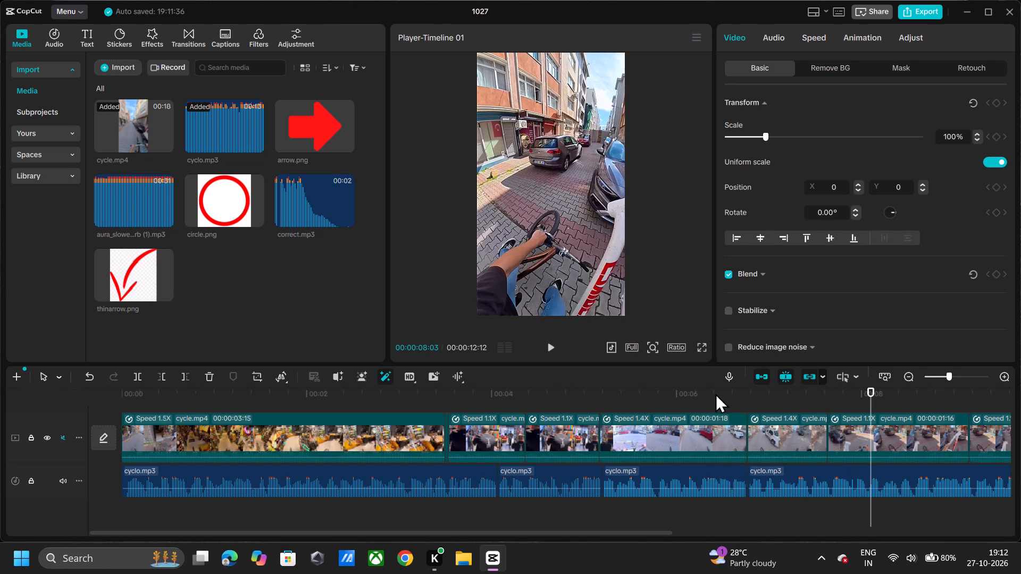
{"action": "key", "text": "space"}
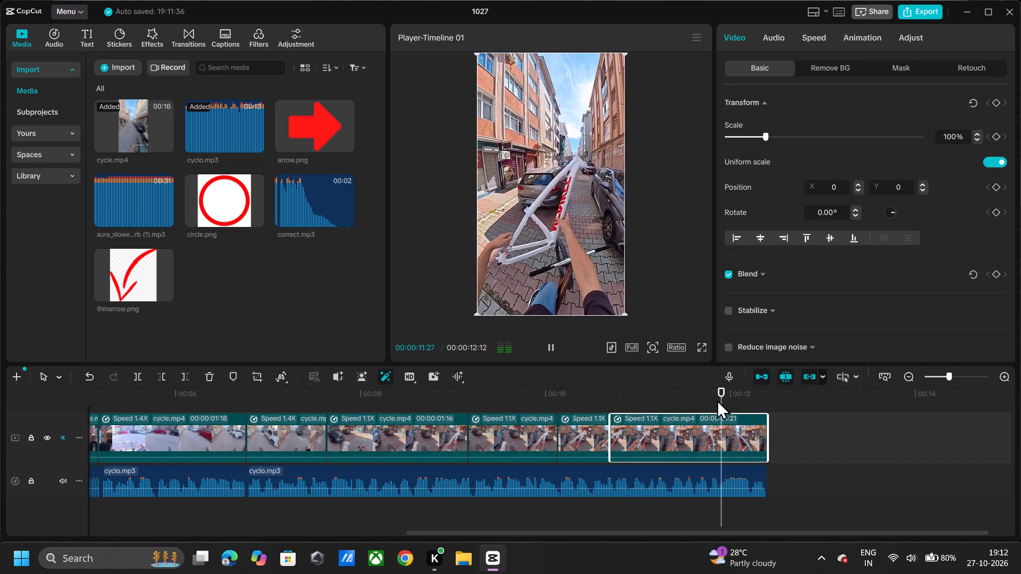
{"action": "key", "text": "space"}
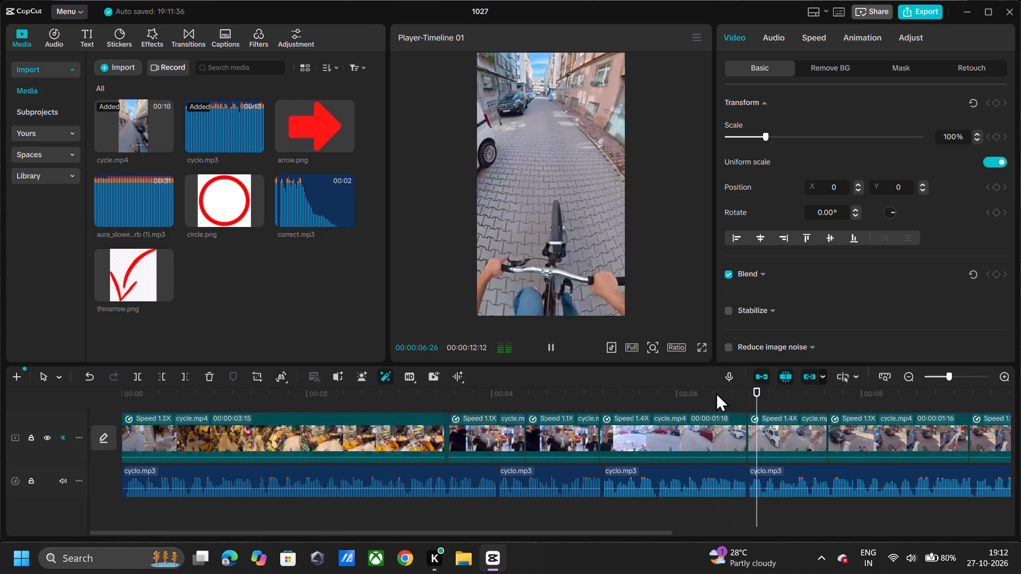
{"action": "key", "text": "space"}
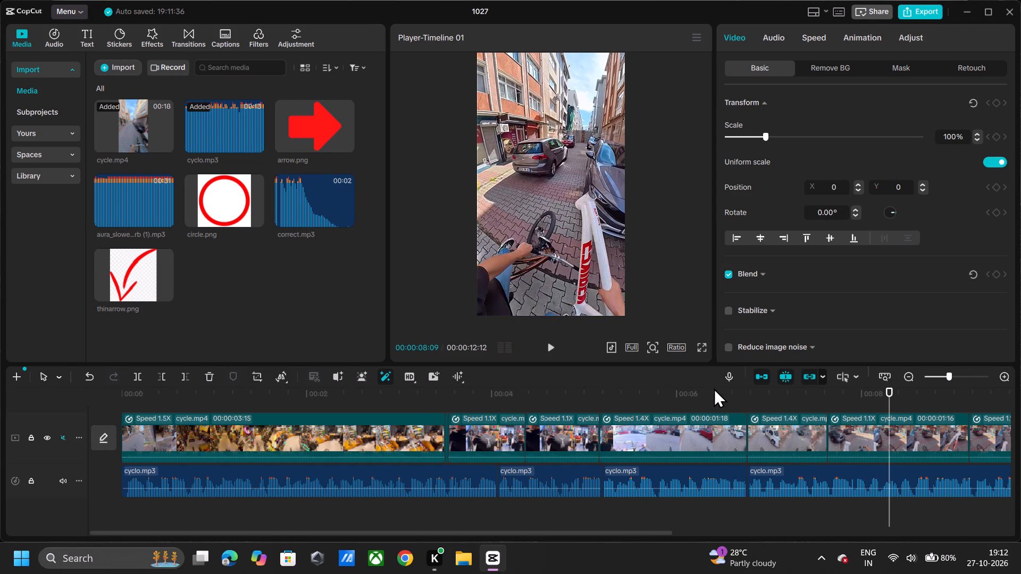
{"action": "key", "text": "space"}
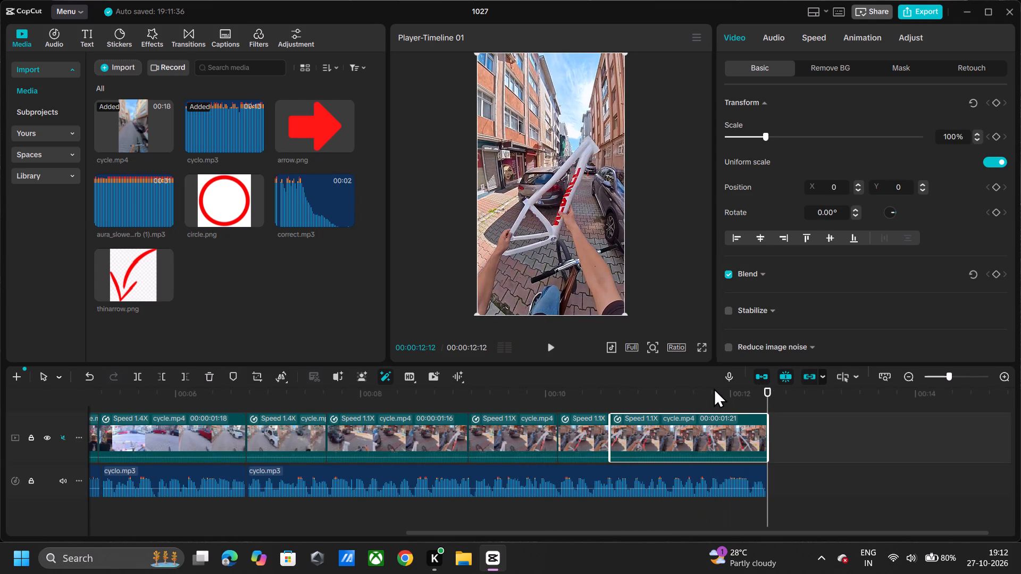
{"action": "key", "text": "space"}
{"action": "key", "text": "space"}
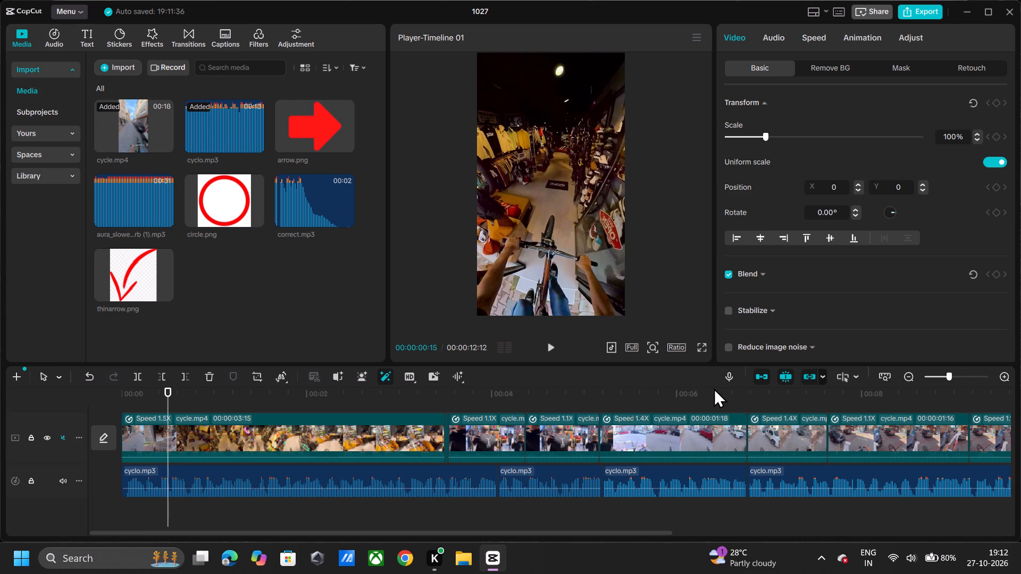
Add arrow.png at the start of the timeline and place it on an overlay track above cycle.mp4.
{"action": "left_click", "coordinate": [126, 400]}
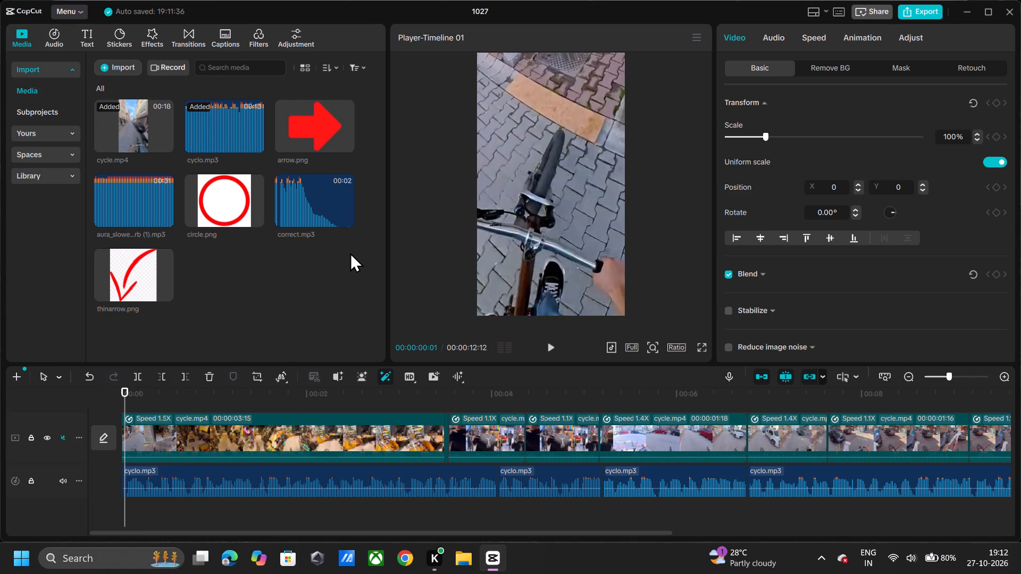
{"action": "left_click", "coordinate": [348, 147]}
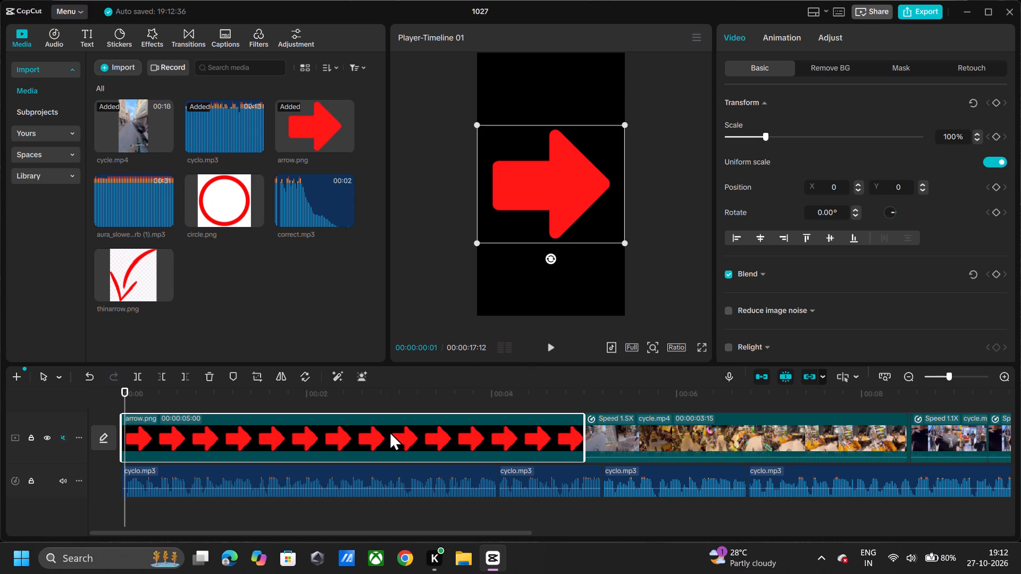
{"action": "left_click_drag", "start_coordinate": [389, 431], "coordinate": [391, 374]}
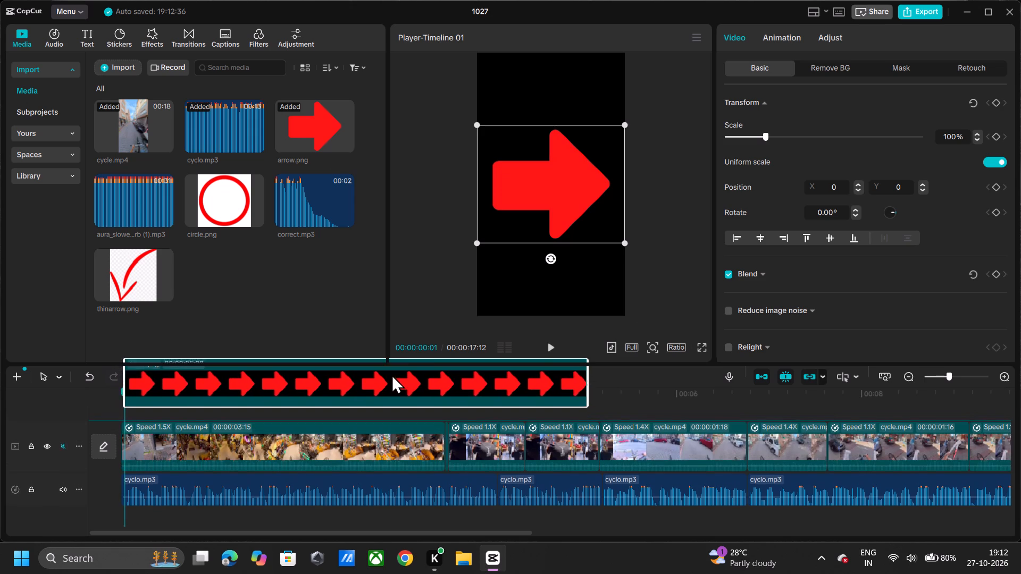
{"action": "left_click_drag", "start_coordinate": [391, 374], "coordinate": [384, 398]}
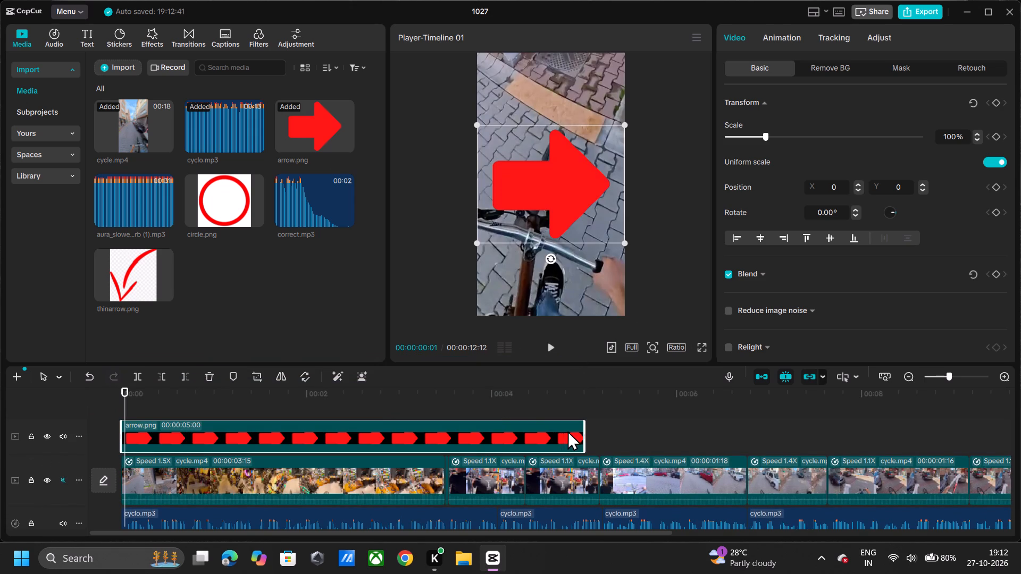
Trim the end of the arrow.png overlay so it lasts about 0.8 seconds.
{"action": "left_click_drag", "start_coordinate": [583, 435], "coordinate": [304, 421]}
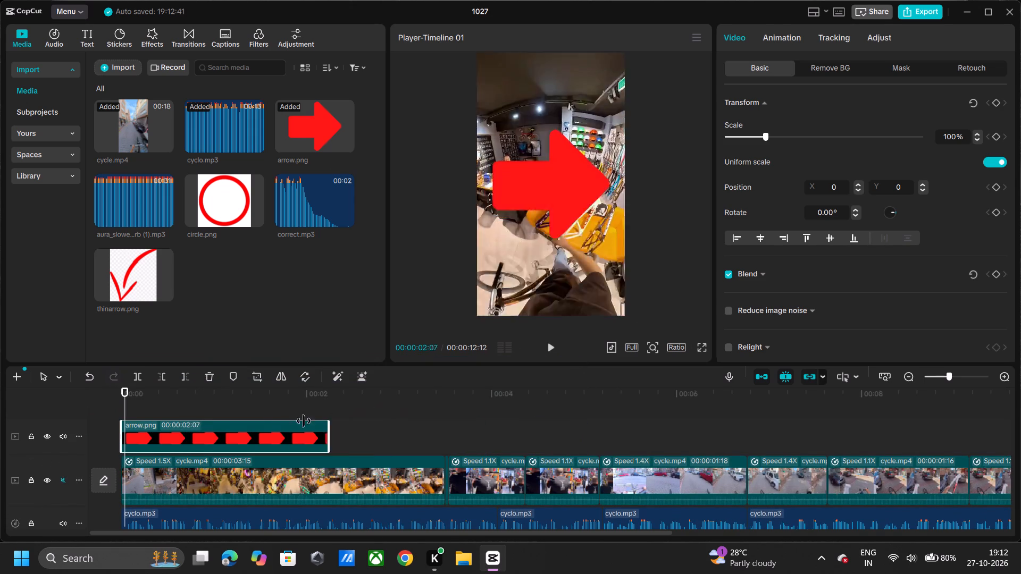
{"action": "left_click_drag", "start_coordinate": [304, 421], "coordinate": [219, 423]}
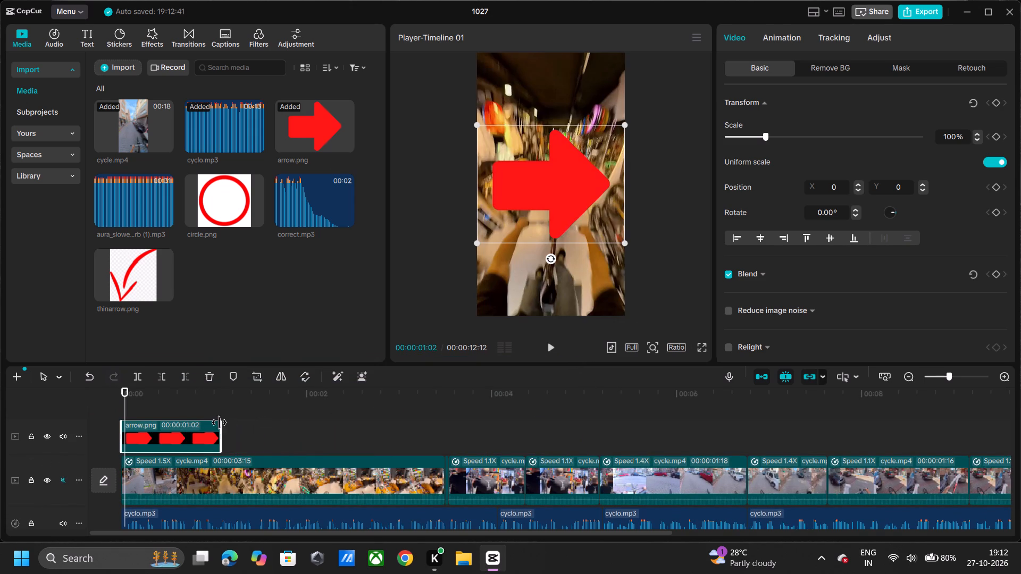
{"action": "left_click_drag", "start_coordinate": [219, 423], "coordinate": [194, 424]}
At 00:00:00:00, rotate the arrow to about -139° and shrink it to a scale of 43%.
{"action": "left_click", "coordinate": [154, 403]}
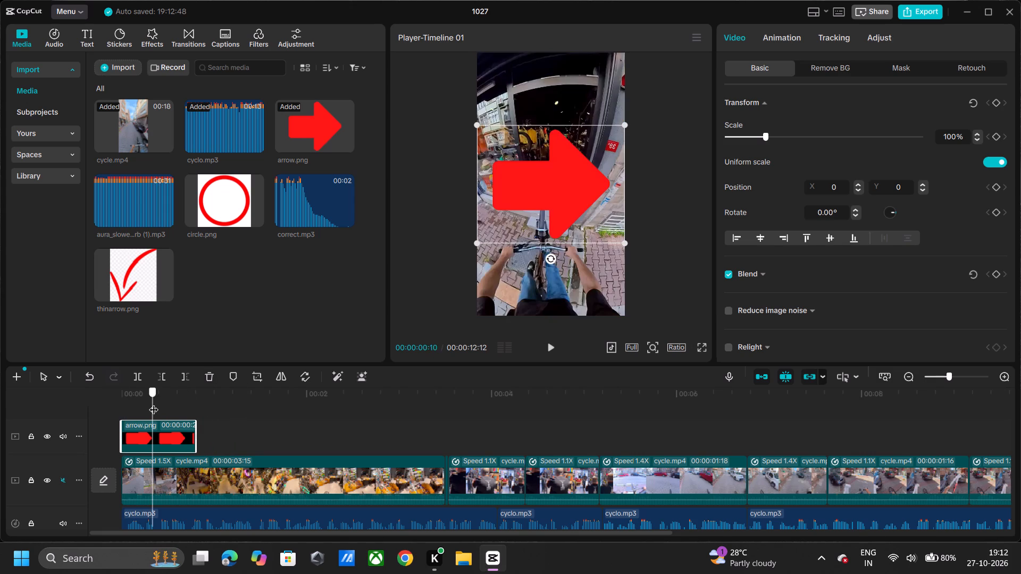
{"action": "left_click", "coordinate": [132, 408]}
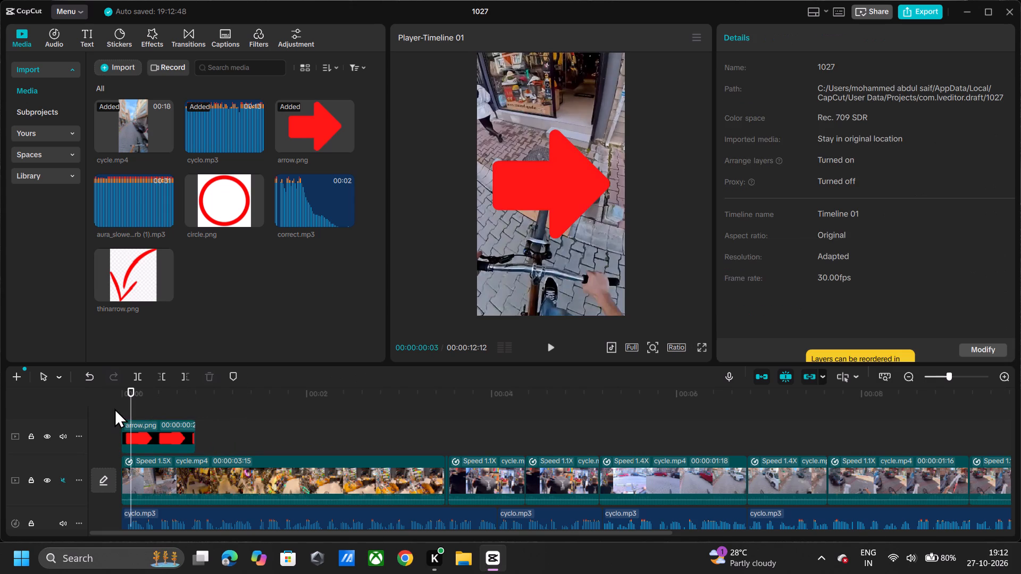
{"action": "left_click", "coordinate": [124, 409]}
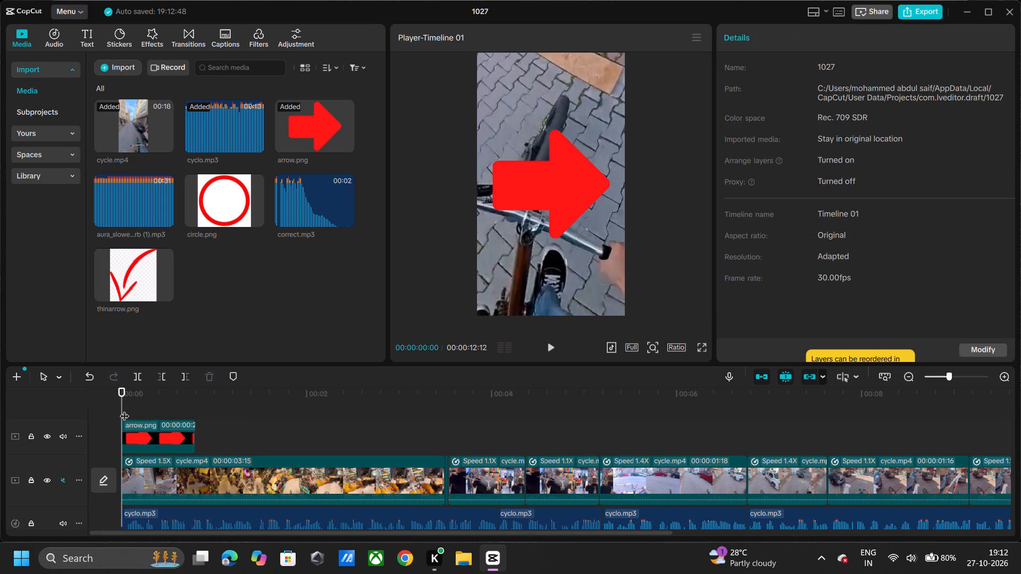
{"action": "left_click", "coordinate": [543, 196]}
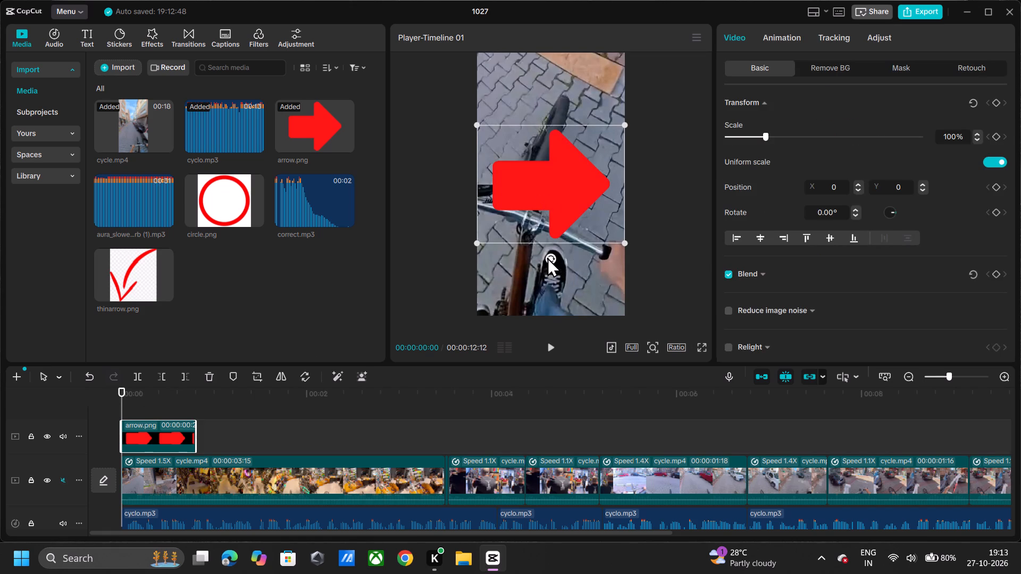
{"action": "left_click_drag", "start_coordinate": [547, 257], "coordinate": [542, 143]}
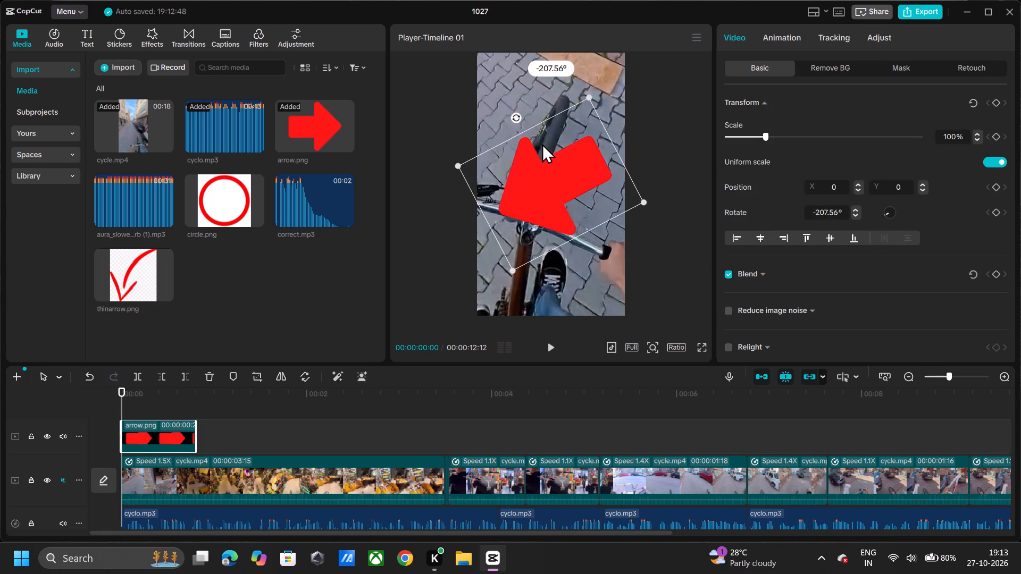
{"action": "left_click_drag", "start_coordinate": [542, 143], "coordinate": [588, 154]}
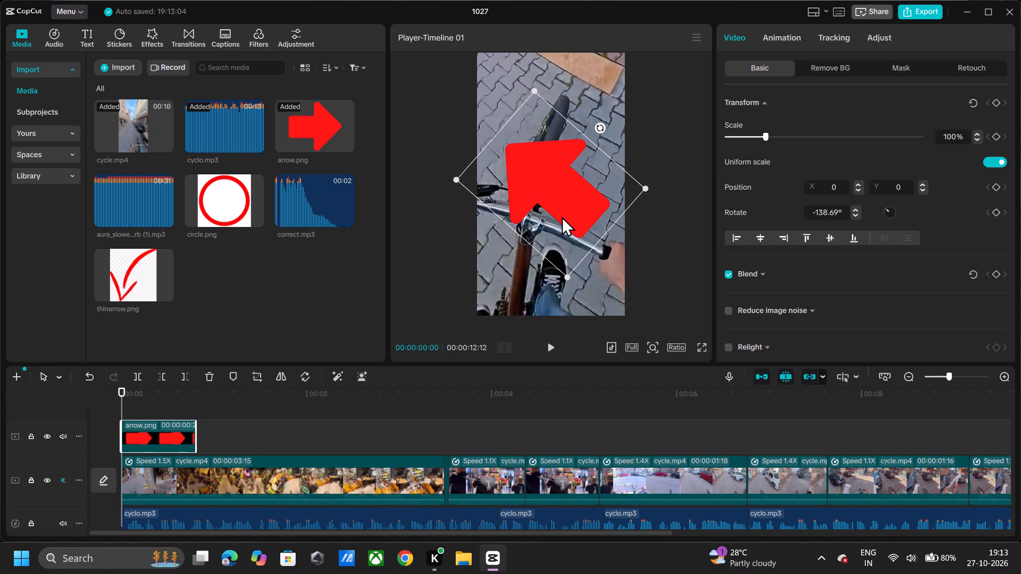
{"action": "left_click_drag", "start_coordinate": [567, 277], "coordinate": [558, 199]}
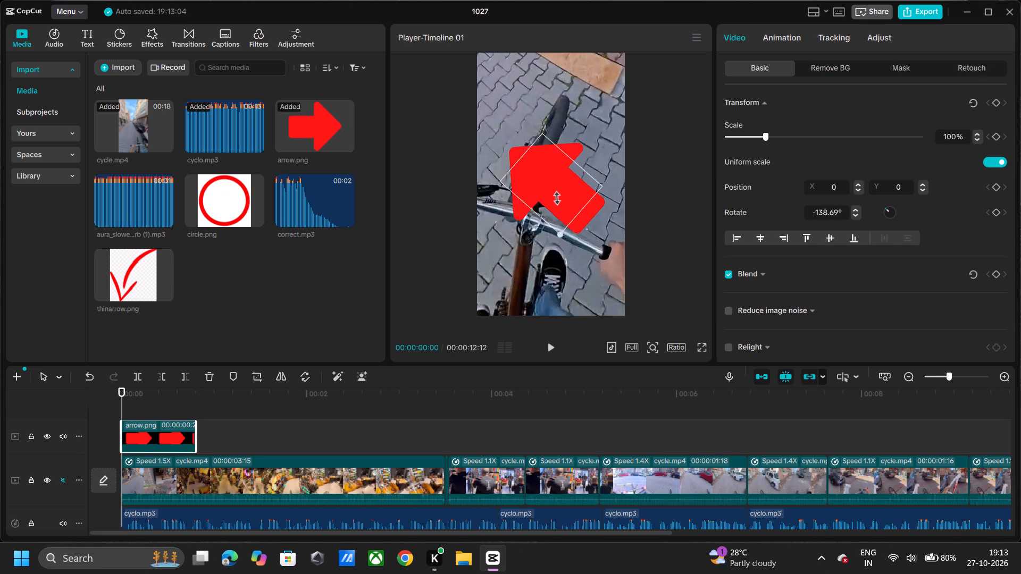
{"action": "left_click_drag", "start_coordinate": [558, 199], "coordinate": [557, 183]}
Move the arrow beside the rider's right handlebar grip at X 554, Y -989, rotating it to about -129°.
{"action": "left_click_drag", "start_coordinate": [557, 184], "coordinate": [604, 275]}
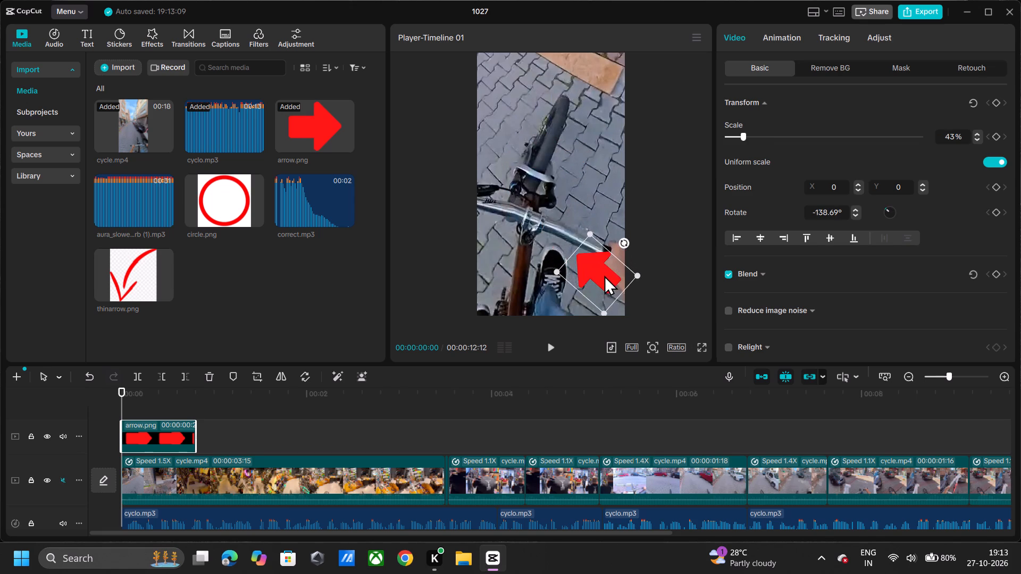
{"action": "left_click_drag", "start_coordinate": [604, 275], "coordinate": [608, 277]}
{"action": "scroll", "coordinate": [604, 276], "scroll_direction": "up", "scroll_amount": 1}
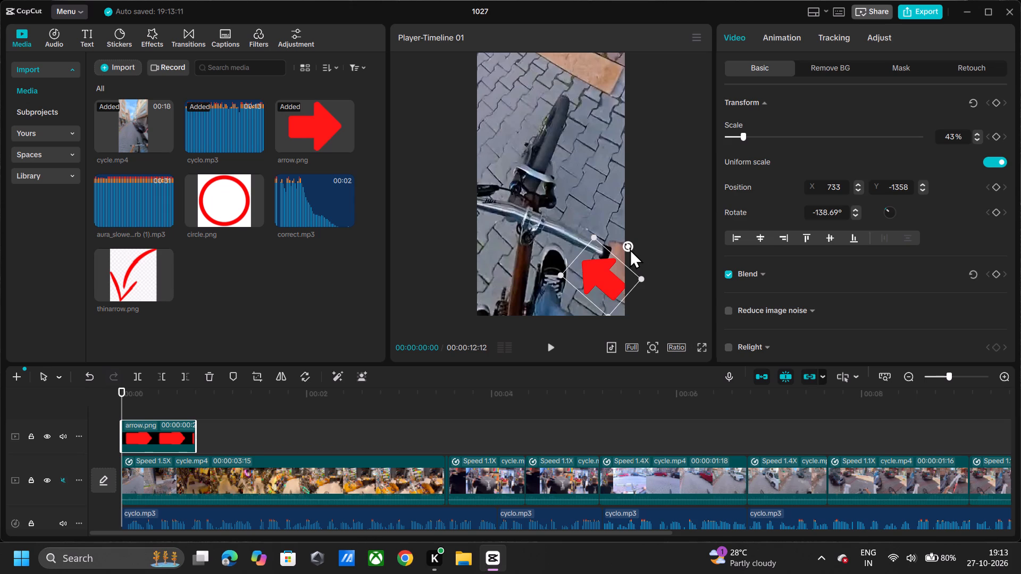
{"action": "left_click_drag", "start_coordinate": [630, 249], "coordinate": [642, 249]}
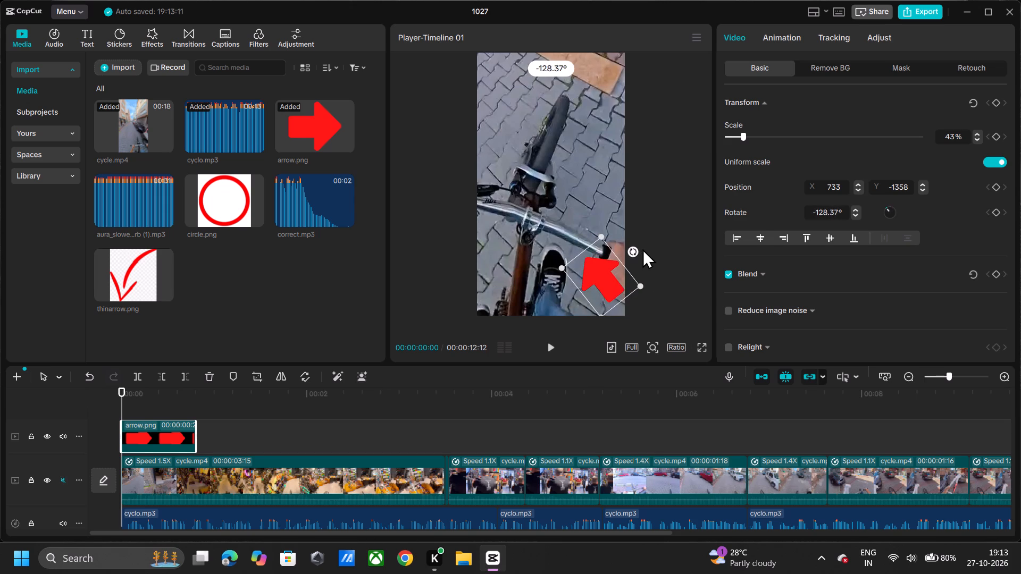
{"action": "left_click_drag", "start_coordinate": [642, 249], "coordinate": [642, 248]}
{"action": "left_click_drag", "start_coordinate": [609, 264], "coordinate": [597, 239]}
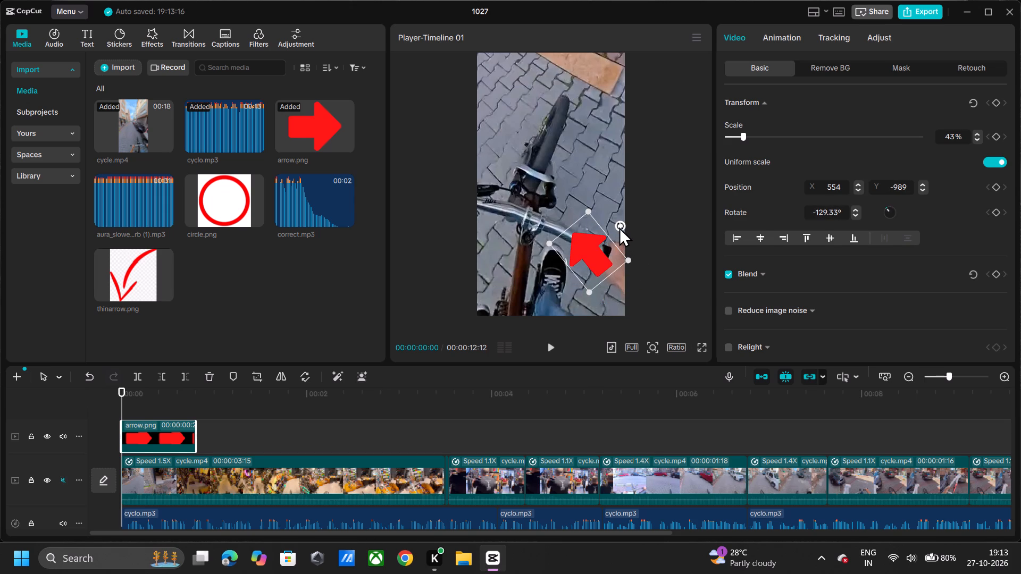
Rotate the arrow to about -144° and reduce its scale to 35%.
{"action": "left_click", "coordinate": [619, 227]}
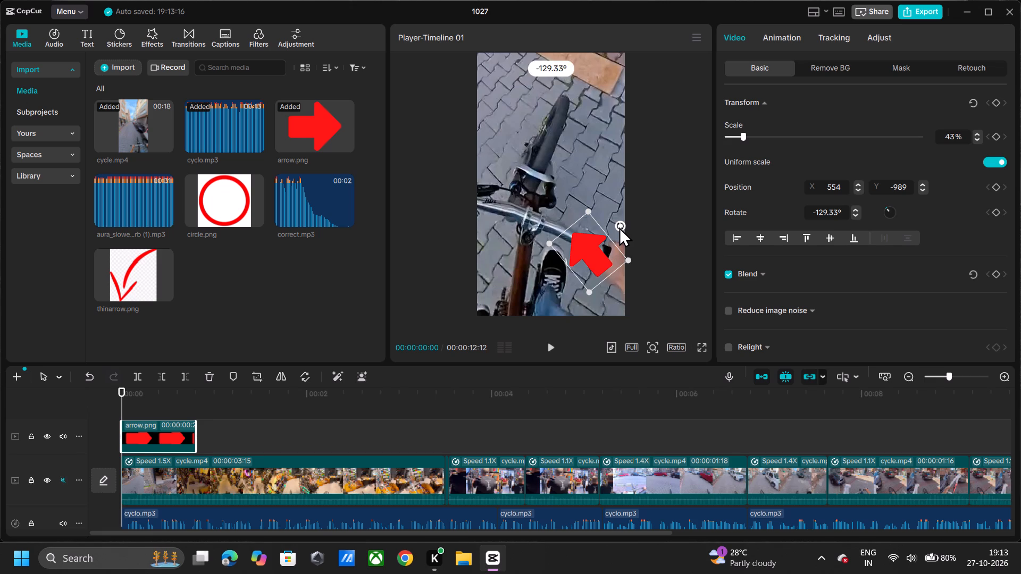
{"action": "left_click_drag", "start_coordinate": [620, 226], "coordinate": [617, 217]}
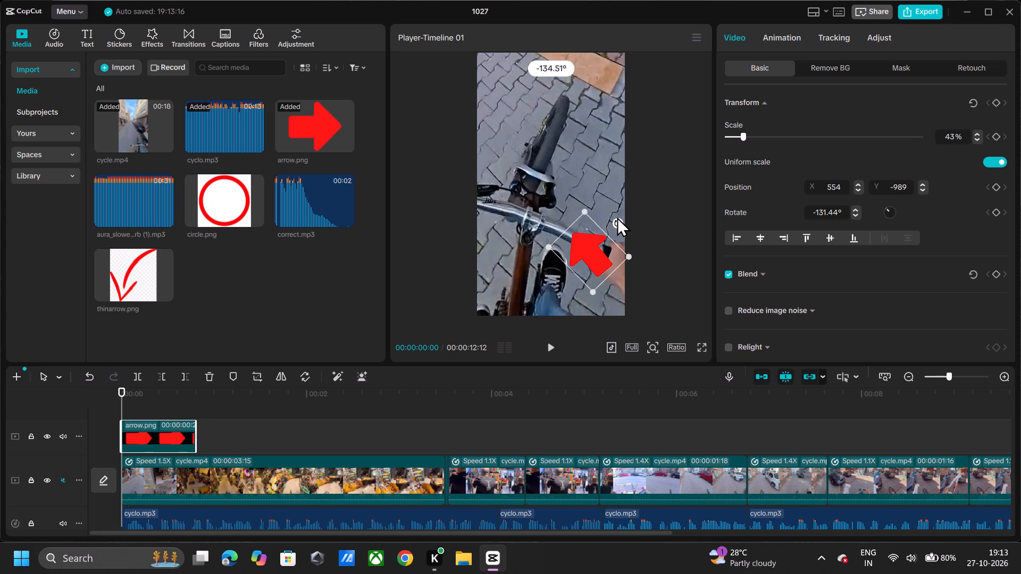
{"action": "left_click_drag", "start_coordinate": [617, 217], "coordinate": [615, 214]}
{"action": "left_click_drag", "start_coordinate": [629, 256], "coordinate": [629, 256]}
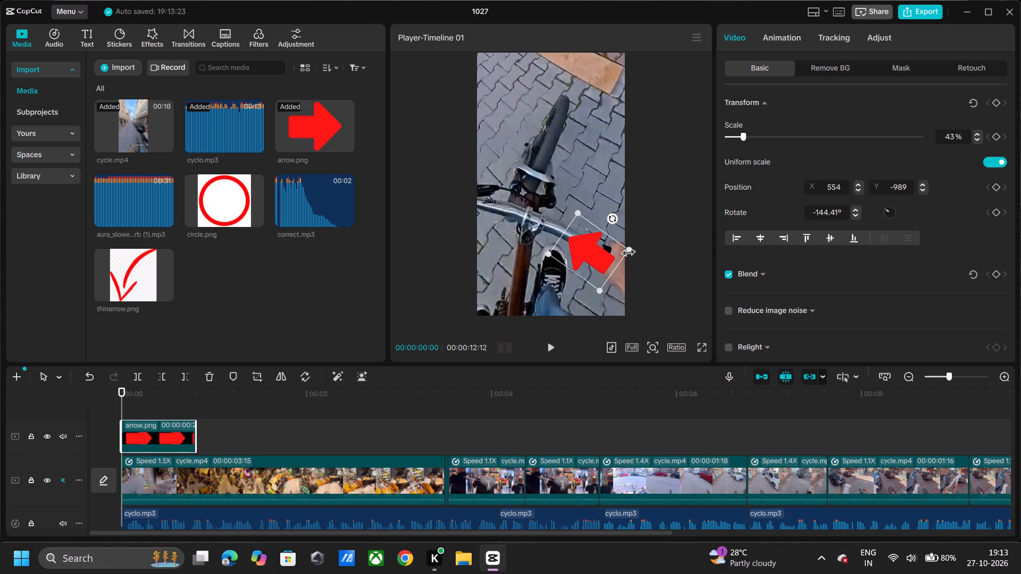
{"action": "left_click_drag", "start_coordinate": [629, 256], "coordinate": [615, 255]}
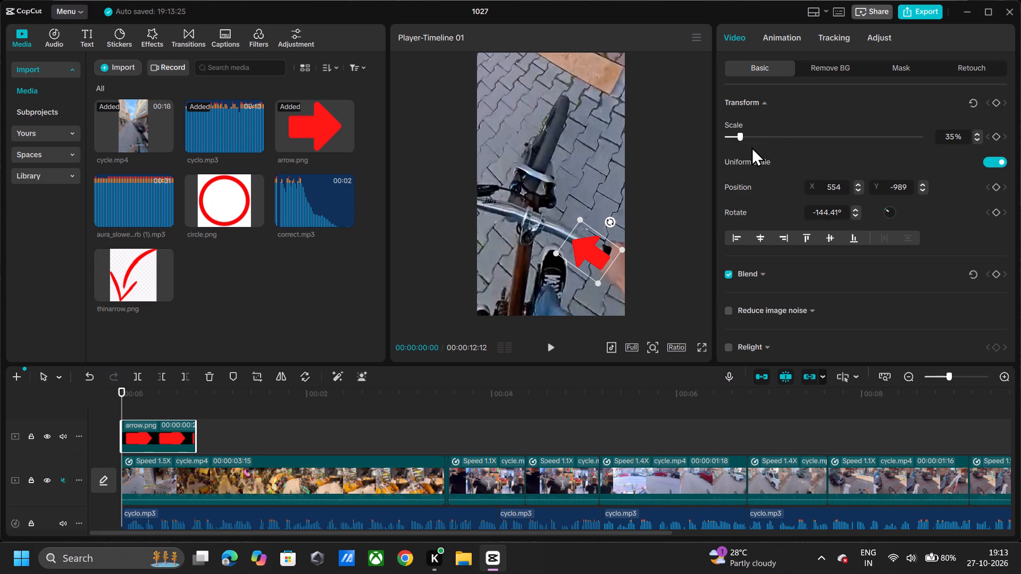
Add a keyframe for all transform properties of the arrow.png overlay at 00:00:00:00.
{"action": "key", "text": "Right"}
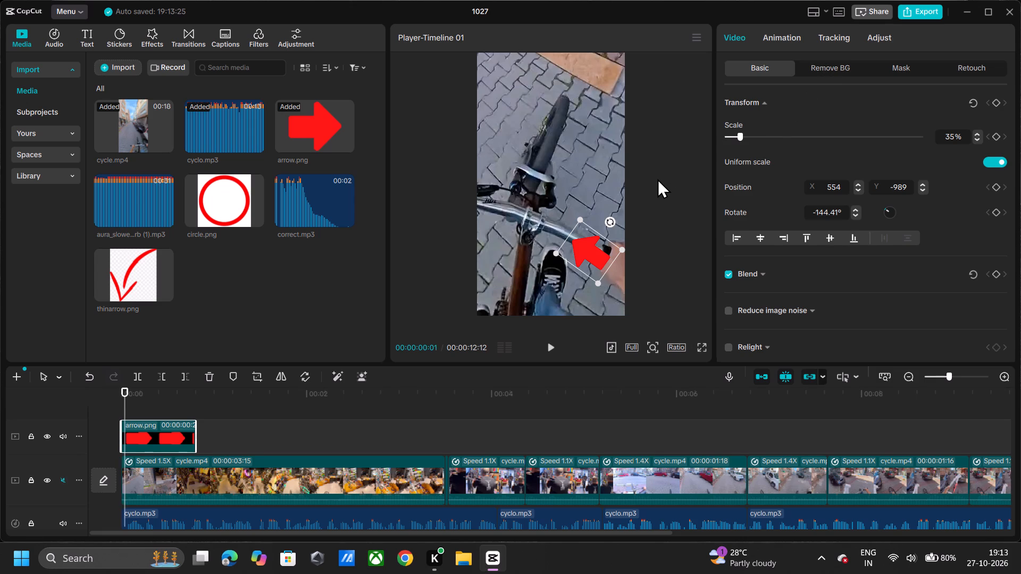
{"action": "key", "text": "Right"}
{"action": "key", "text": "Right"}
{"action": "key", "text": "Right"}
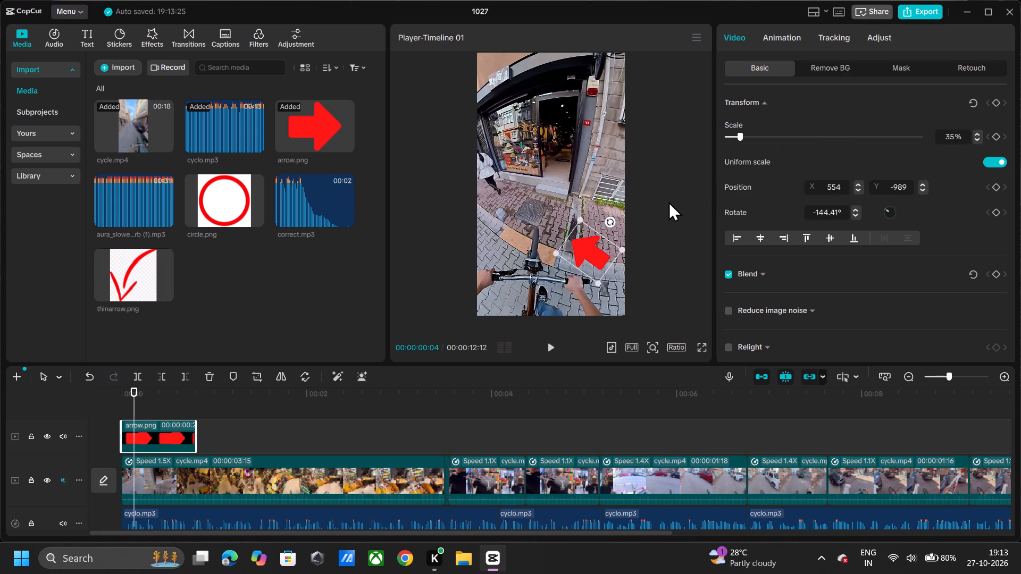
{"action": "key", "text": "Left"}
{"action": "key", "text": "Left"}
{"action": "key", "text": "Left"}
{"action": "key", "text": "Left"}
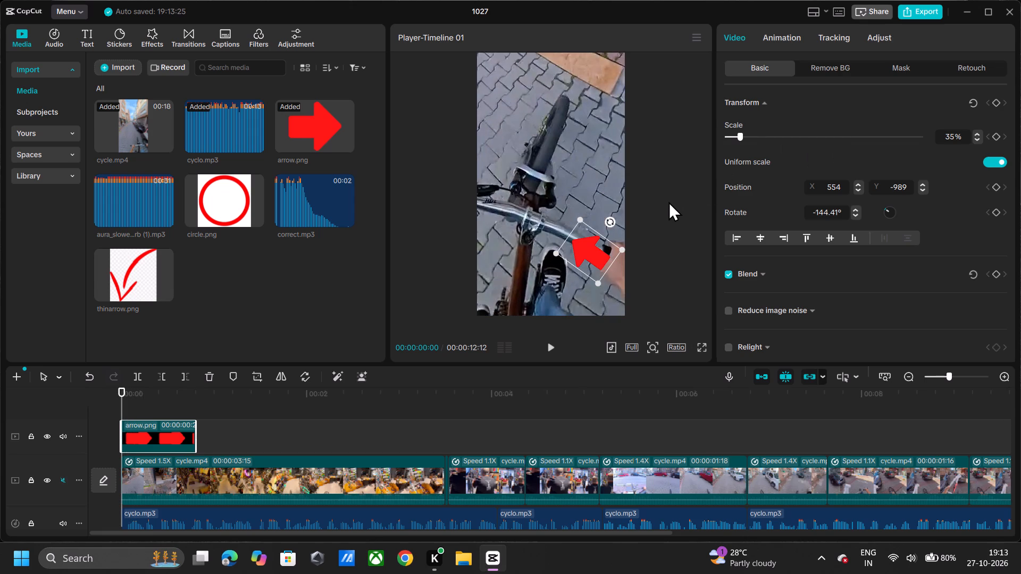
{"action": "key", "text": "Left"}
{"action": "left_click", "coordinate": [998, 102]}
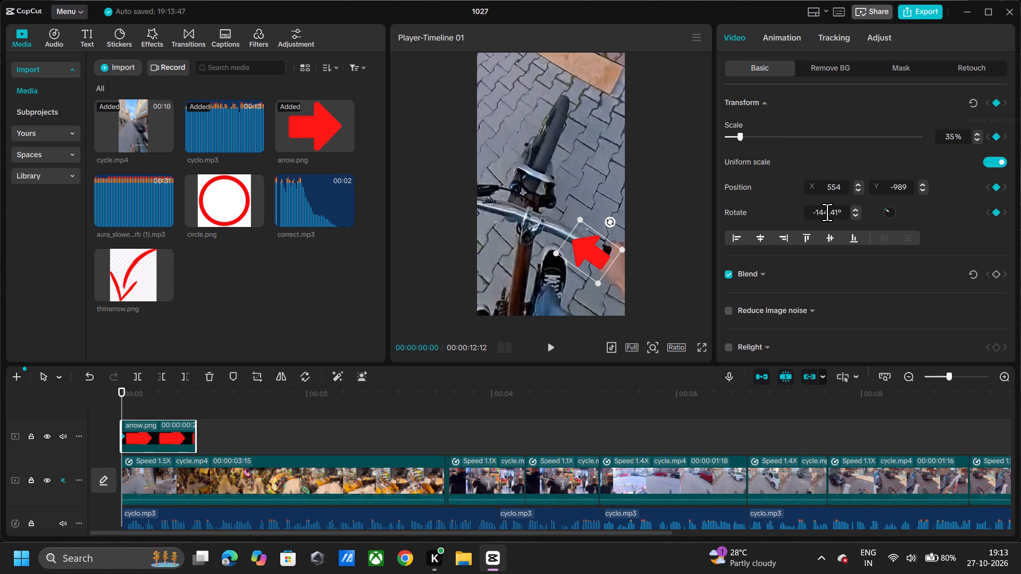
At the starting keyframe, rotate the arrow to about -117° and move it out of frame to about X 1428, Y -1935.
{"action": "left_click", "coordinate": [592, 257]}
{"action": "left_click_drag", "start_coordinate": [610, 222], "coordinate": [617, 243]}
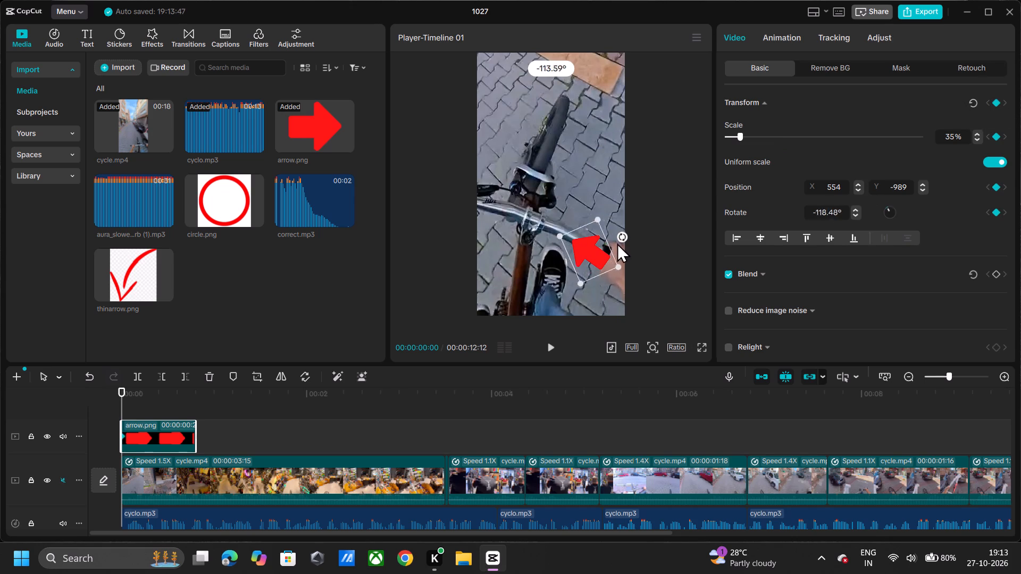
{"action": "left_click_drag", "start_coordinate": [617, 243], "coordinate": [616, 249]}
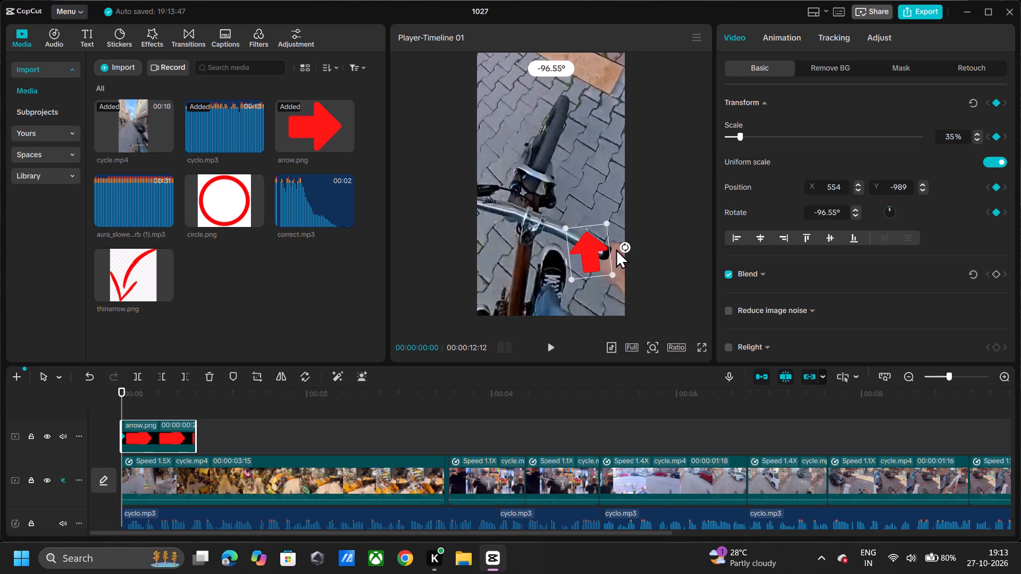
{"action": "left_click_drag", "start_coordinate": [616, 249], "coordinate": [615, 239]}
{"action": "left_click_drag", "start_coordinate": [593, 254], "coordinate": [645, 312]}
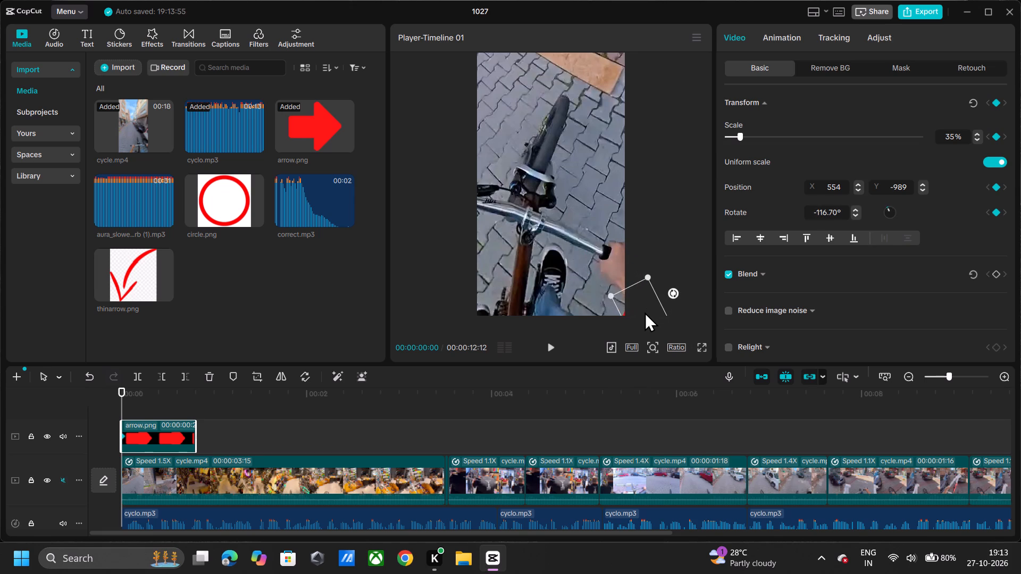
{"action": "left_click_drag", "start_coordinate": [645, 312], "coordinate": [652, 318]}
At 00:00:00:04, rotate the arrow to about -251° and move it above the front wheel at about X -87, Y -247.
{"action": "key", "text": "Right"}
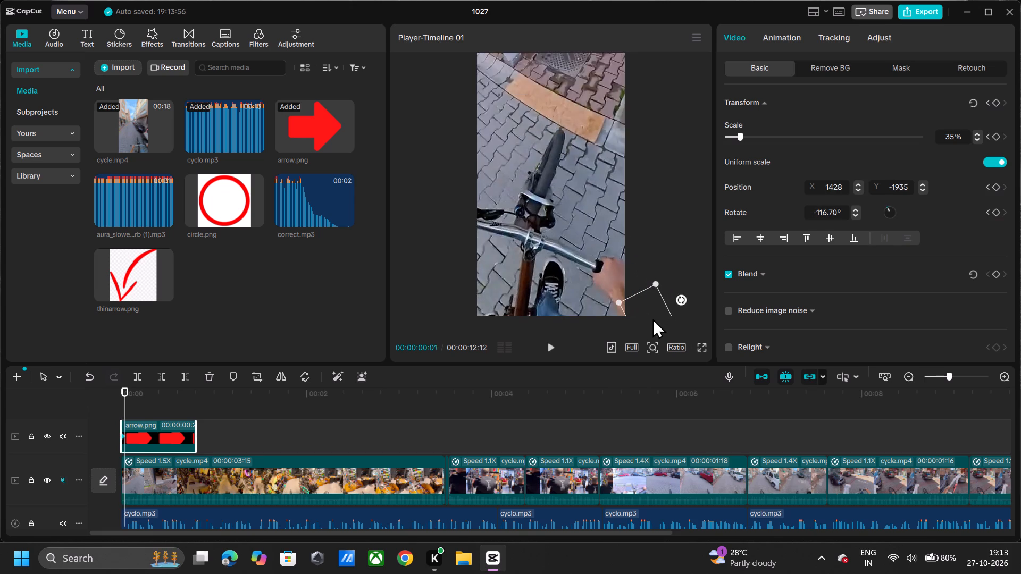
{"action": "key", "text": "Right"}
{"action": "key", "text": "Right"}
{"action": "key", "text": "Right"}
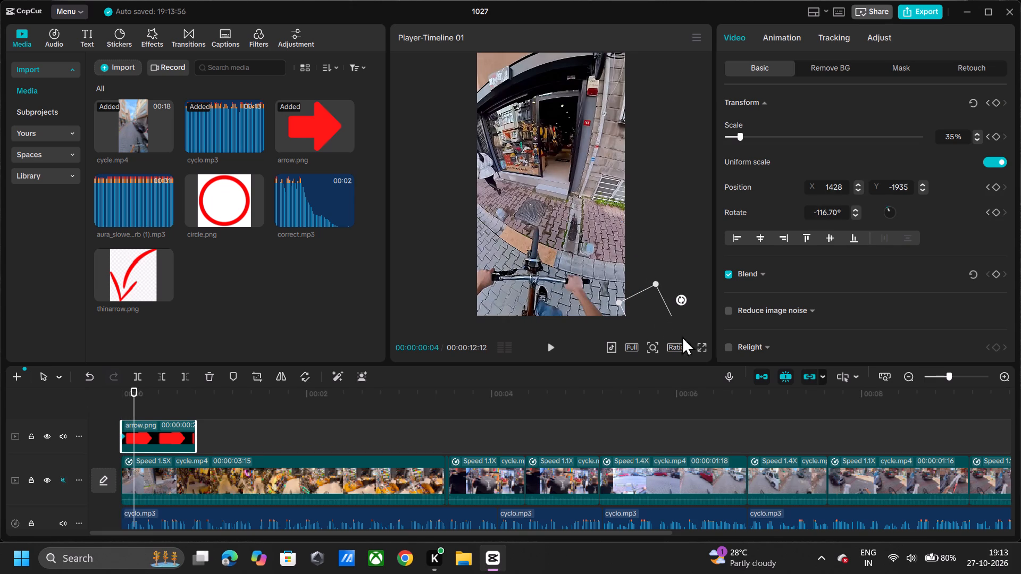
{"action": "left_click_drag", "start_coordinate": [655, 306], "coordinate": [616, 213]}
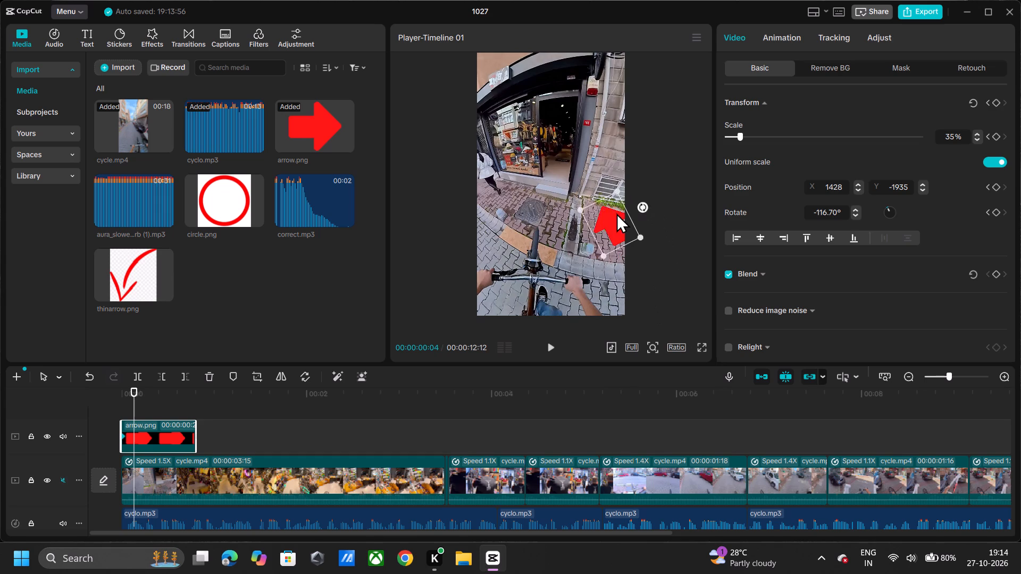
{"action": "left_click_drag", "start_coordinate": [616, 213], "coordinate": [575, 197]}
{"action": "left_click_drag", "start_coordinate": [603, 193], "coordinate": [458, 154]}
{"action": "left_click_drag", "start_coordinate": [567, 185], "coordinate": [542, 182]}
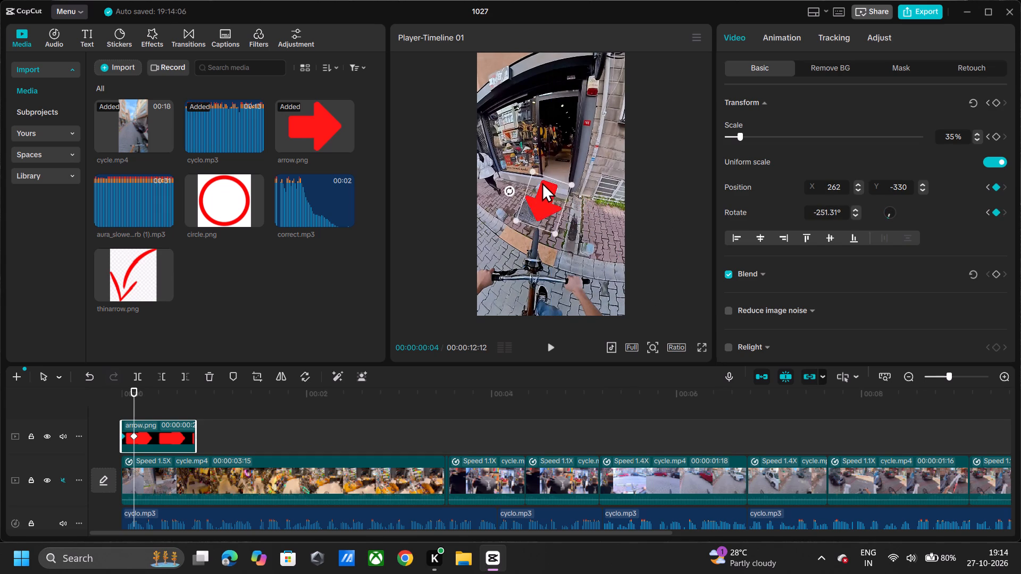
{"action": "left_click_drag", "start_coordinate": [542, 182], "coordinate": [548, 180]}
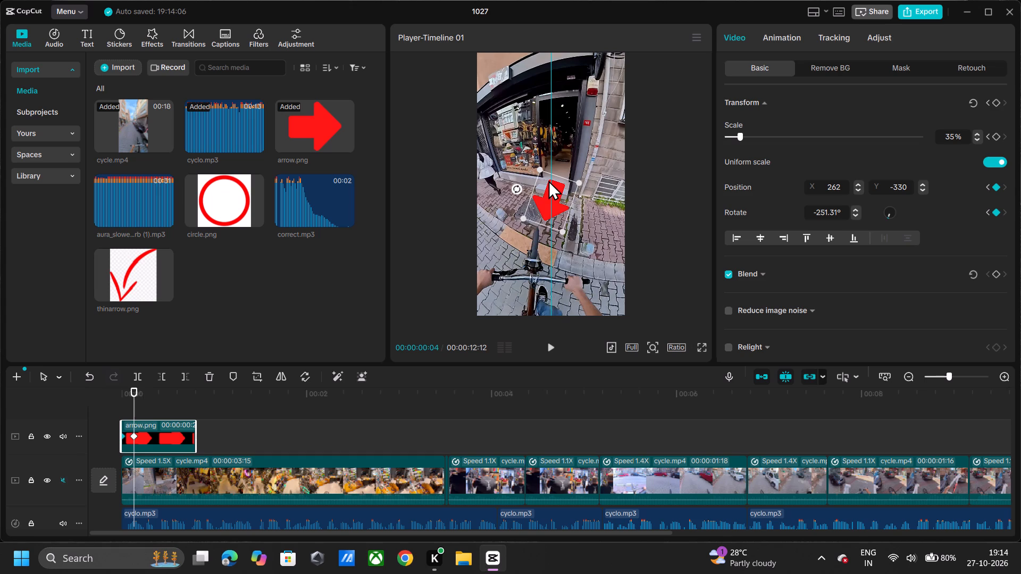
{"action": "left_click_drag", "start_coordinate": [548, 180], "coordinate": [543, 181]}
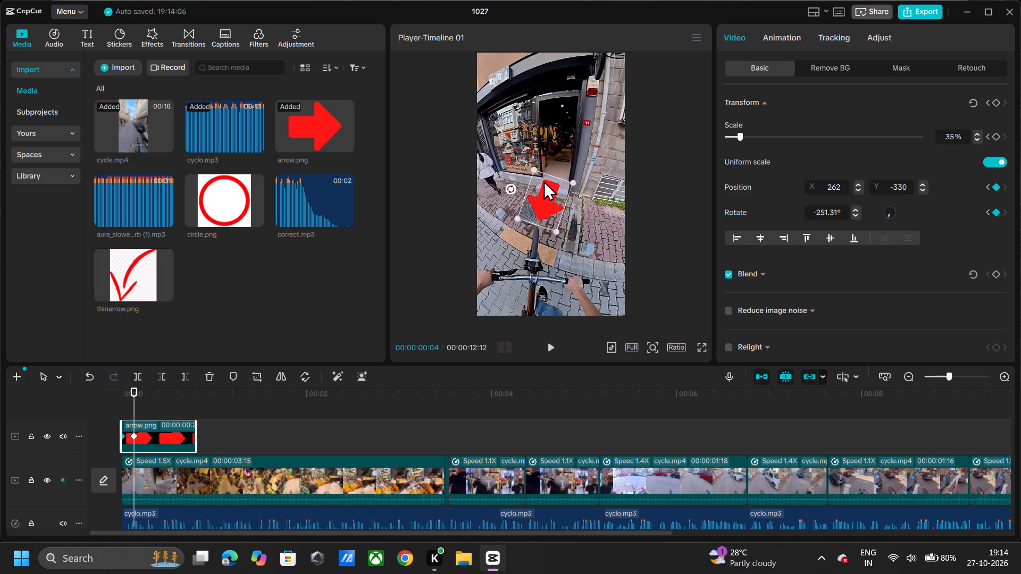
{"action": "left_click_drag", "start_coordinate": [543, 181], "coordinate": [543, 180]}
At 00:00:00:06, rotate the arrow to about -313° and move it beside the shop doorway at about X -408, Y -73.
{"action": "key", "text": "Right"}
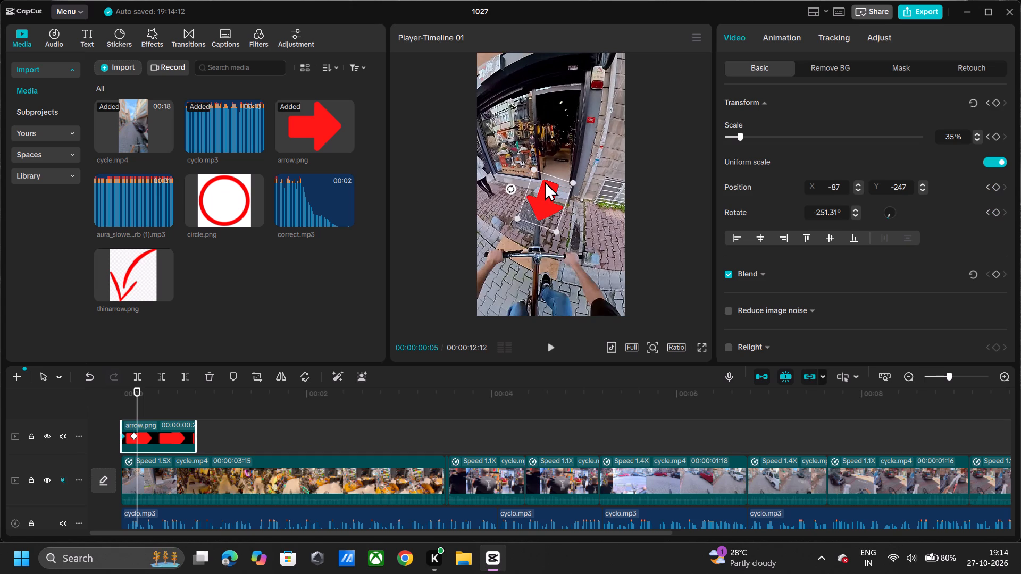
{"action": "key", "text": "Right"}
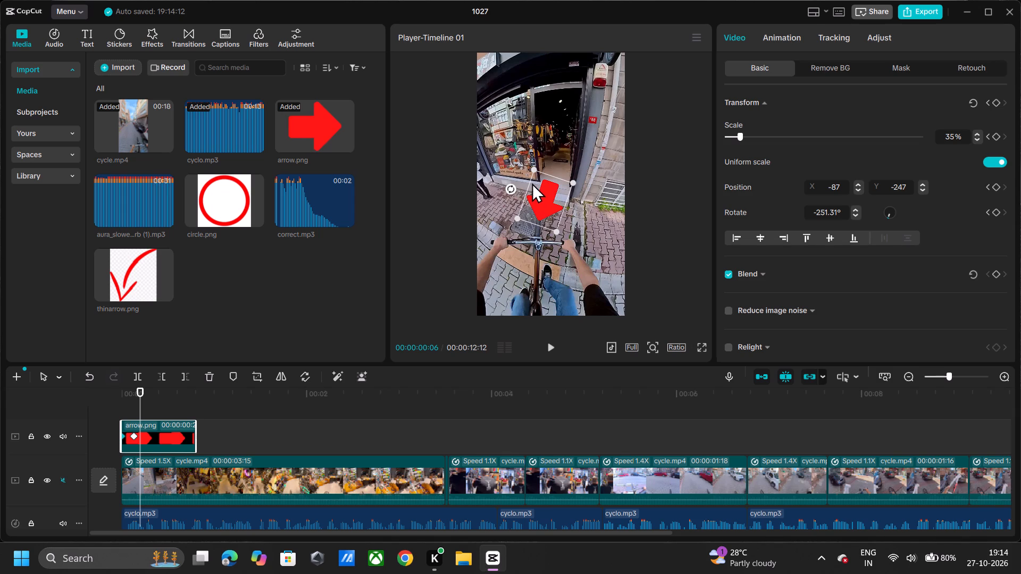
{"action": "left_click_drag", "start_coordinate": [539, 194], "coordinate": [537, 178]}
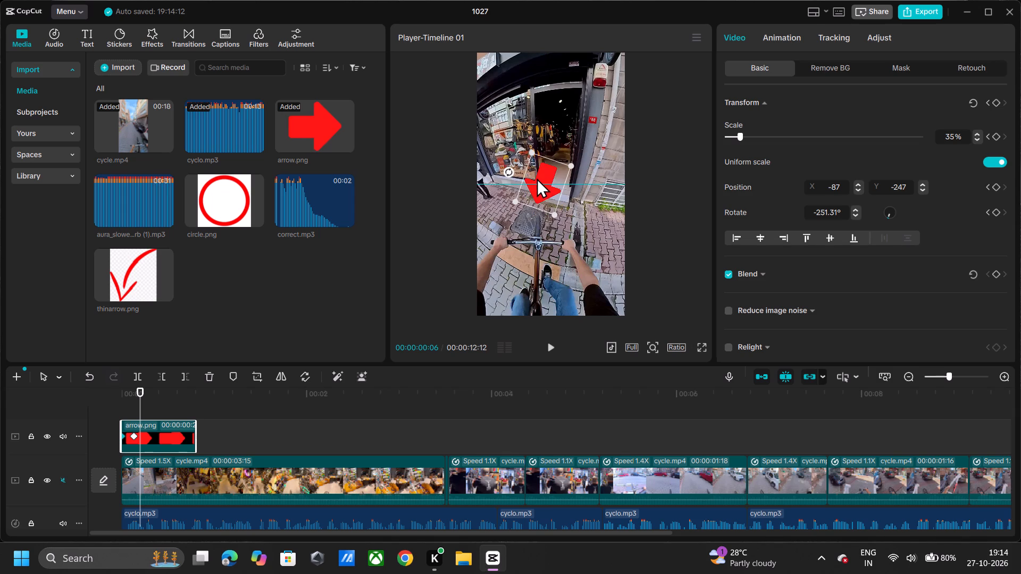
{"action": "left_click_drag", "start_coordinate": [537, 178], "coordinate": [537, 175]}
{"action": "left_click_drag", "start_coordinate": [510, 171], "coordinate": [509, 196]}
{"action": "left_click_drag", "start_coordinate": [551, 185], "coordinate": [531, 190]}
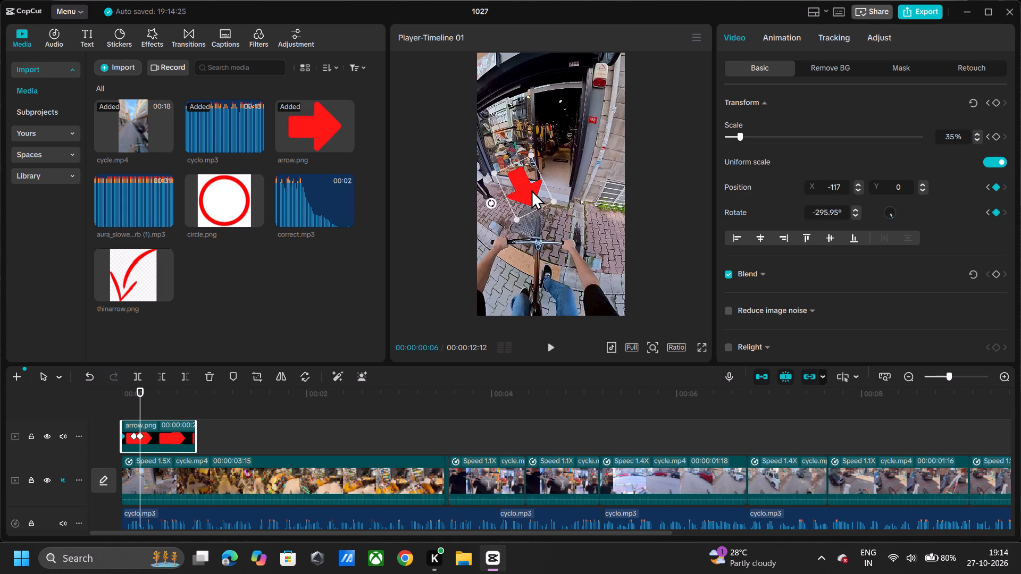
{"action": "left_click_drag", "start_coordinate": [531, 190], "coordinate": [531, 191]}
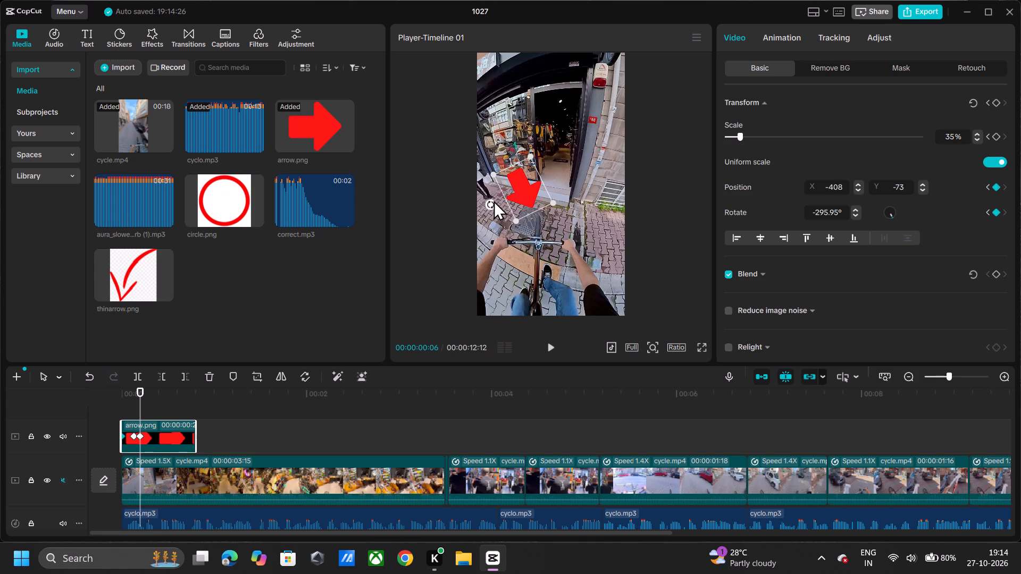
{"action": "left_click_drag", "start_coordinate": [489, 203], "coordinate": [492, 215]}
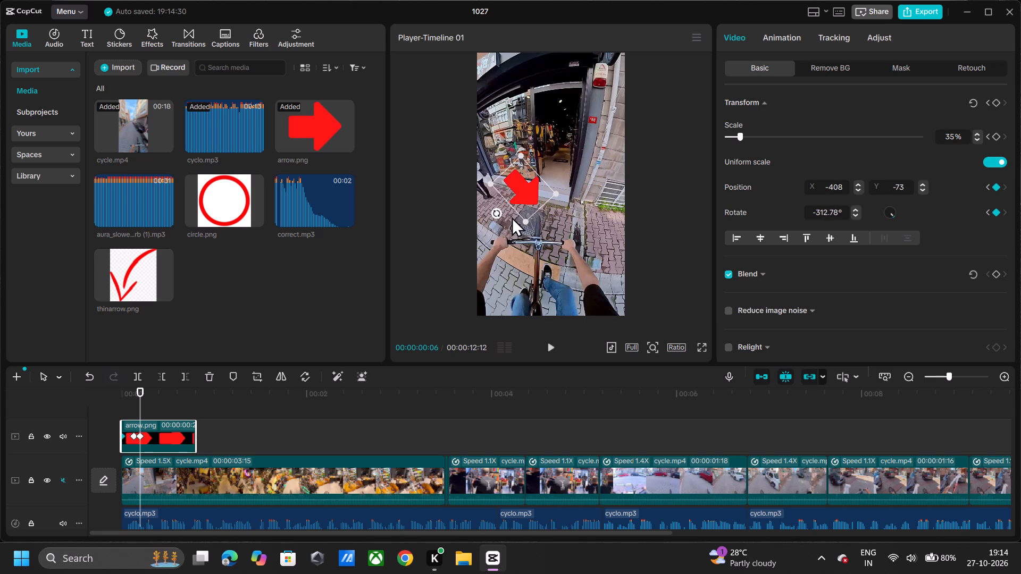
Shrink the arrow to 28%, rotate it to about -324° and move it to about X -486, Y -267, near the front wheel.
{"action": "left_click_drag", "start_coordinate": [522, 220], "coordinate": [515, 199]}
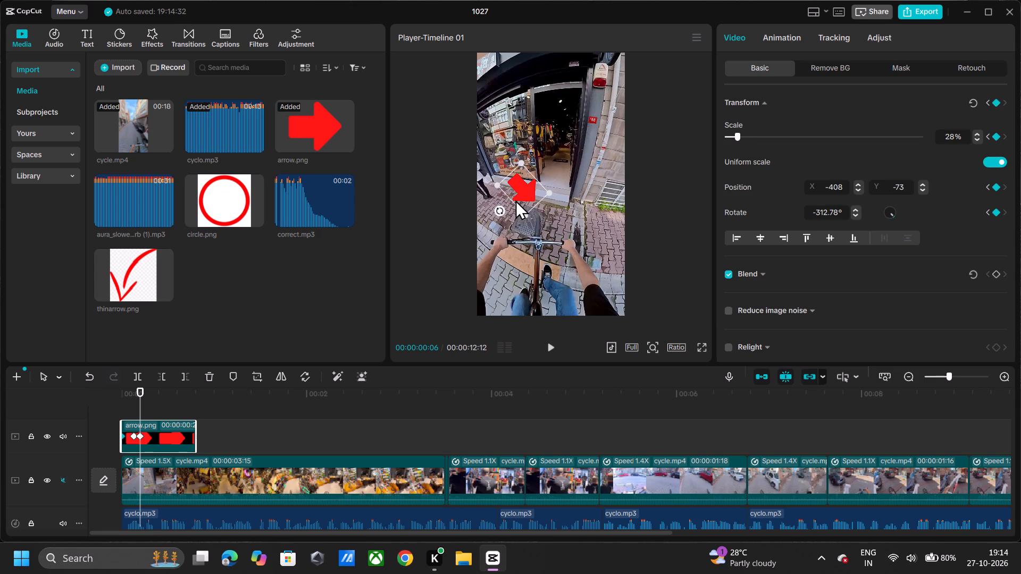
{"action": "left_click_drag", "start_coordinate": [522, 194], "coordinate": [522, 198]}
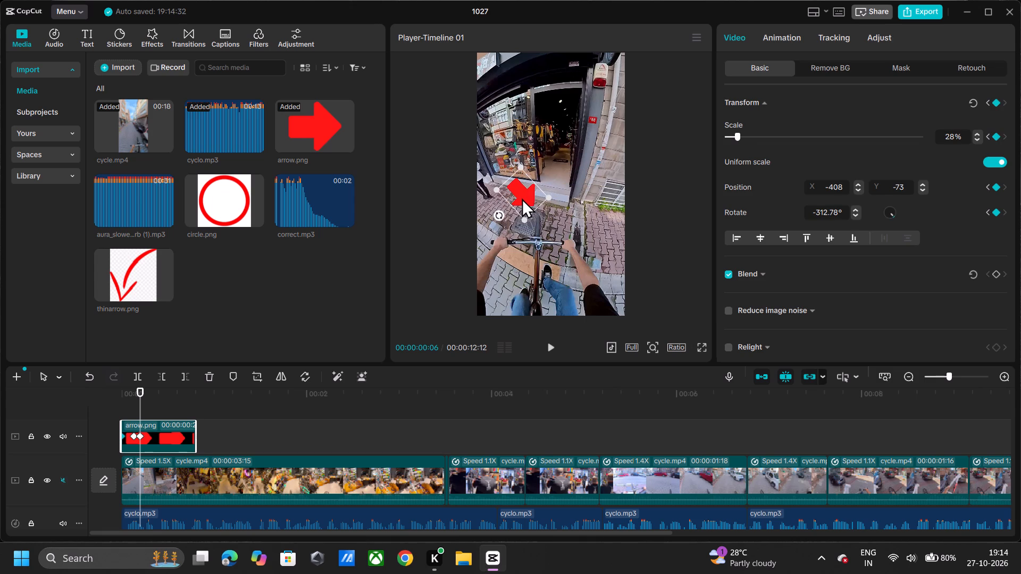
{"action": "left_click_drag", "start_coordinate": [522, 198], "coordinate": [520, 202]}
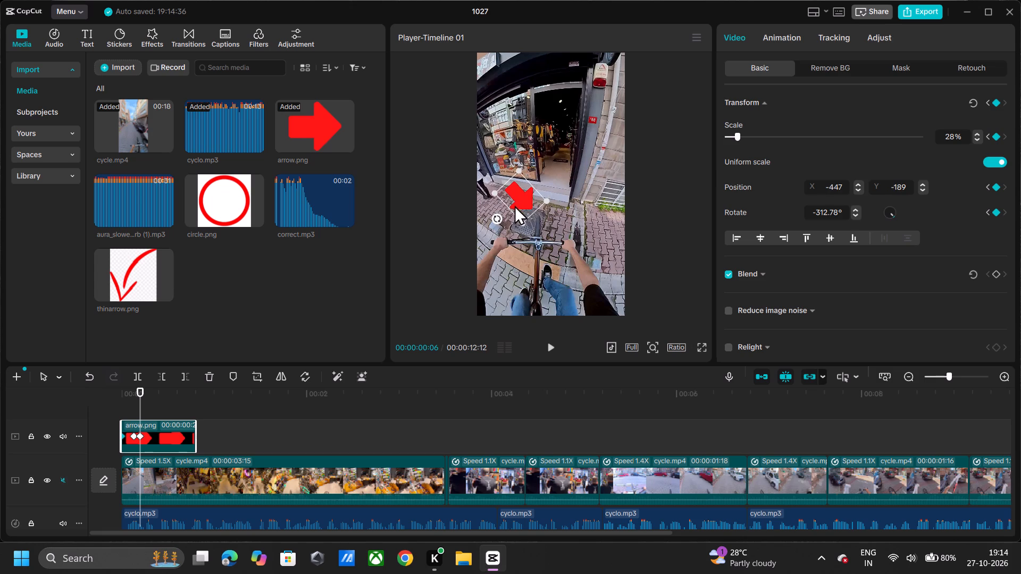
{"action": "left_click_drag", "start_coordinate": [499, 221], "coordinate": [501, 229]}
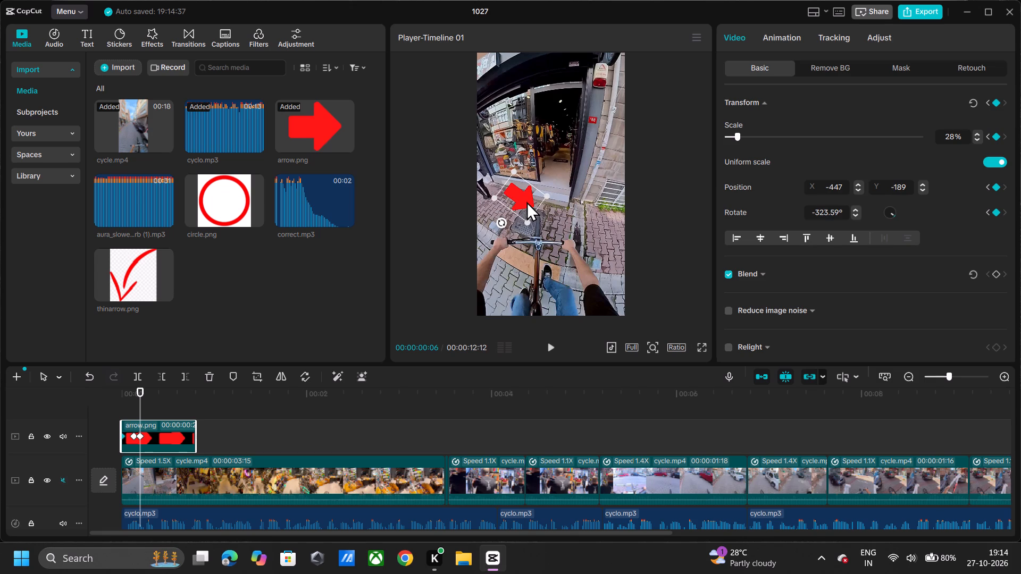
{"action": "left_click_drag", "start_coordinate": [526, 201], "coordinate": [523, 207]}
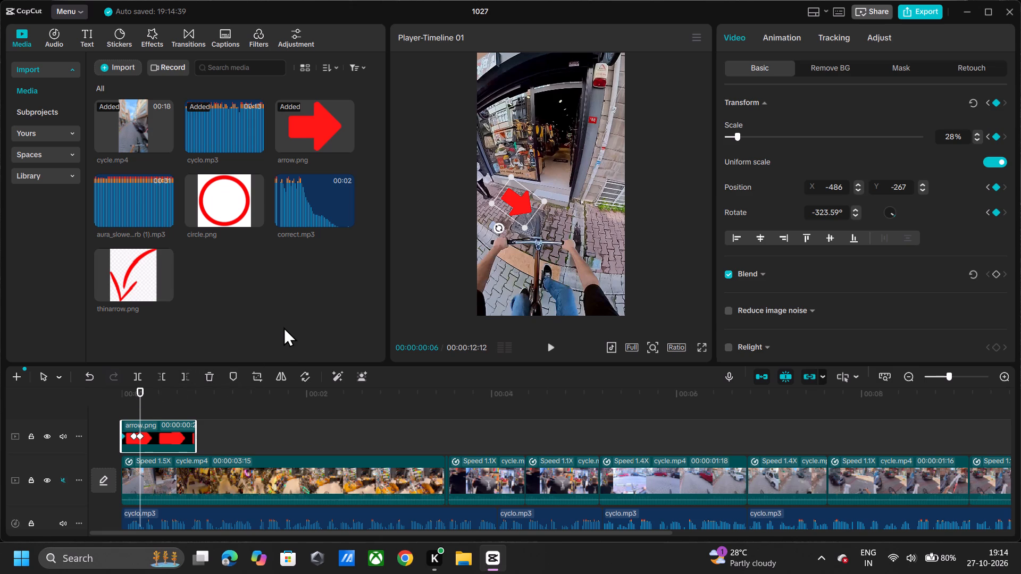
Play the opening of the video to check the arrow's animated movement.
{"action": "left_click", "coordinate": [103, 436]}
{"action": "key", "text": "space"}
{"action": "key", "text": "space"}
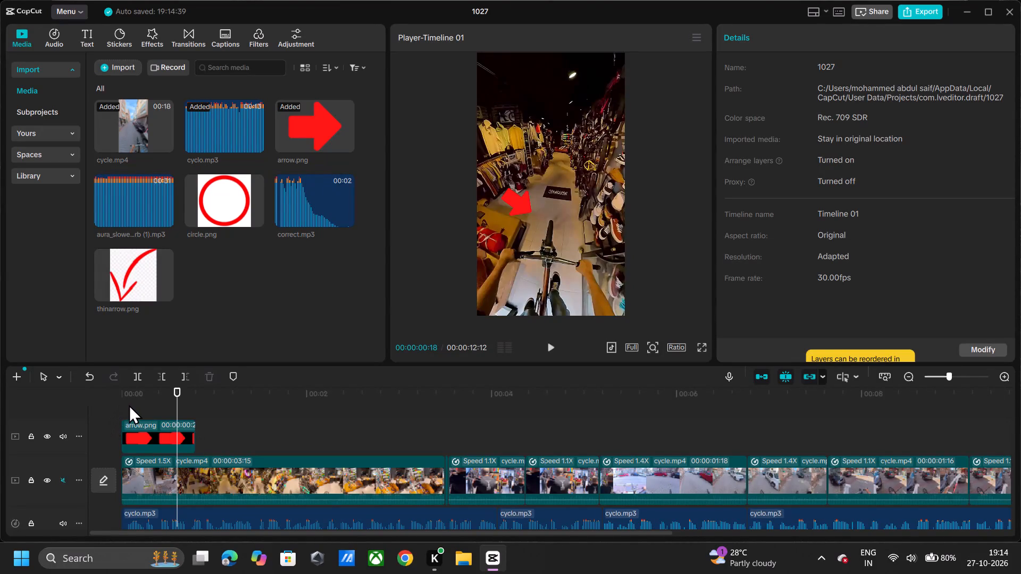
{"action": "left_click", "coordinate": [129, 404]}
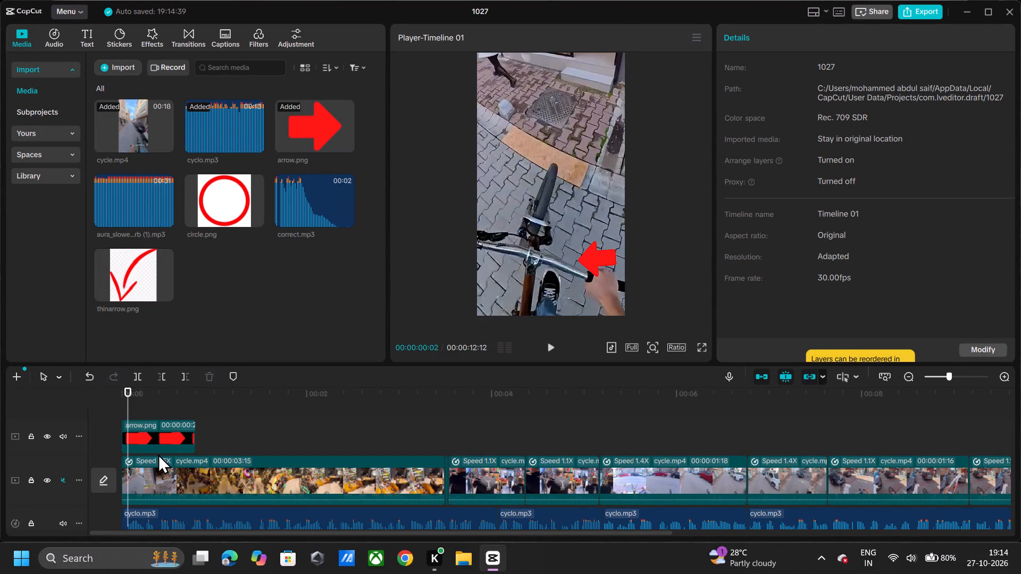
At 00:00:00:11, rotate the arrow to about -336° and move it beside the front wheel at about X -476, Y -781.
{"action": "left_click", "coordinate": [154, 443]}
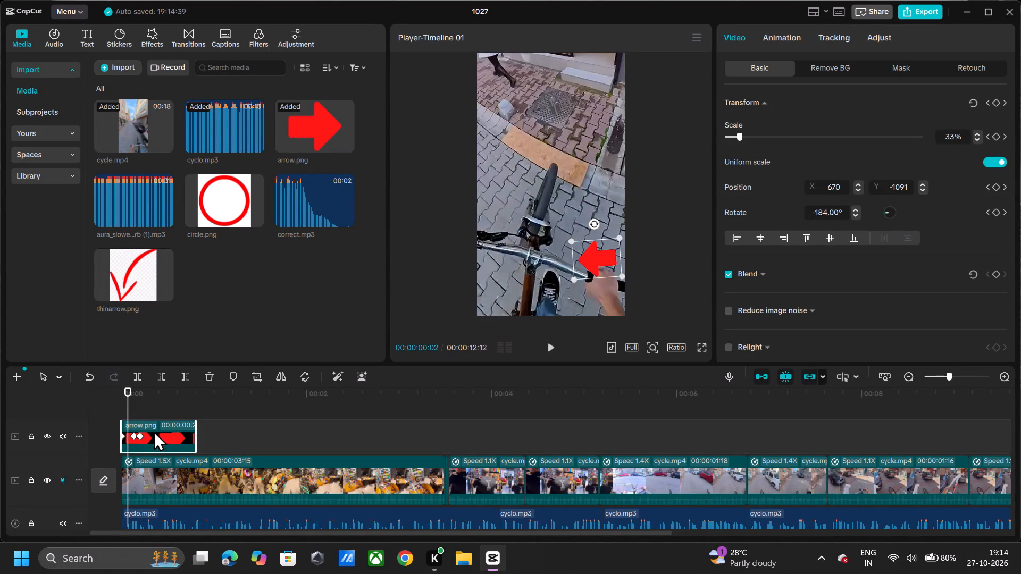
{"action": "key", "text": "Right"}
{"action": "key", "text": "Right"}
{"action": "key", "text": "Right"}
{"action": "key", "text": "Right"}
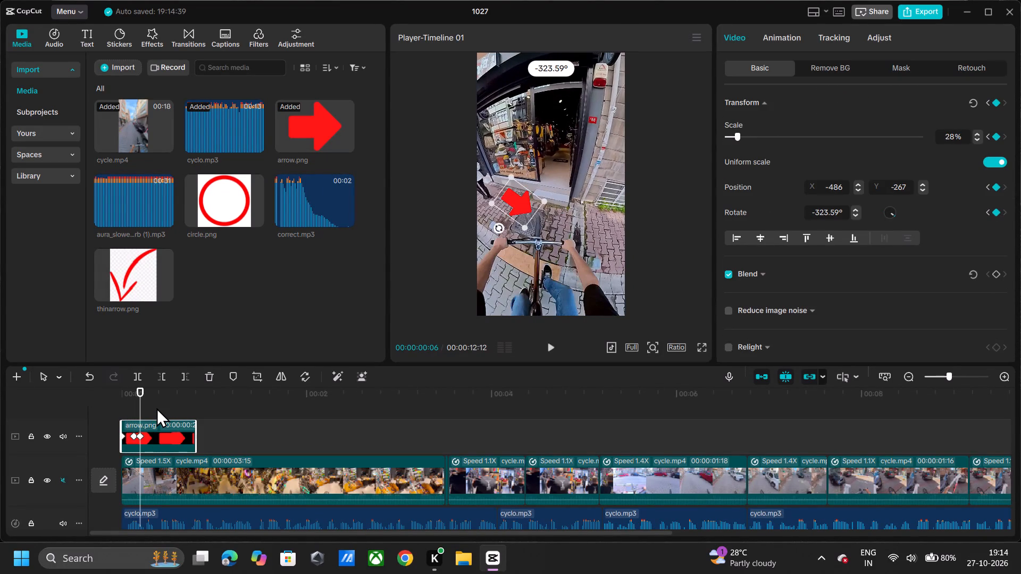
{"action": "key", "text": "Right"}
{"action": "key", "text": "Right"}
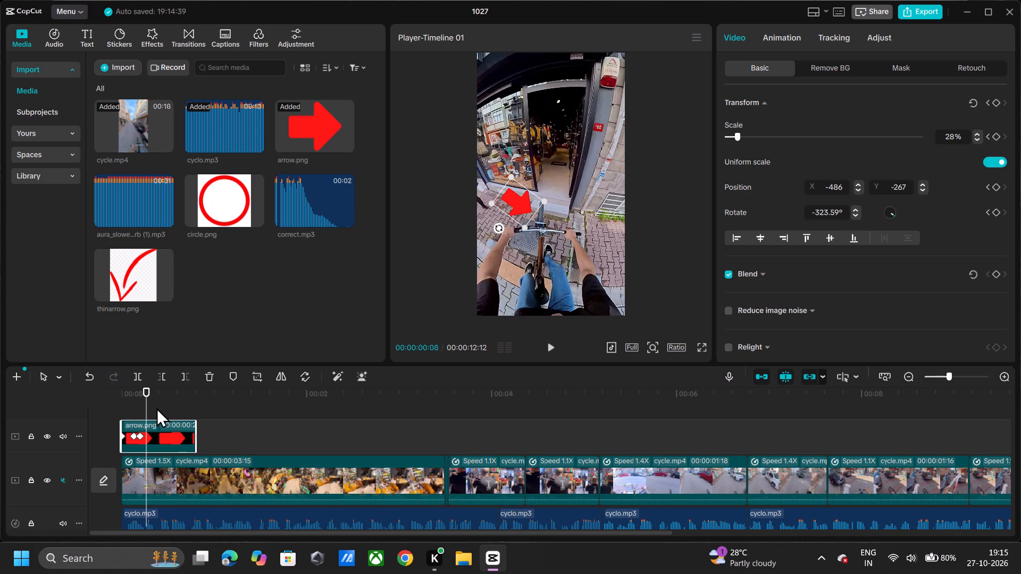
{"action": "key", "text": "Right"}
{"action": "key", "text": "Right"}
{"action": "key", "text": "Right"}
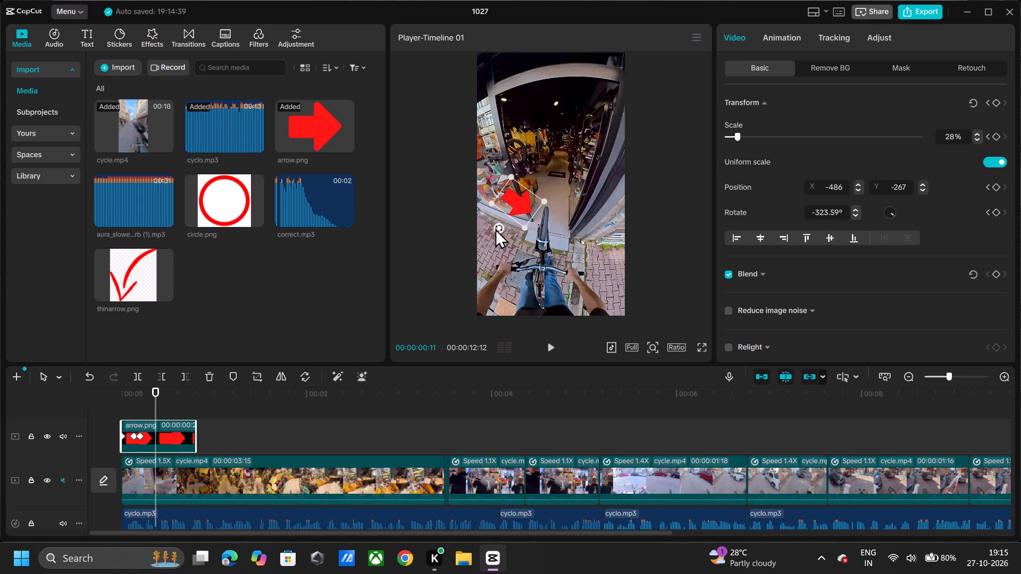
{"action": "left_click_drag", "start_coordinate": [496, 229], "coordinate": [495, 199]}
{"action": "left_click_drag", "start_coordinate": [525, 196], "coordinate": [534, 215]}
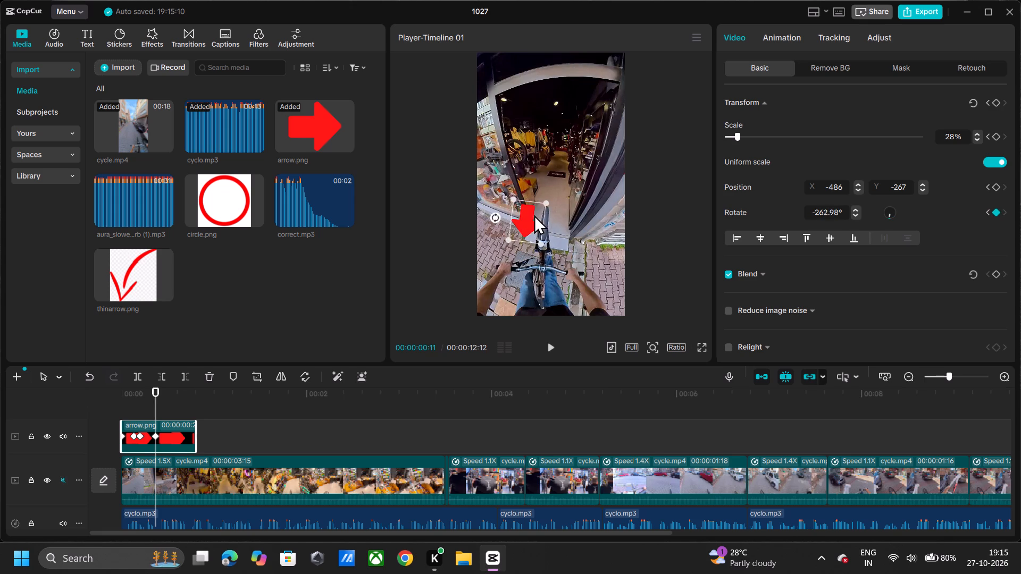
{"action": "left_click_drag", "start_coordinate": [534, 215], "coordinate": [531, 229]}
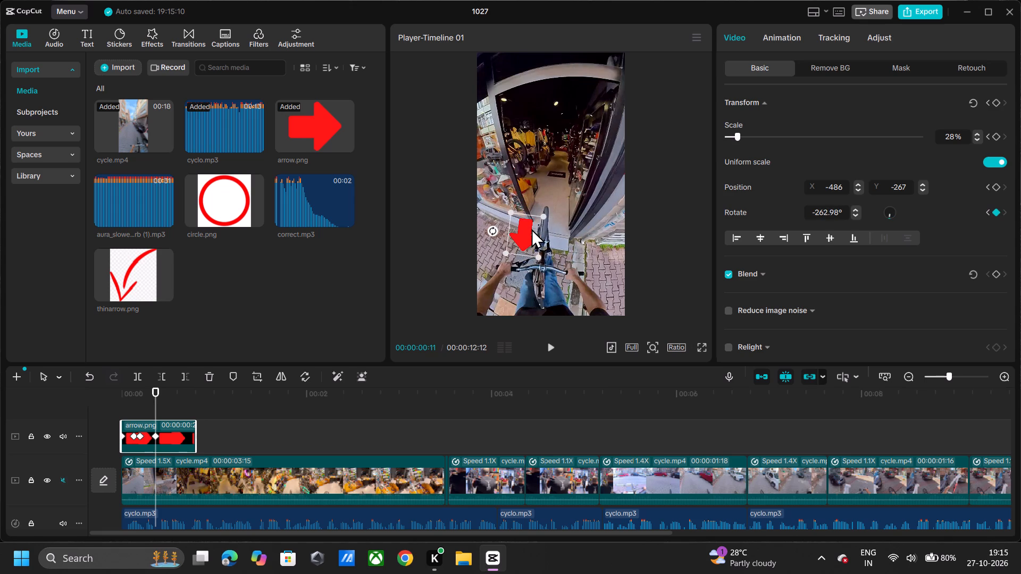
{"action": "left_click_drag", "start_coordinate": [531, 229], "coordinate": [529, 225]}
{"action": "left_click_drag", "start_coordinate": [489, 226], "coordinate": [490, 247]}
{"action": "left_click_drag", "start_coordinate": [518, 232], "coordinate": [517, 232]}
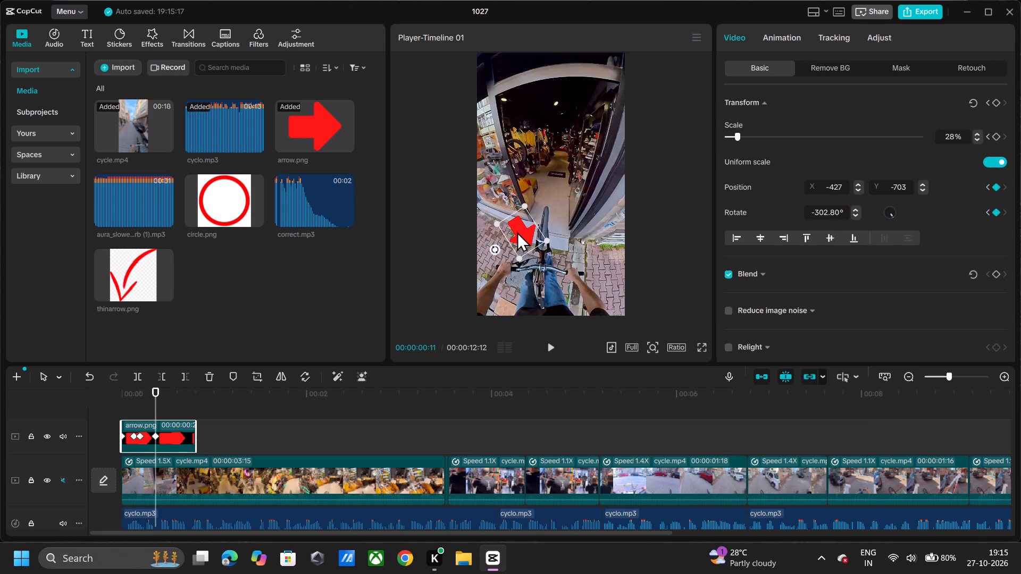
{"action": "left_click_drag", "start_coordinate": [517, 232], "coordinate": [512, 234]}
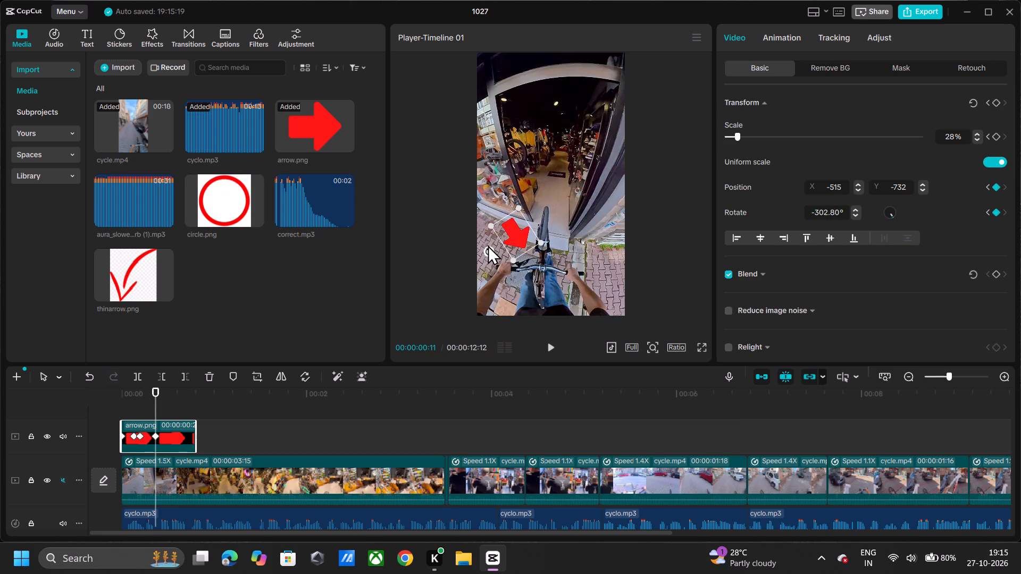
{"action": "left_click_drag", "start_coordinate": [487, 250], "coordinate": [500, 265]}
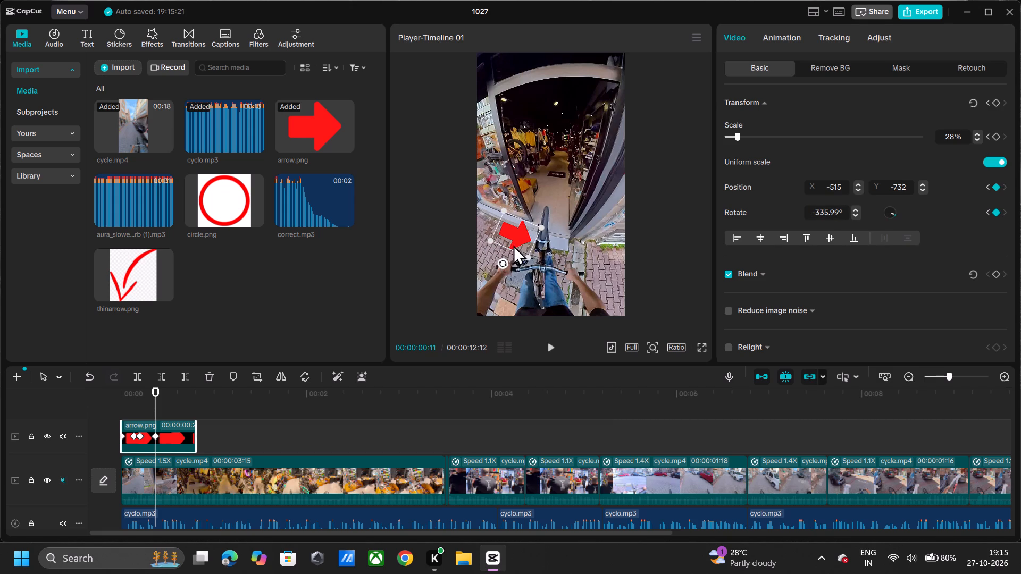
{"action": "left_click", "coordinate": [513, 245]}
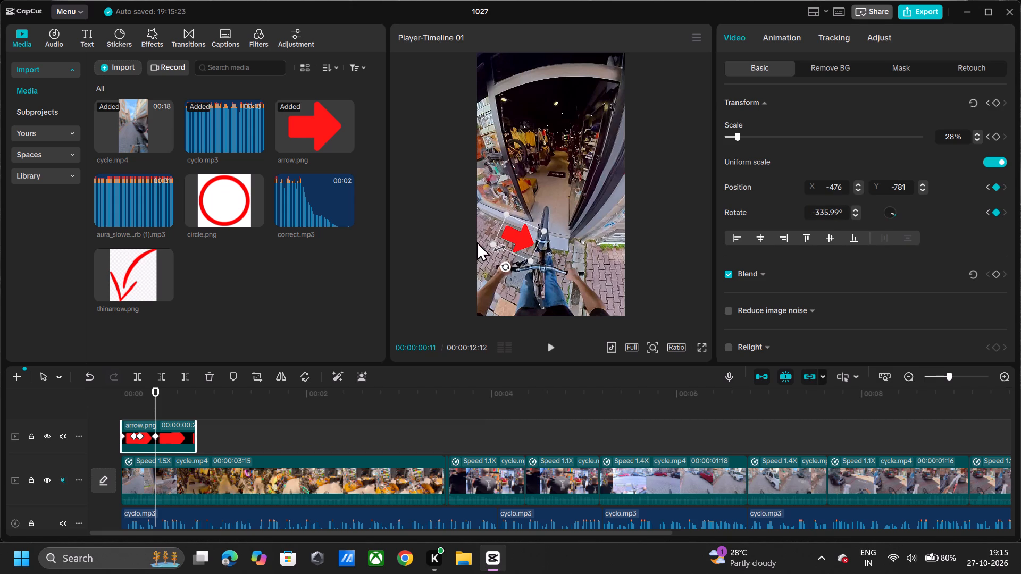
At 00:00:00:17, move the arrow up toward the front wheel, to about X -350, Y -587.
{"action": "key", "text": "Right"}
{"action": "key", "text": "Right"}
{"action": "key", "text": "Right"}
{"action": "key", "text": "Right"}
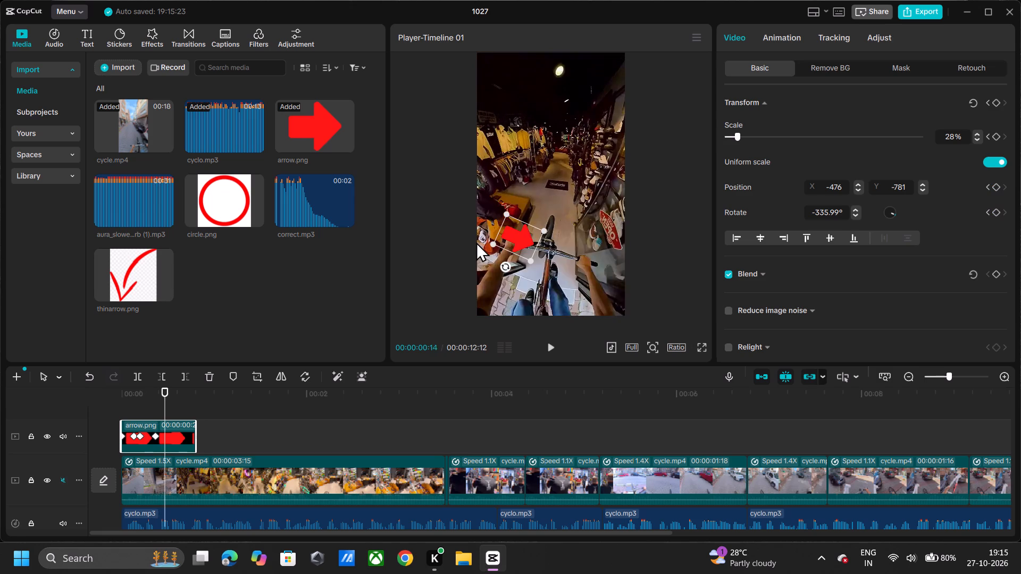
{"action": "key", "text": "Right"}
{"action": "key", "text": "Right"}
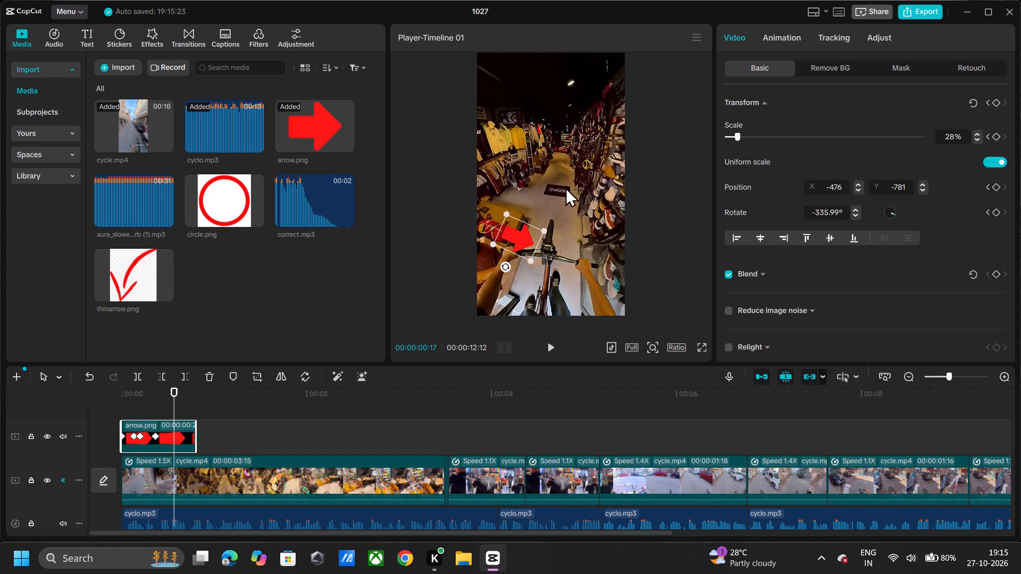
{"action": "left_click_drag", "start_coordinate": [525, 236], "coordinate": [532, 225]}
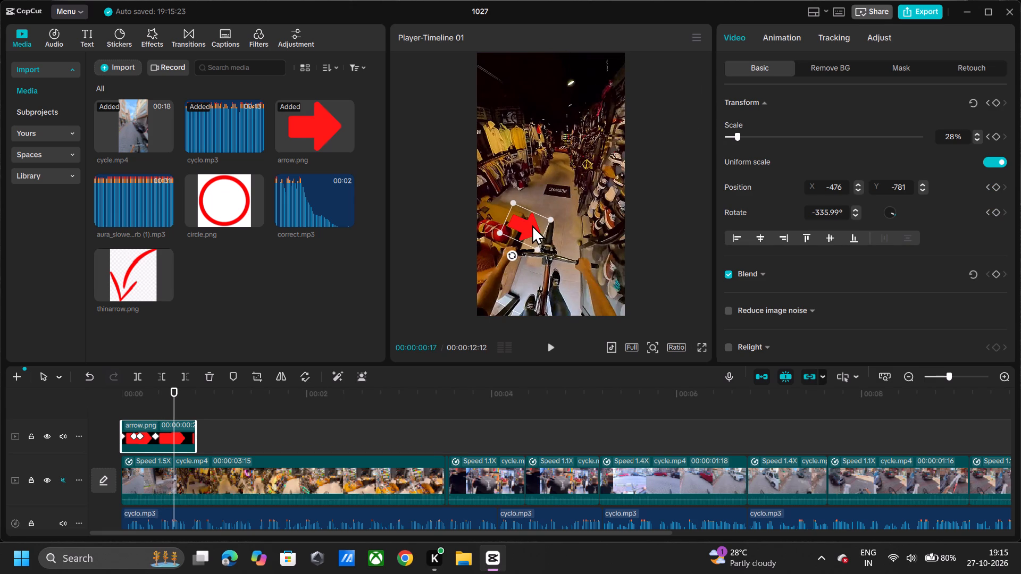
{"action": "left_click_drag", "start_coordinate": [532, 225], "coordinate": [533, 223]}
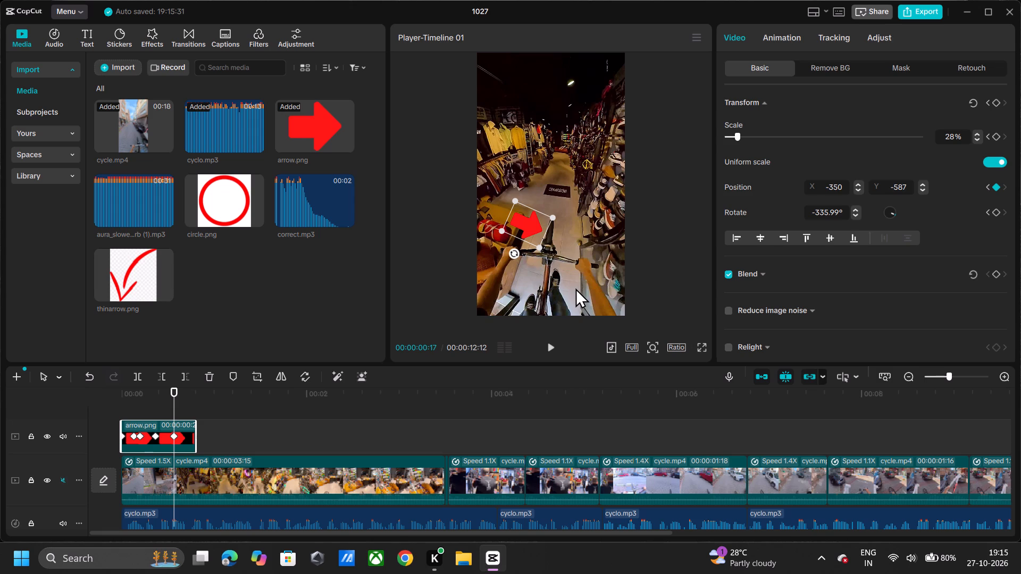
At 00:00:00:21, rotate the arrow to about -316° and move it to about X -330, Y -645.
{"action": "key", "text": "Right"}
{"action": "key", "text": "Right"}
{"action": "key", "text": "Right"}
{"action": "key", "text": "Right"}
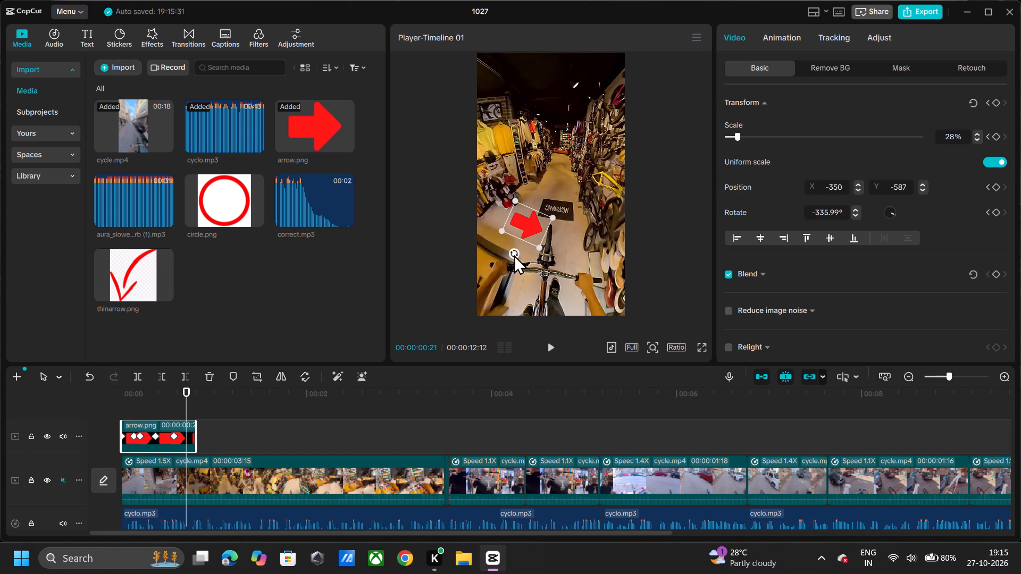
{"action": "left_click_drag", "start_coordinate": [514, 255], "coordinate": [517, 243]}
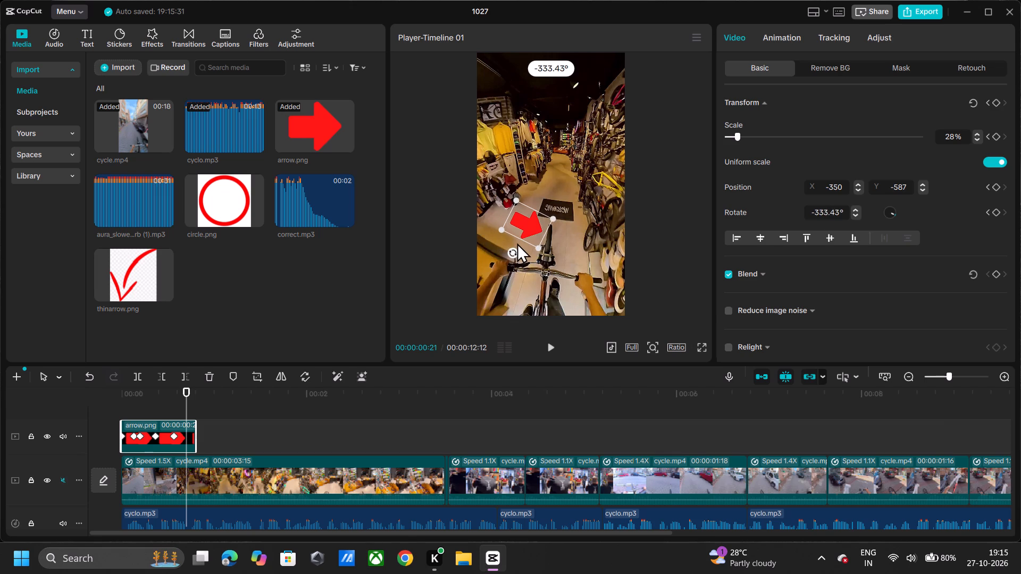
{"action": "left_click_drag", "start_coordinate": [517, 243], "coordinate": [520, 230]}
{"action": "left_click", "coordinate": [522, 230]}
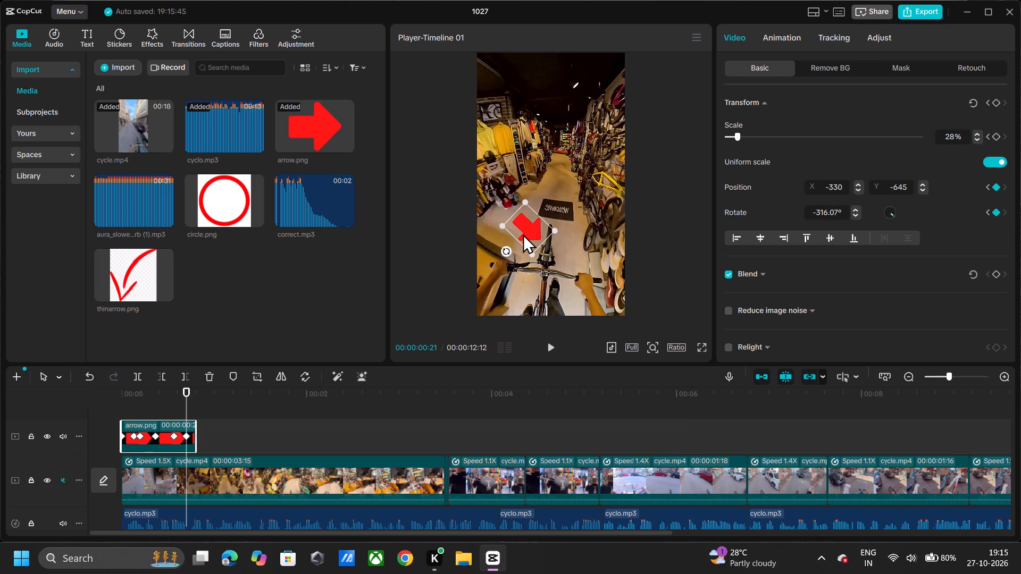
At 00:00:00:23, near the end of the arrow clip, rotate the arrow to about -329°.
{"action": "key", "text": "Right"}
{"action": "key", "text": "Right"}
{"action": "key", "text": "Right"}
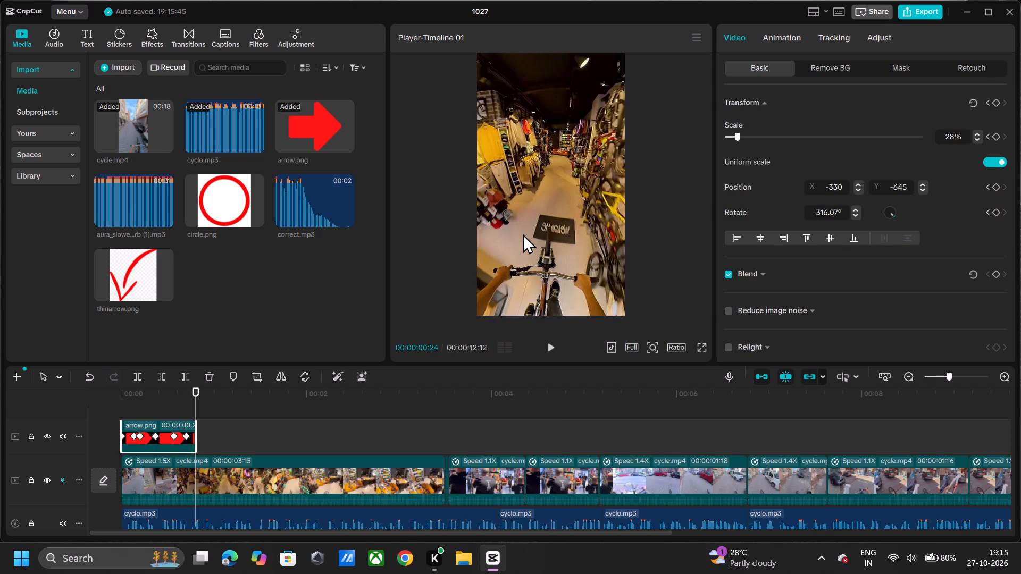
{"action": "key", "text": "Left"}
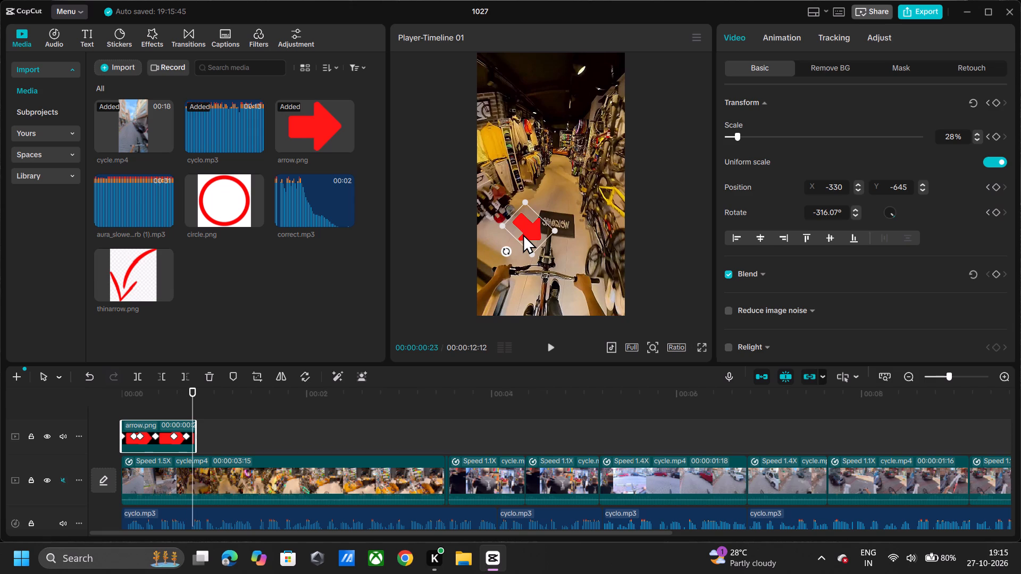
{"action": "key", "text": "Right"}
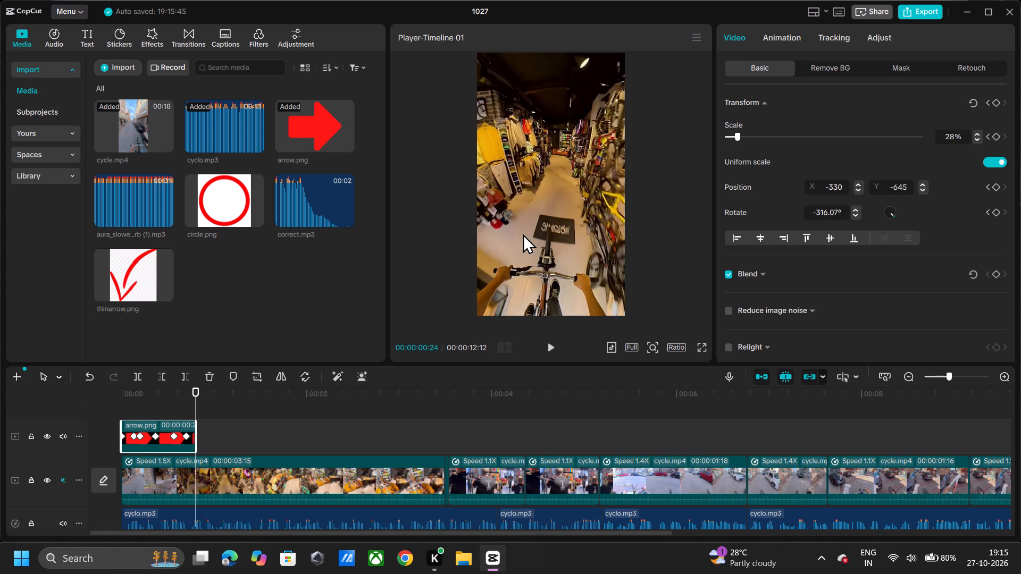
{"action": "key", "text": "Left"}
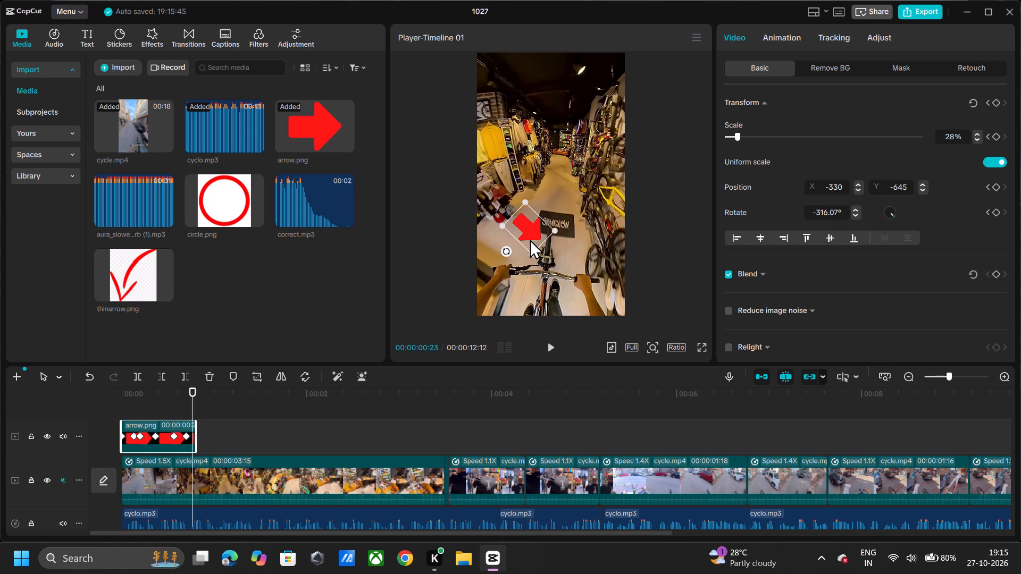
{"action": "left_click_drag", "start_coordinate": [507, 247], "coordinate": [506, 256]}
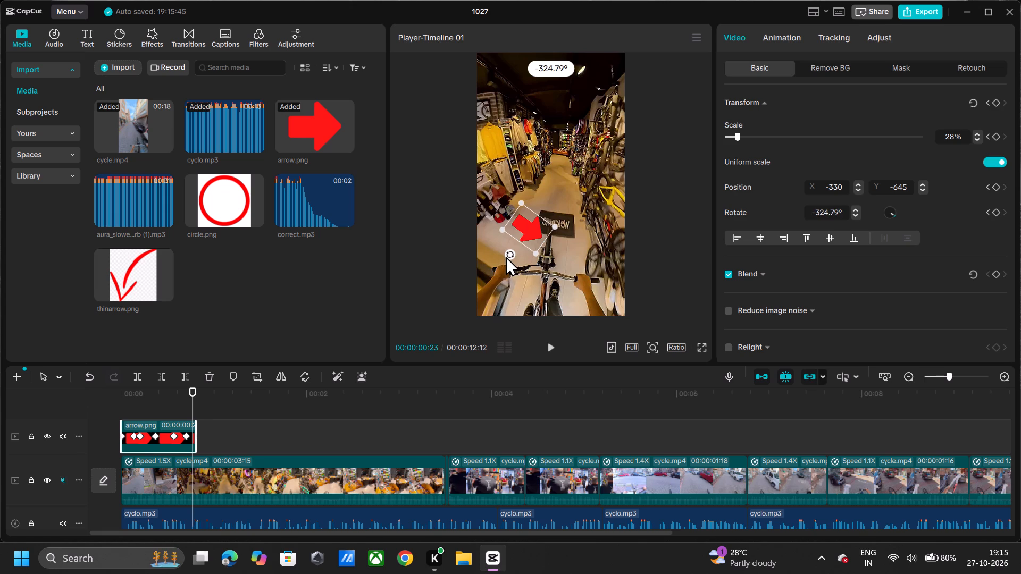
{"action": "left_click_drag", "start_coordinate": [506, 256], "coordinate": [507, 259]}
Play the opening second of the video several times to check how the arrow follows the front wheel.
{"action": "left_click", "coordinate": [123, 404]}
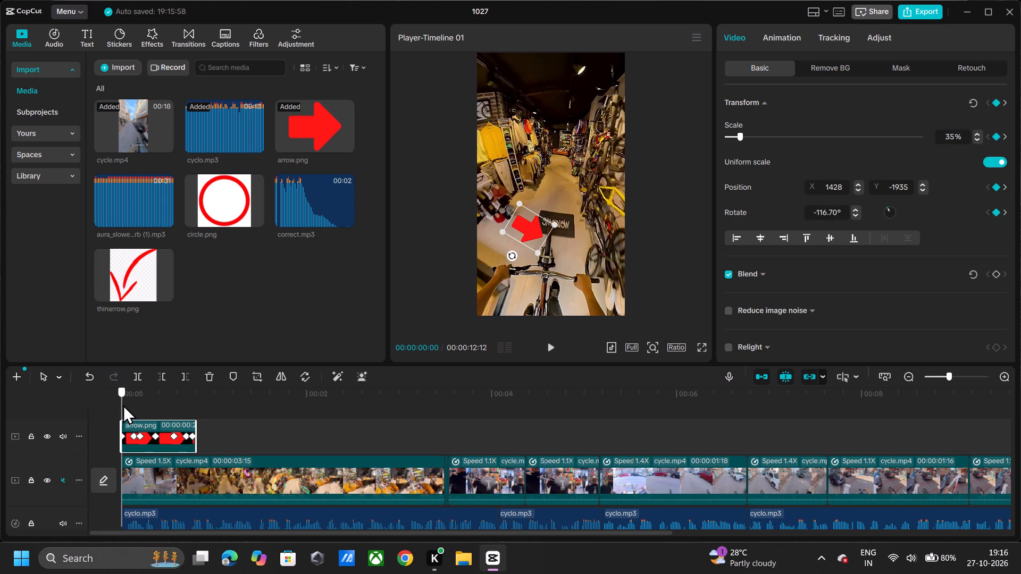
{"action": "key", "text": "space"}
{"action": "key", "text": "space"}
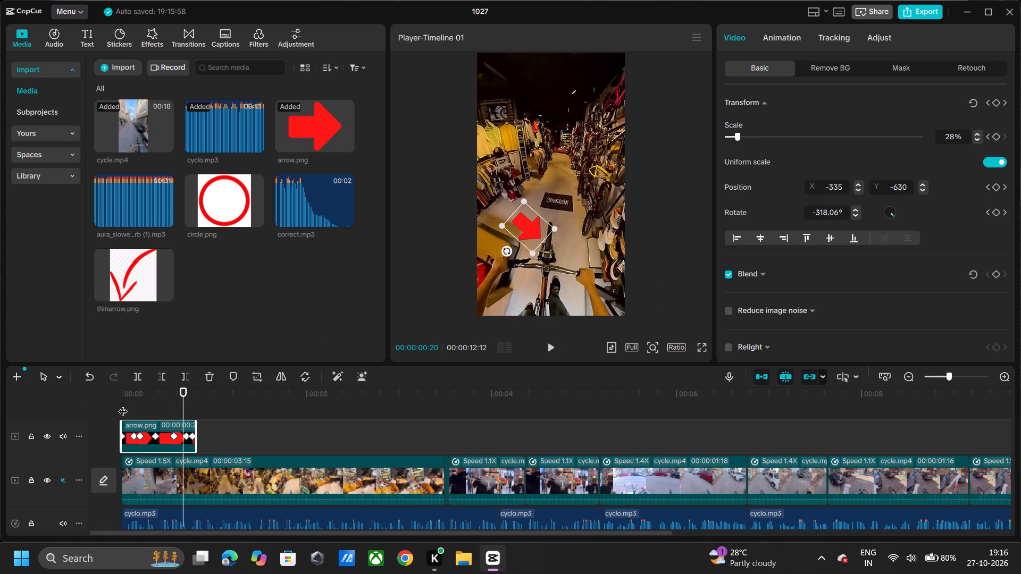
{"action": "key", "text": "space"}
{"action": "key", "text": "space"}
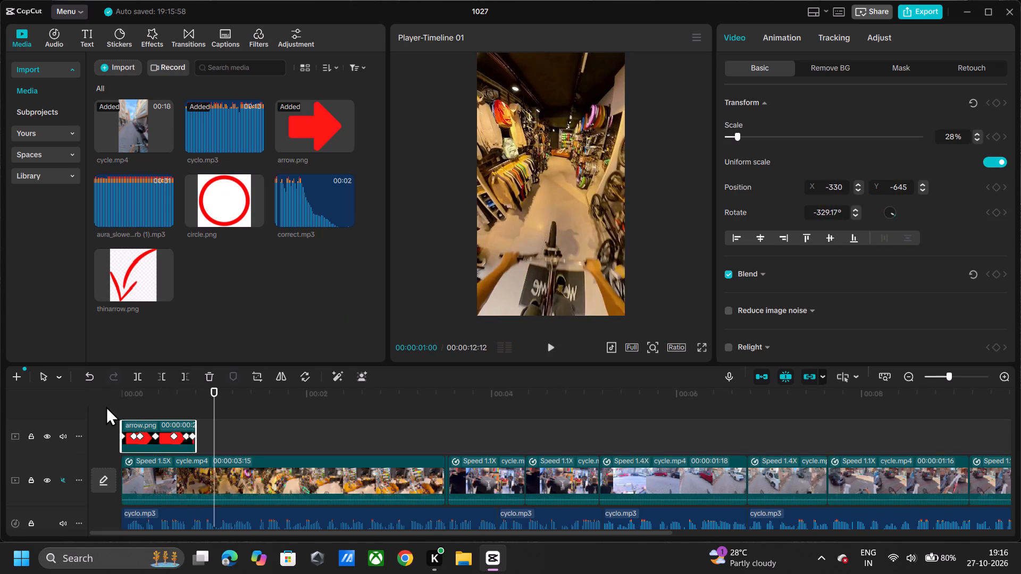
{"action": "left_click", "coordinate": [98, 430]}
{"action": "key", "text": "space"}
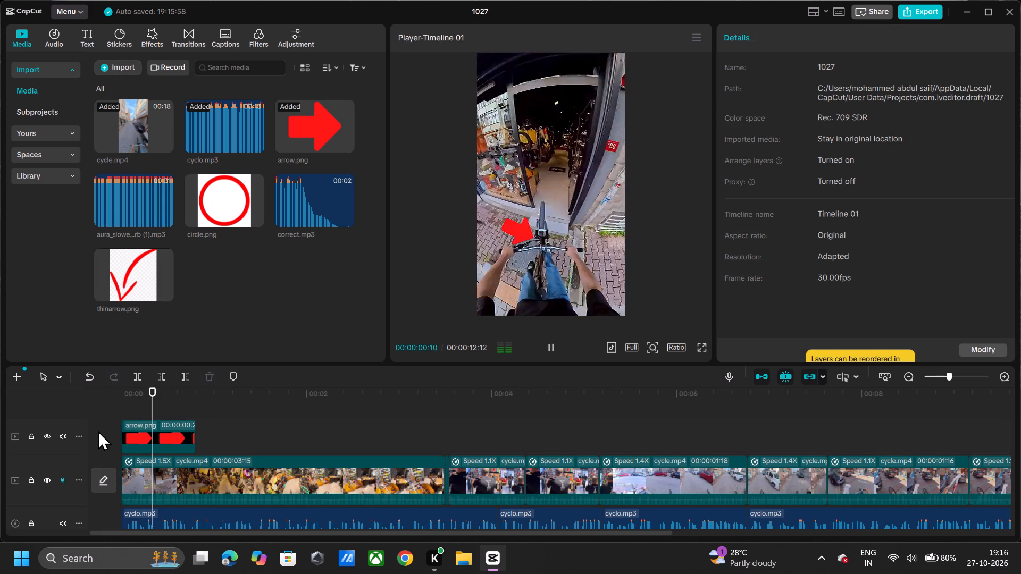
{"action": "key", "text": "space"}
{"action": "left_click", "coordinate": [102, 435]}
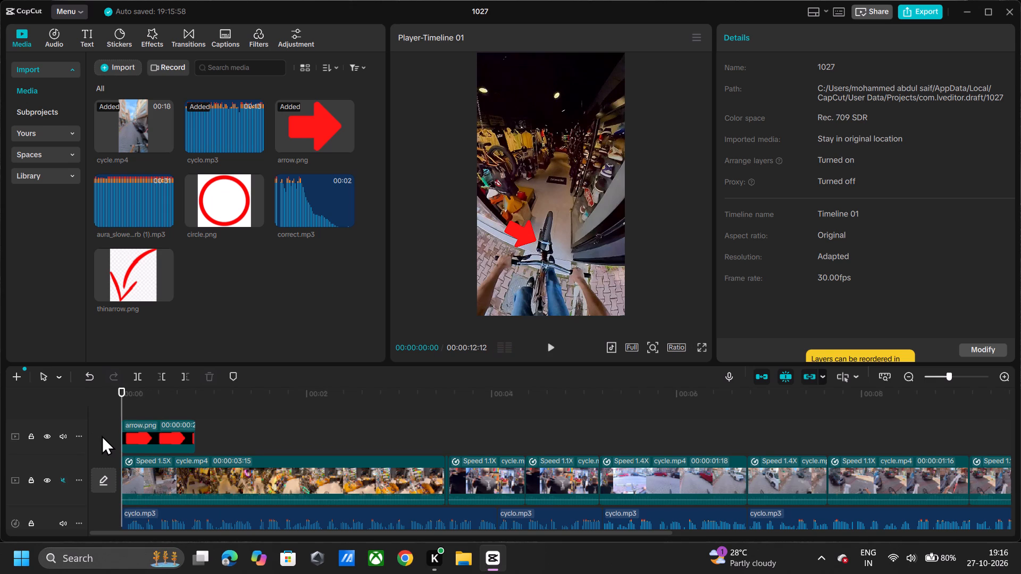
{"action": "key", "text": "space"}
{"action": "key", "text": "space"}
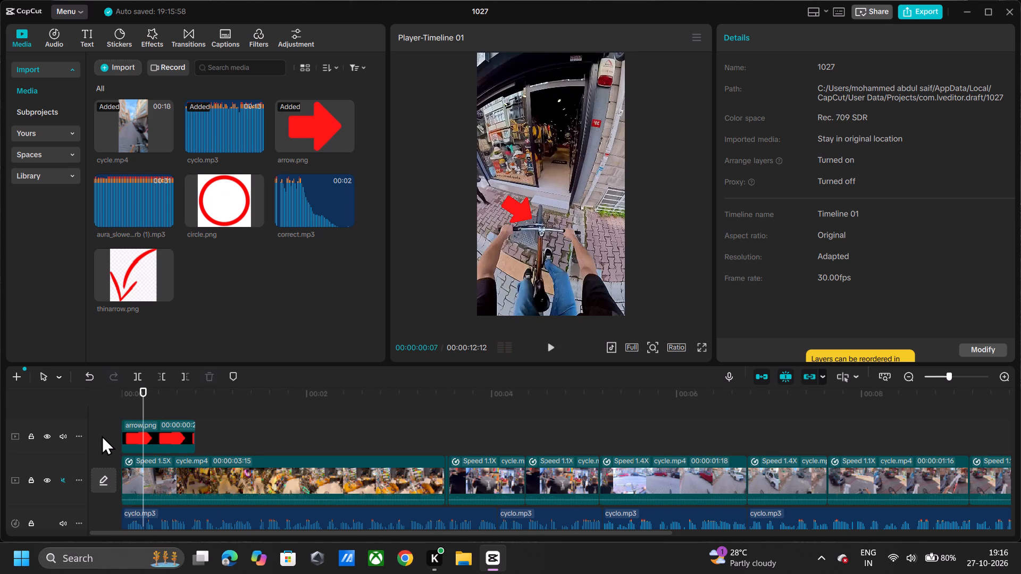
{"action": "left_click", "coordinate": [102, 435]}
{"action": "key", "text": "space"}
{"action": "key", "text": "space"}
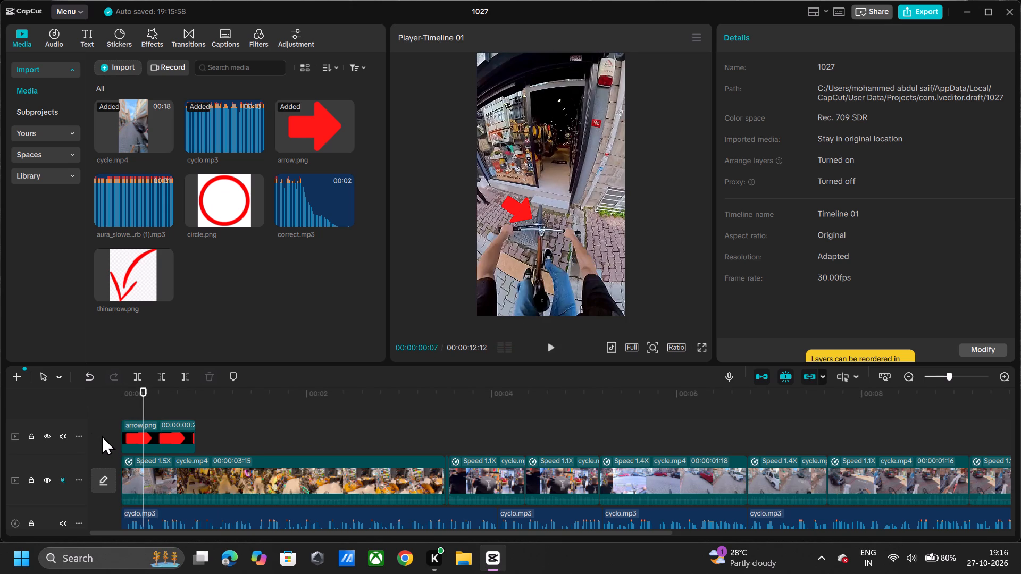
{"action": "left_click", "coordinate": [102, 435]}
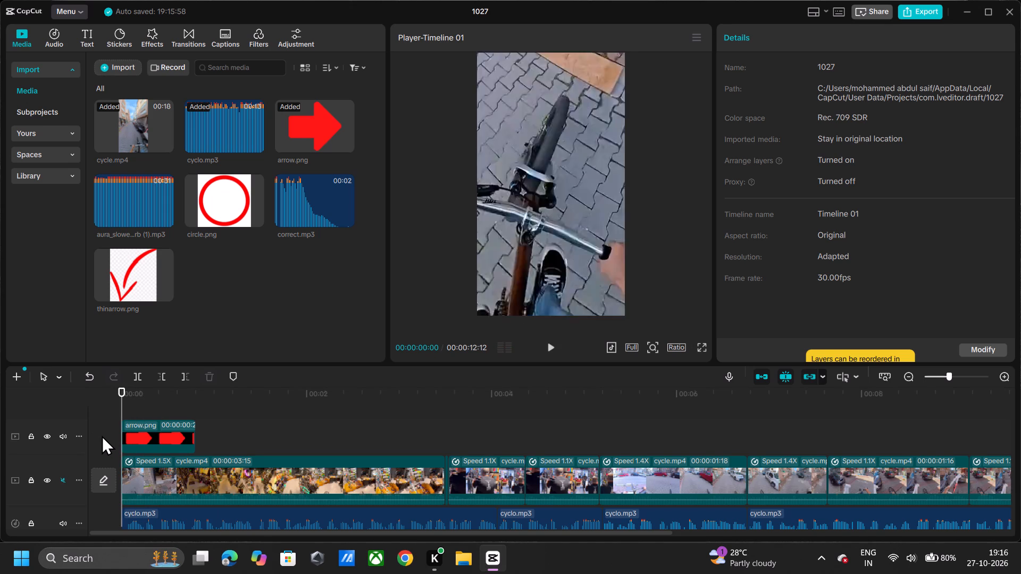
{"action": "key", "text": "space"}
{"action": "key", "text": "space"}
{"action": "key", "text": "space"}
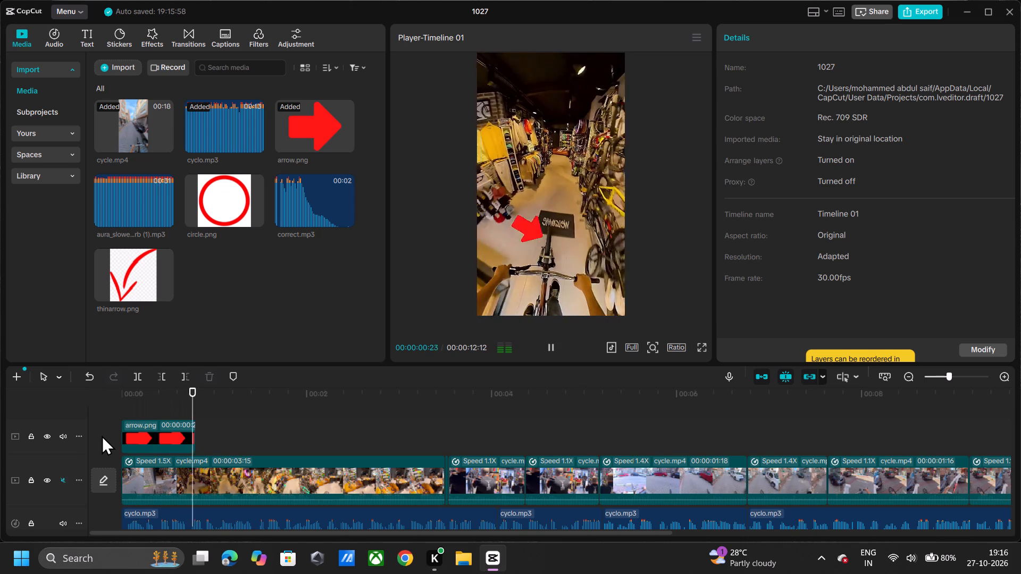
{"action": "key", "text": "space"}
{"action": "key", "text": "space"}
{"action": "key", "text": "space"}
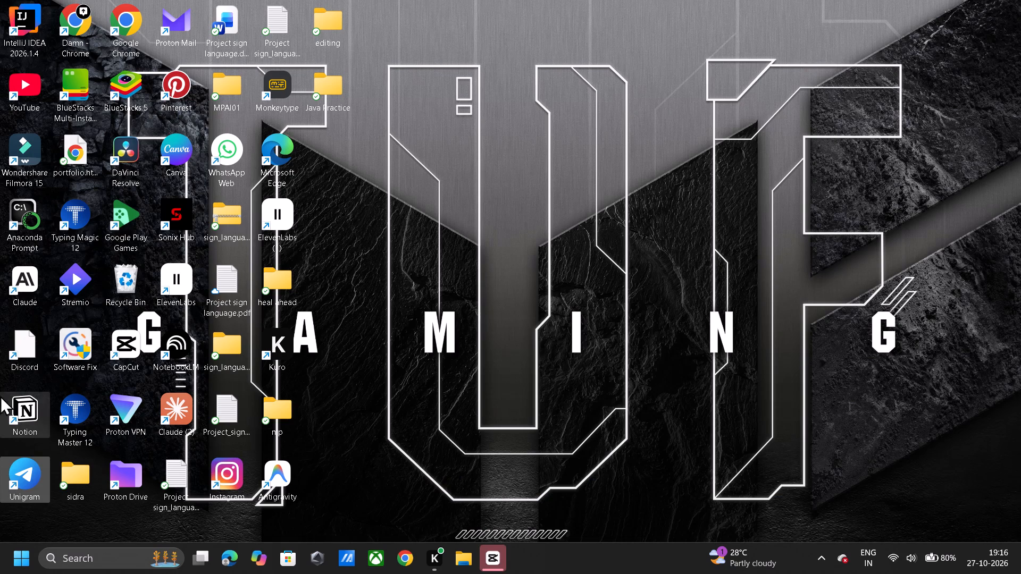
Switch to the desktop and launch the Kuro app.
{"action": "double_click", "coordinate": [289, 337]}
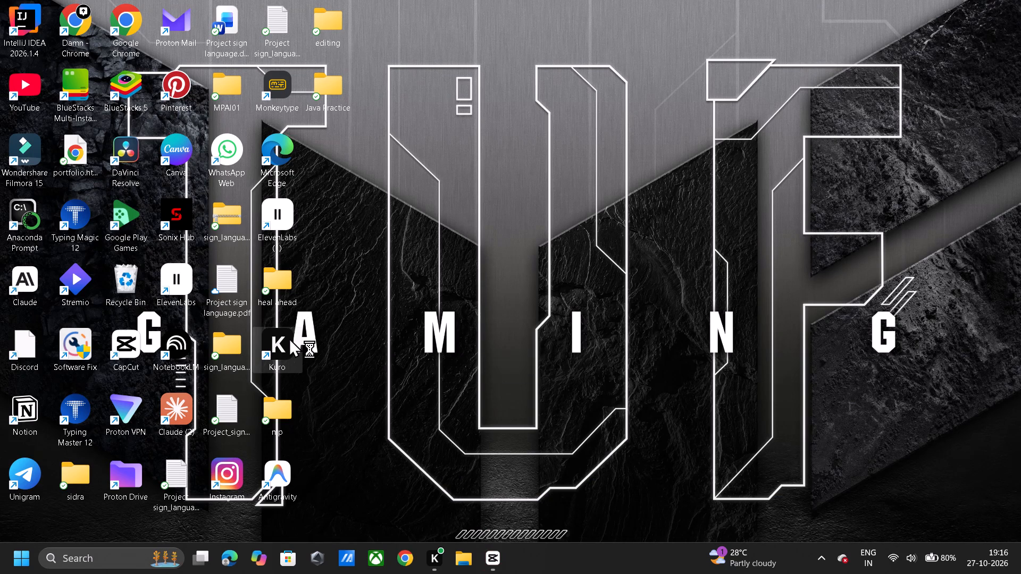
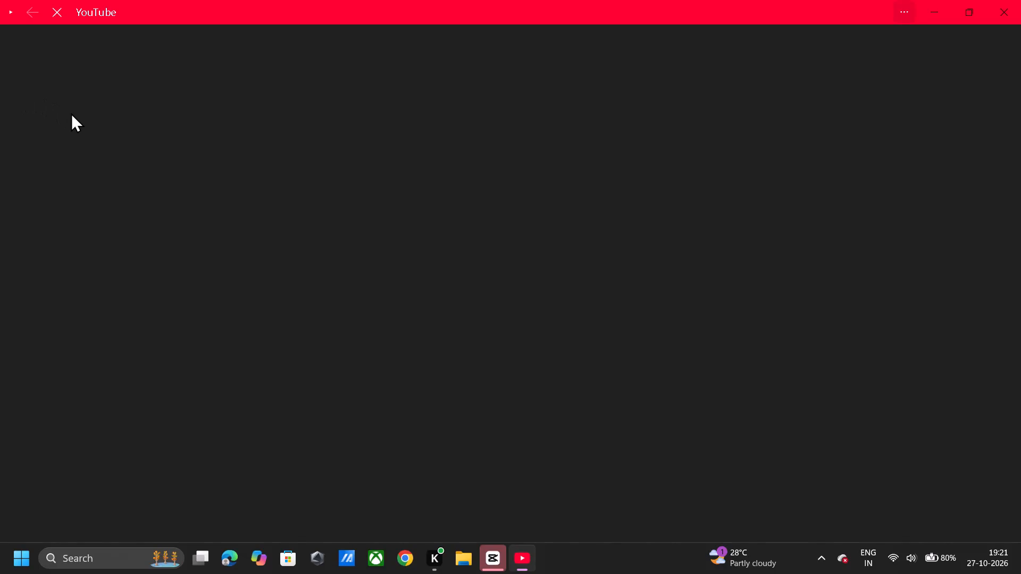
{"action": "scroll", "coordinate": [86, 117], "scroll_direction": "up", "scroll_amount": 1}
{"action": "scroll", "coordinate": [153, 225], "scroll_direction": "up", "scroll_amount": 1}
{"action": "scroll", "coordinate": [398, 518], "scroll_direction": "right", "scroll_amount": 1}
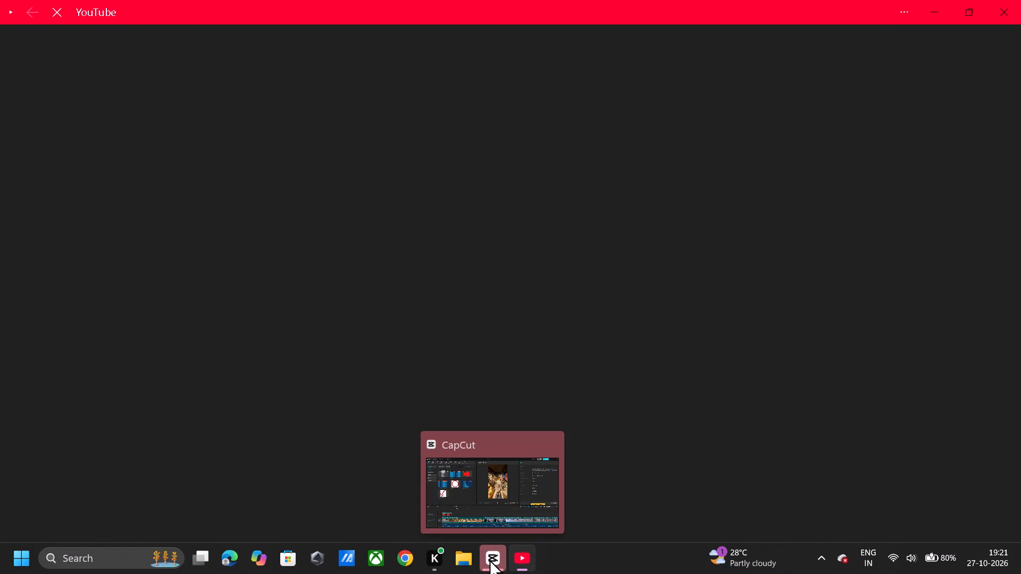
Switch back to CapCut and replay the opening frames several times to check the arrow overlay against the bicycle.
{"action": "left_click", "coordinate": [489, 559]}
{"action": "scroll", "coordinate": [489, 554], "scroll_direction": "left", "scroll_amount": 1}
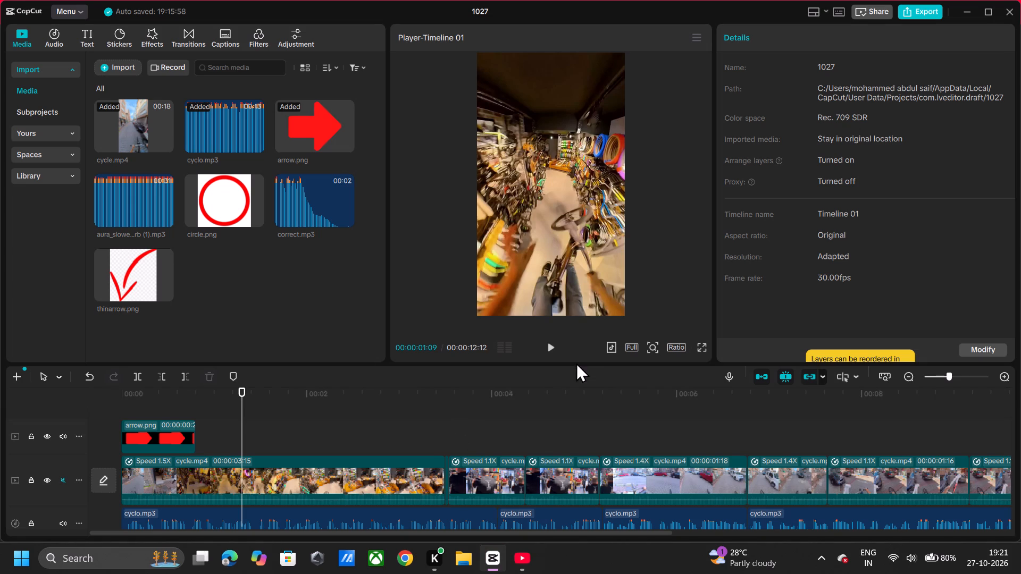
{"action": "scroll", "coordinate": [576, 362], "scroll_direction": "left", "scroll_amount": 1}
{"action": "scroll", "coordinate": [162, 391], "scroll_direction": "left", "scroll_amount": 1}
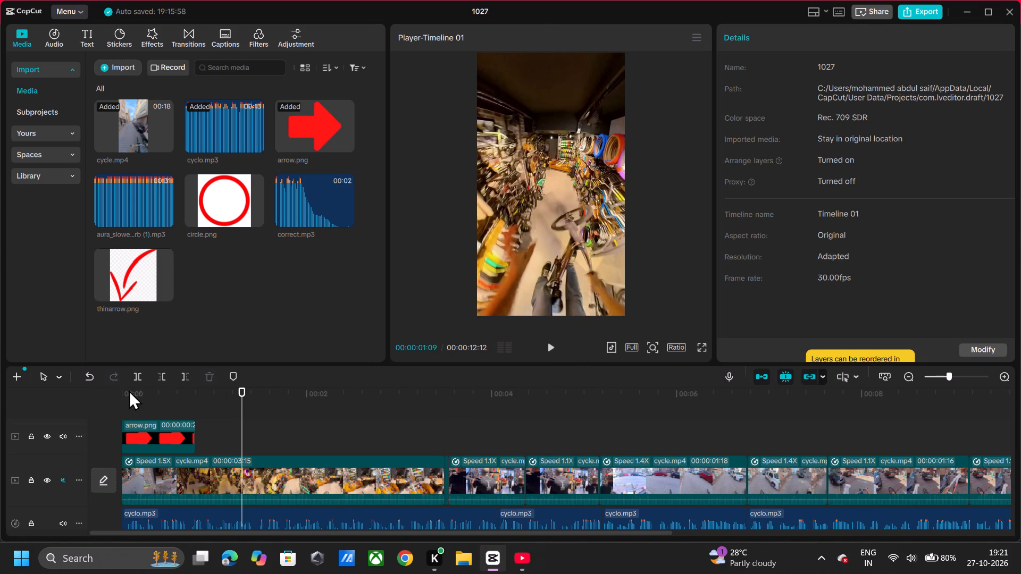
{"action": "scroll", "coordinate": [129, 390], "scroll_direction": "left", "scroll_amount": 1}
{"action": "left_click", "coordinate": [129, 390]}
{"action": "left_click", "coordinate": [125, 391]}
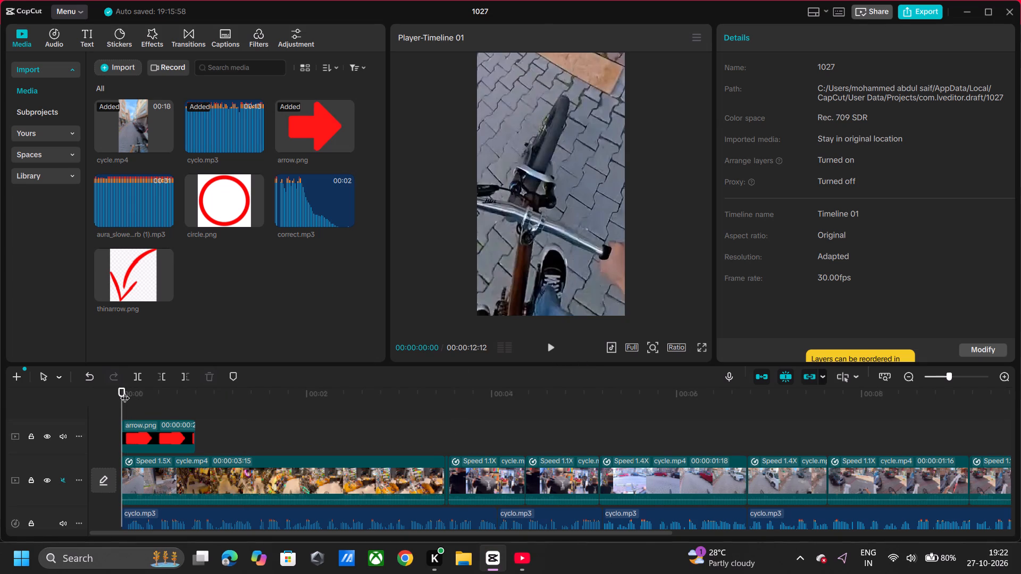
{"action": "key", "text": "space"}
{"action": "key", "text": "space"}
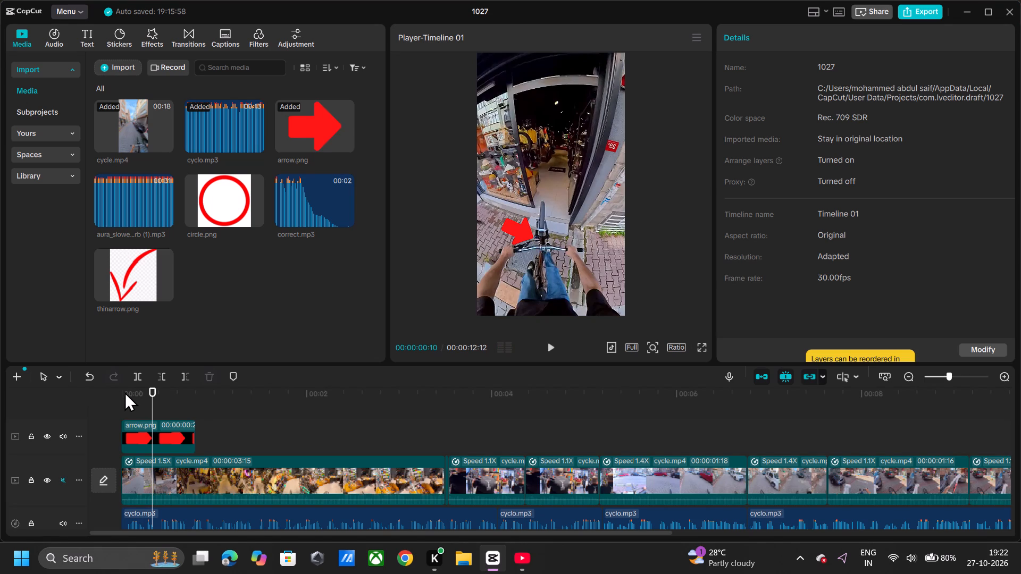
{"action": "left_click", "coordinate": [123, 392]}
{"action": "key", "text": "space"}
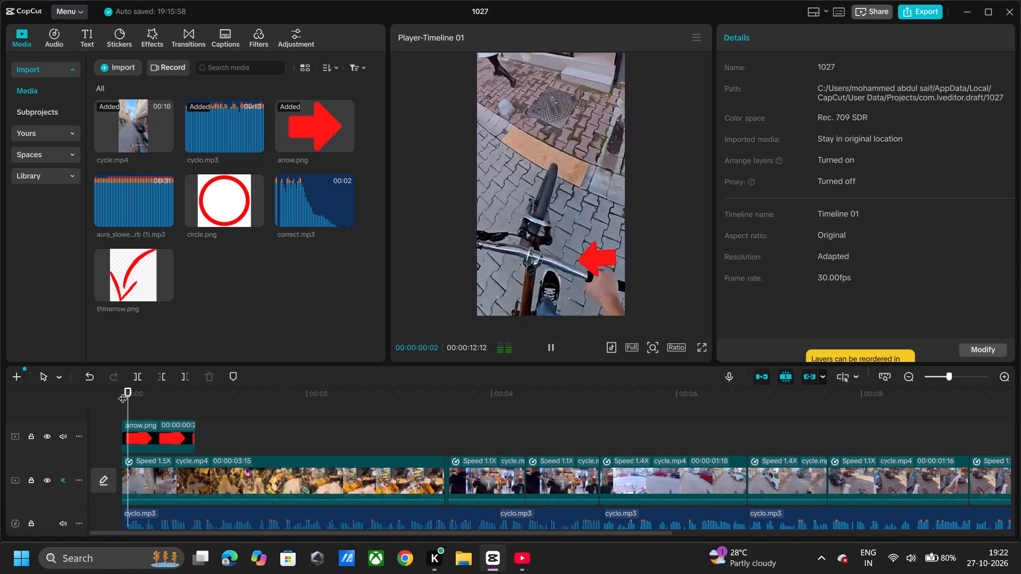
{"action": "key", "text": "space"}
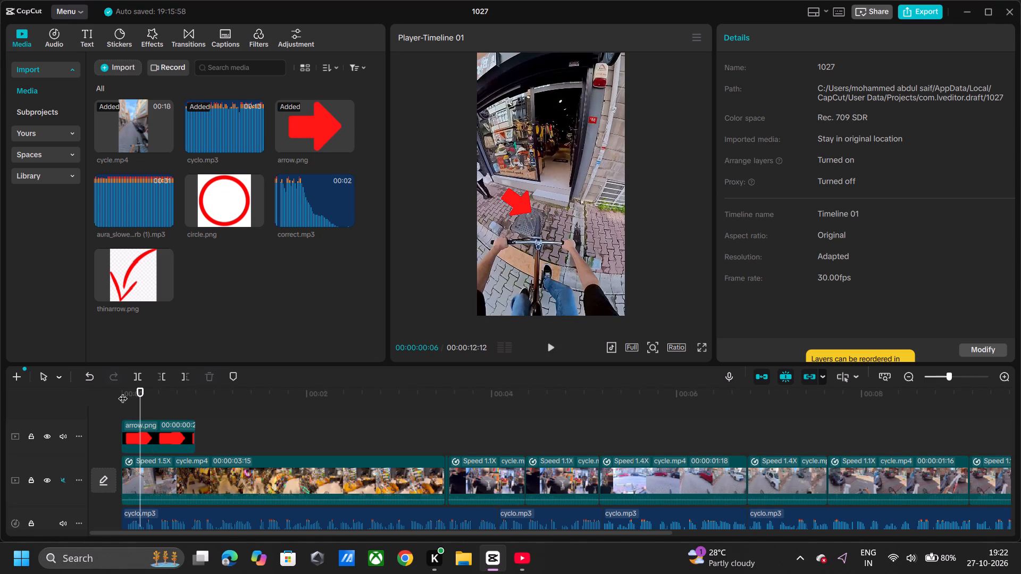
{"action": "left_click", "coordinate": [122, 392]}
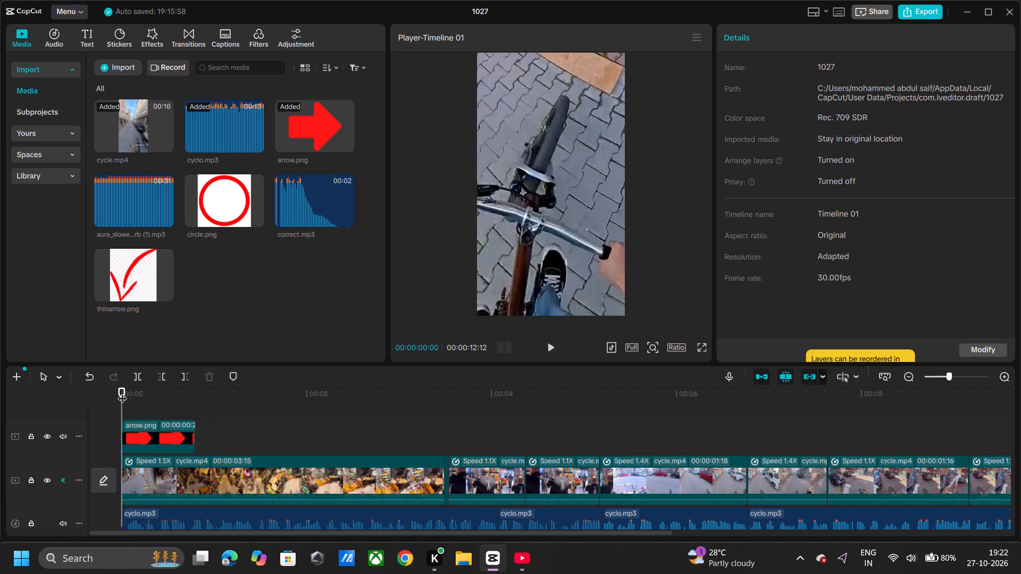
{"action": "key", "text": "space"}
{"action": "key", "text": "space"}
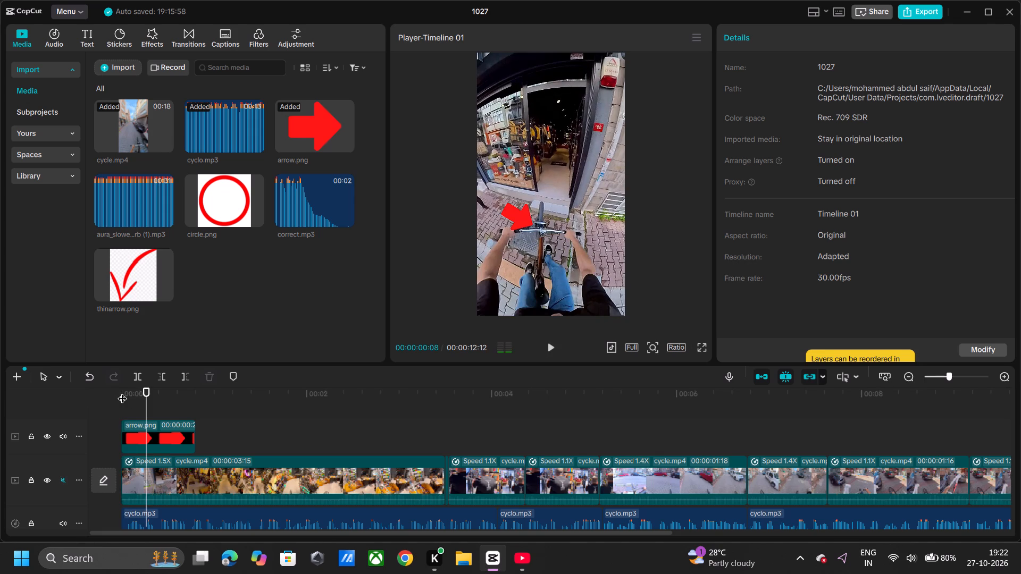
Play on in short stretches to about 00:00:03:24 to review the ride into the shop and the first cut.
{"action": "key", "text": "space"}
{"action": "key", "text": "space"}
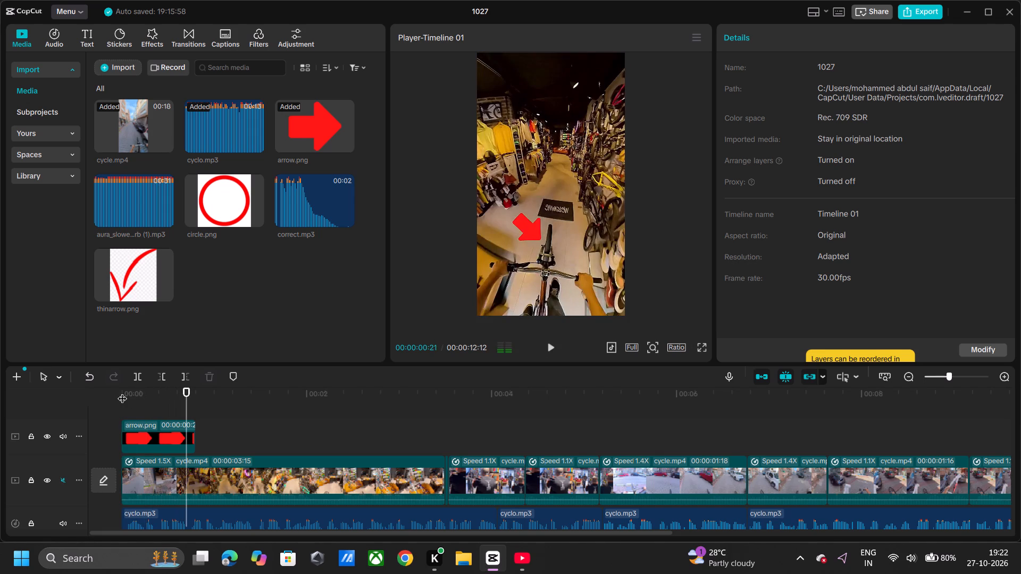
{"action": "key", "text": "space"}
{"action": "key", "text": "space"}
{"action": "key", "text": "space"}
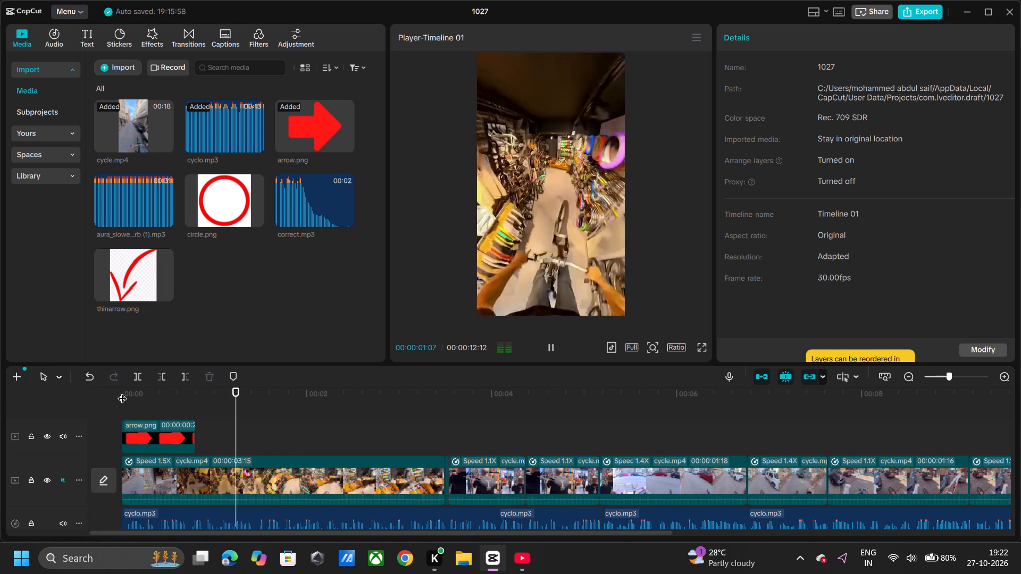
{"action": "key", "text": "space"}
{"action": "key", "text": "space"}
{"action": "key", "text": "space"}
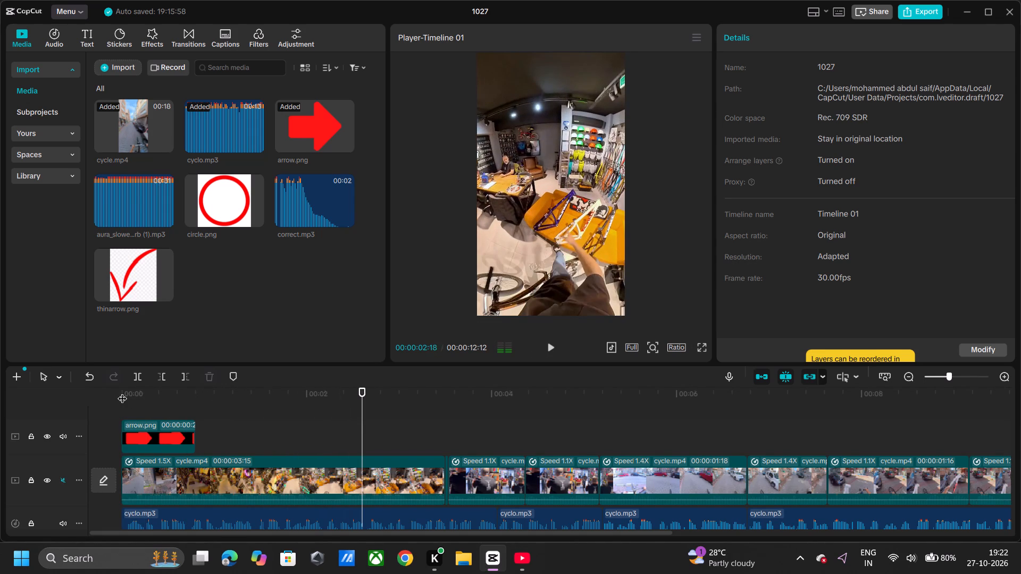
{"action": "key", "text": "space"}
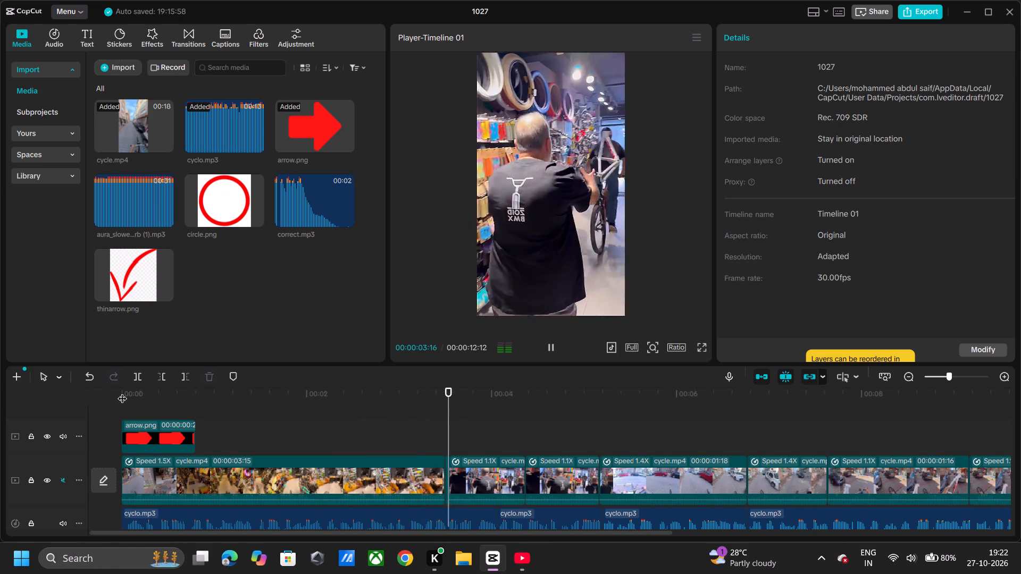
{"action": "key", "text": "space"}
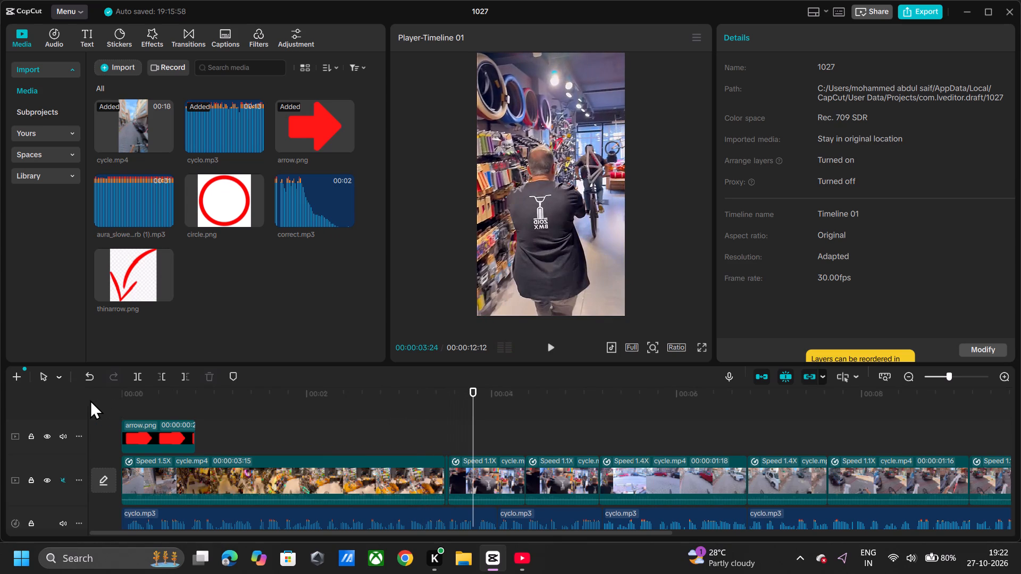
Play the video from the end of the arrow clip at 00:00:00:24 through to its end, pausing to review the cuts.
{"action": "left_click", "coordinate": [195, 398]}
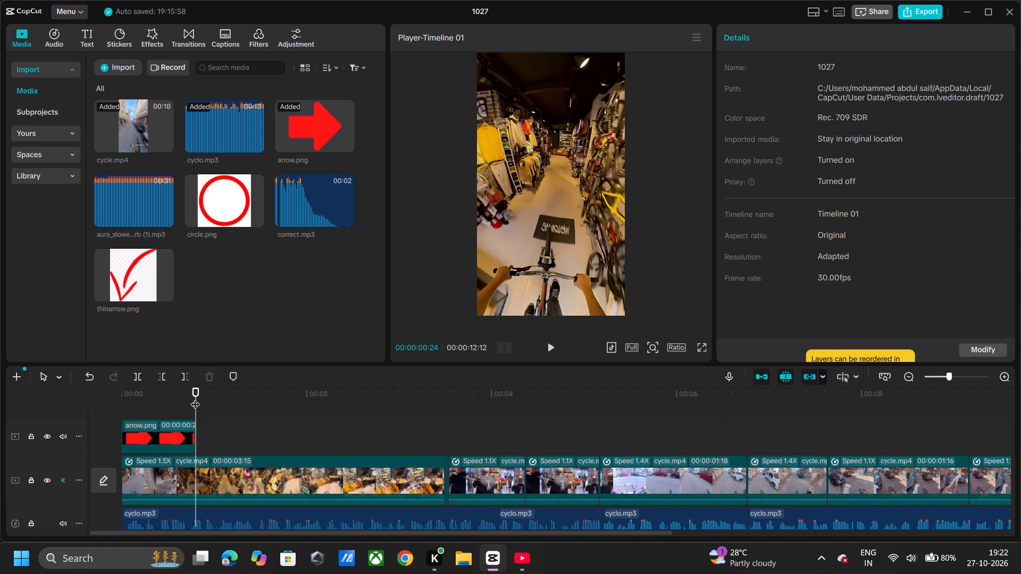
{"action": "key", "text": "space"}
{"action": "key", "text": "space"}
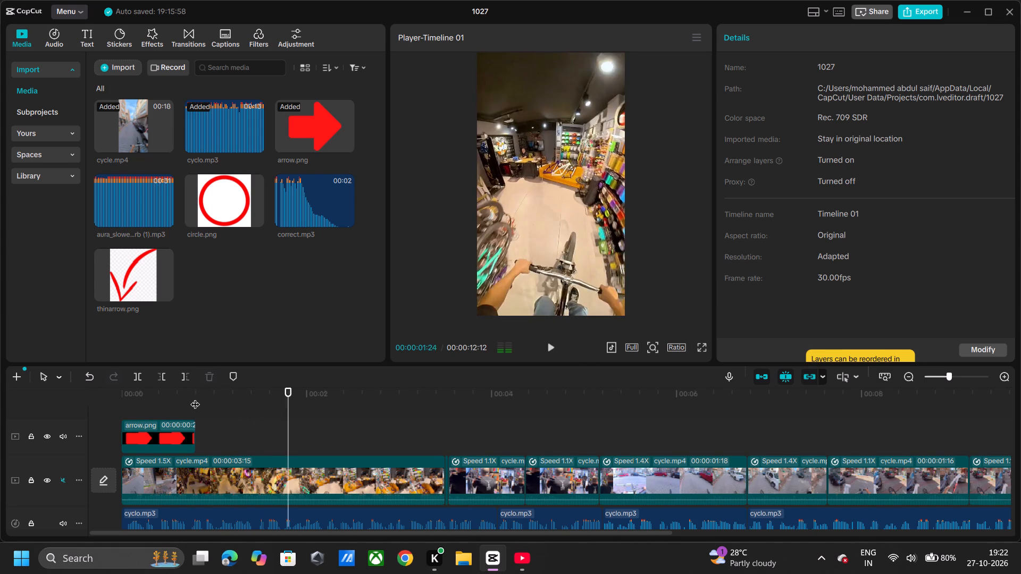
{"action": "key", "text": "space"}
{"action": "key", "text": "space"}
{"action": "key", "text": "space"}
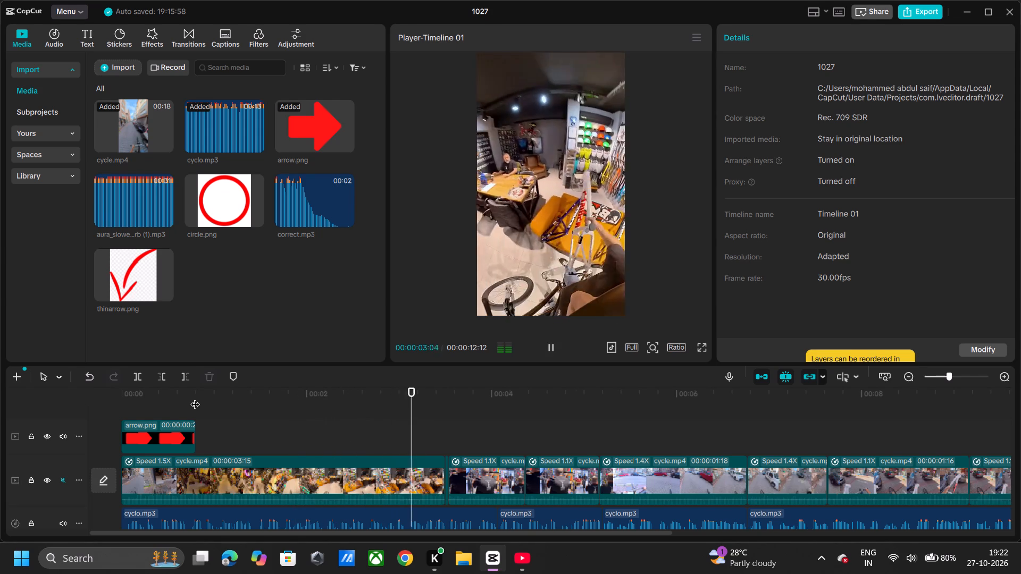
{"action": "key", "text": "space"}
{"action": "key", "text": "space"}
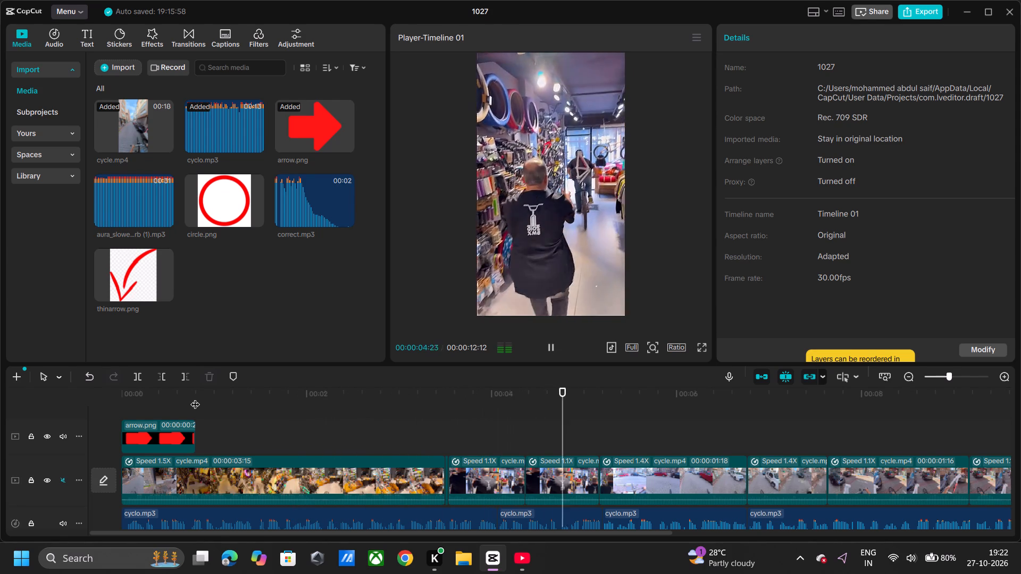
{"action": "key", "text": "space"}
{"action": "key", "text": "space"}
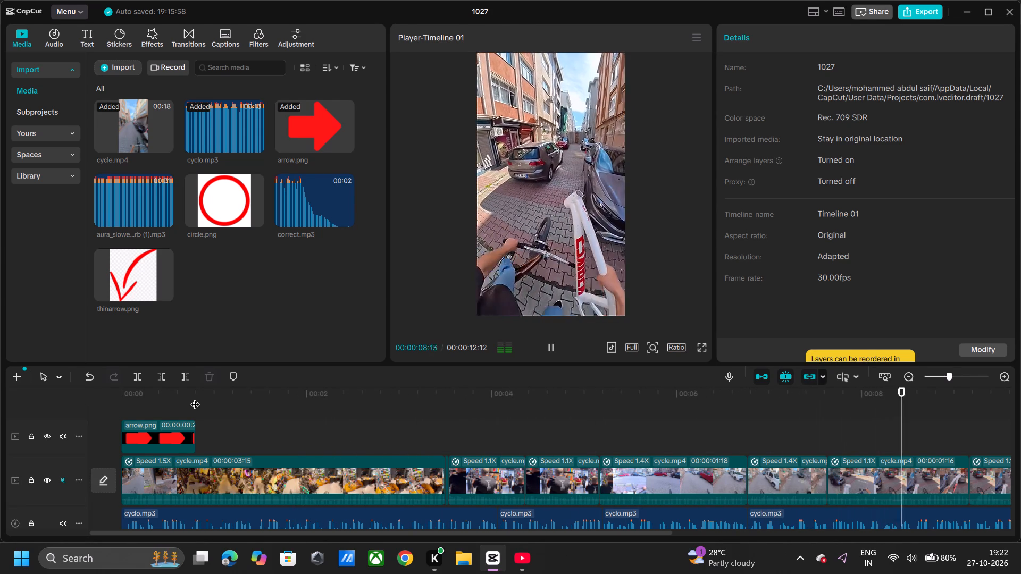
{"action": "key", "text": "space"}
{"action": "key", "text": "space"}
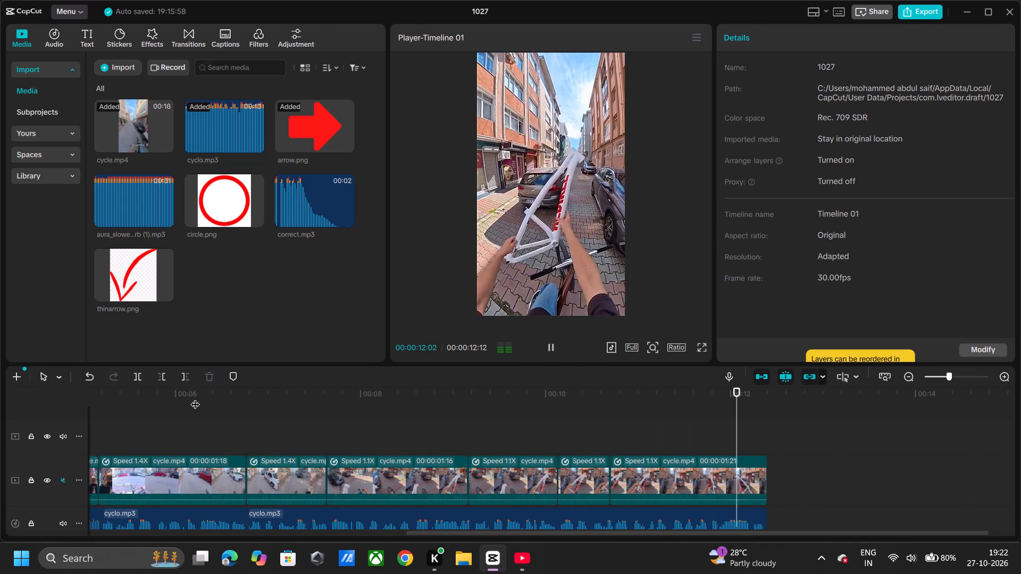
Replay the video from the start and examine the cut between the two shop clips at about 00:00:04:11.
{"action": "key", "text": "space"}
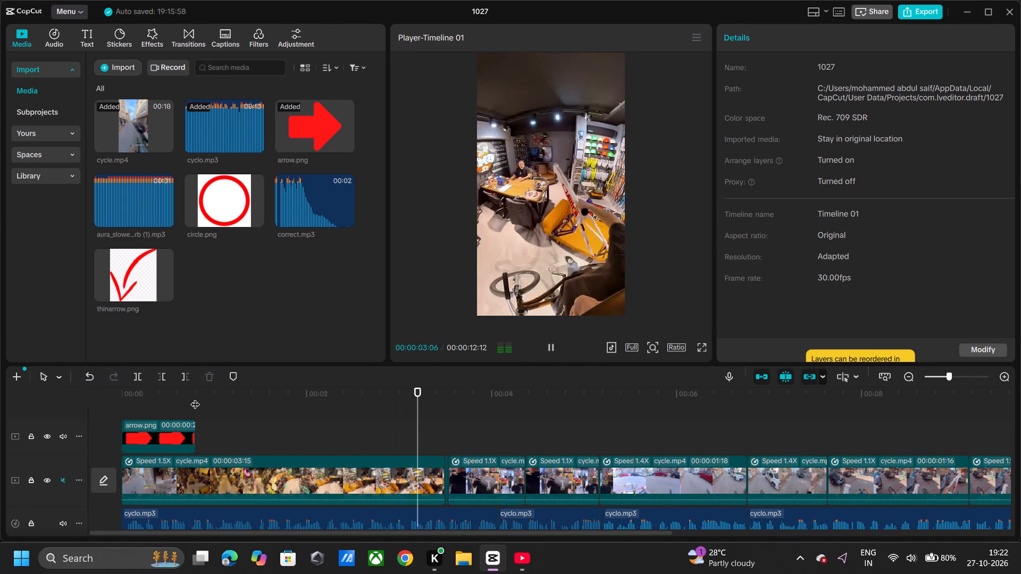
{"action": "key", "text": "space"}
{"action": "key", "text": "space"}
{"action": "key", "text": "space"}
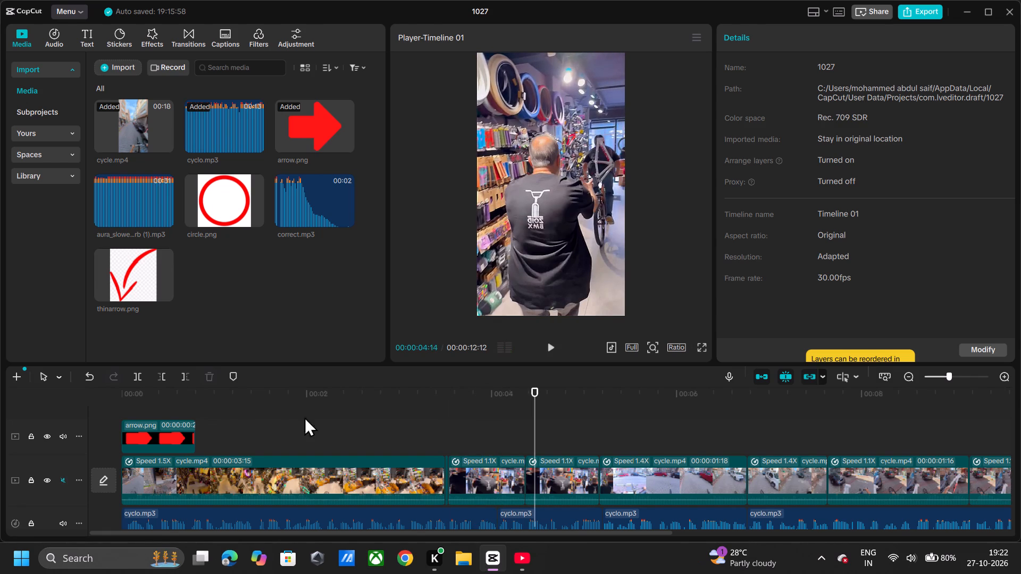
{"action": "left_click", "coordinate": [520, 425]}
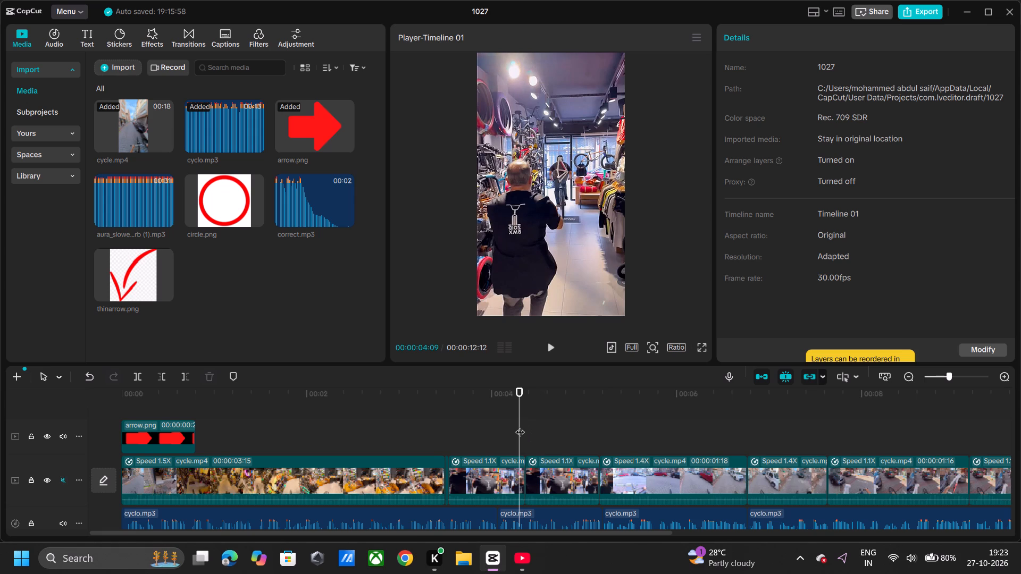
{"action": "key", "text": "space"}
{"action": "key", "text": "space"}
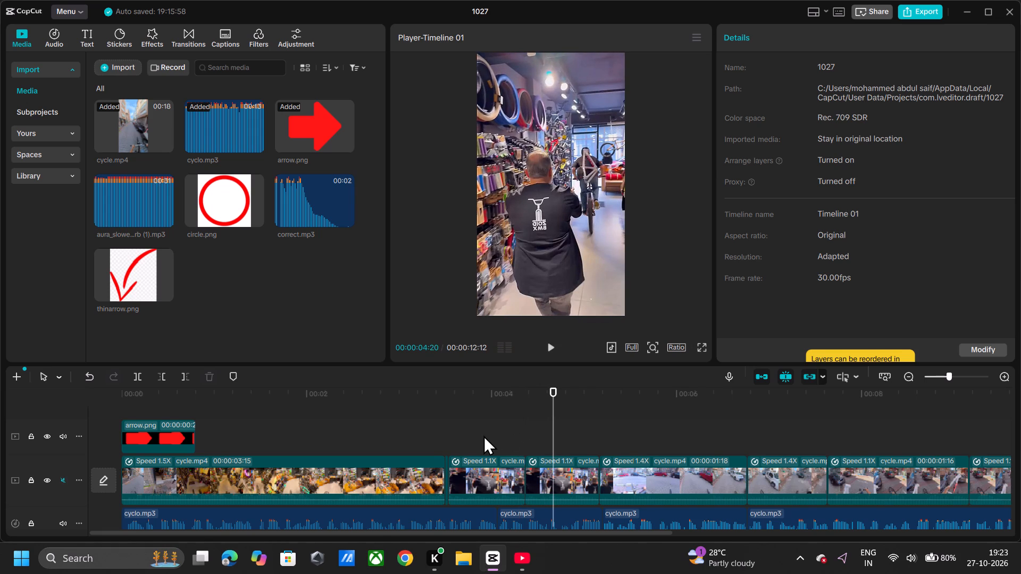
{"action": "left_click", "coordinate": [522, 439]}
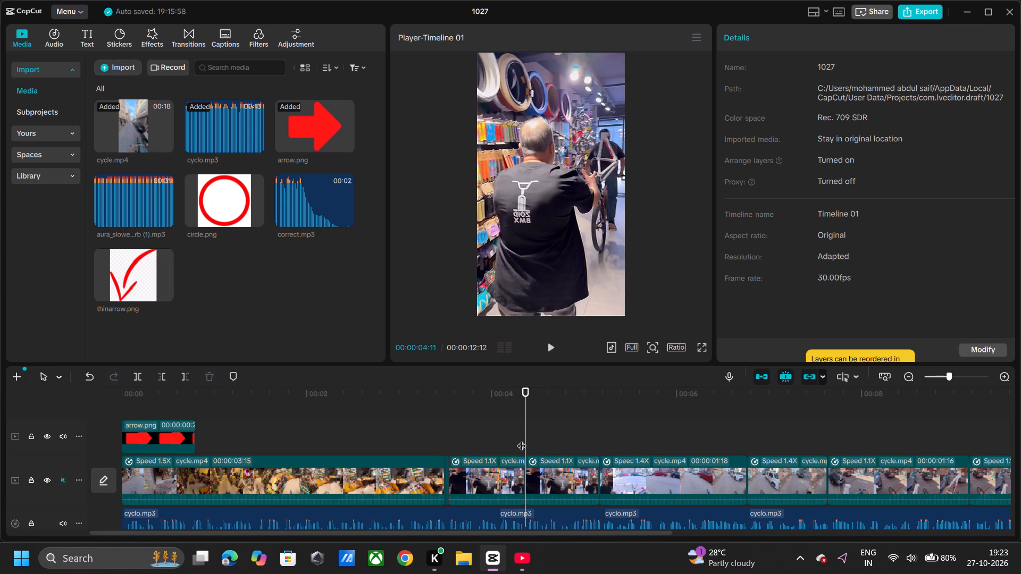
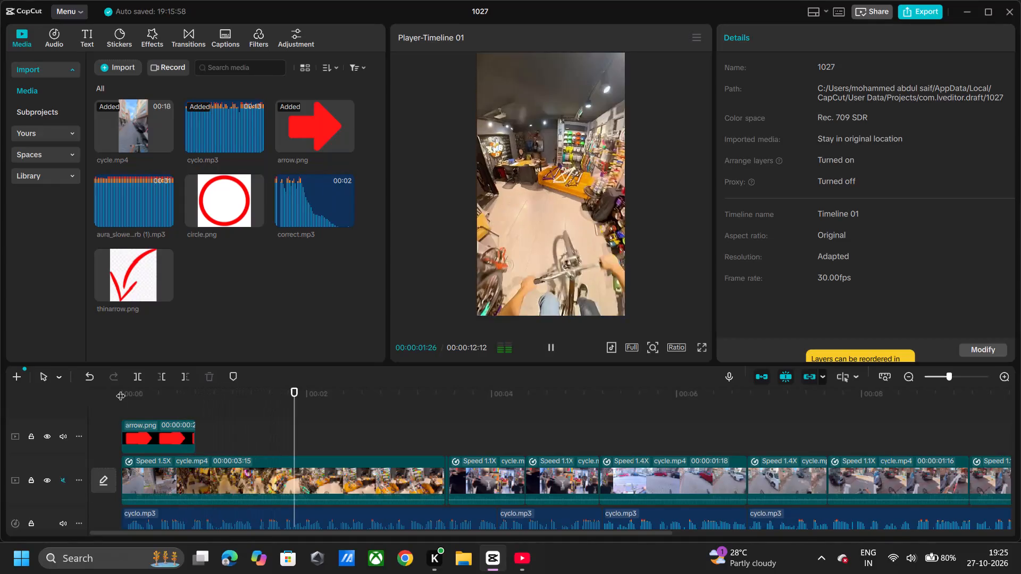
Play the opening shop clip on from about 00:00:01:26, pausing to review it.
{"action": "key", "text": "space"}
{"action": "key", "text": "space"}
{"action": "key", "text": "space"}
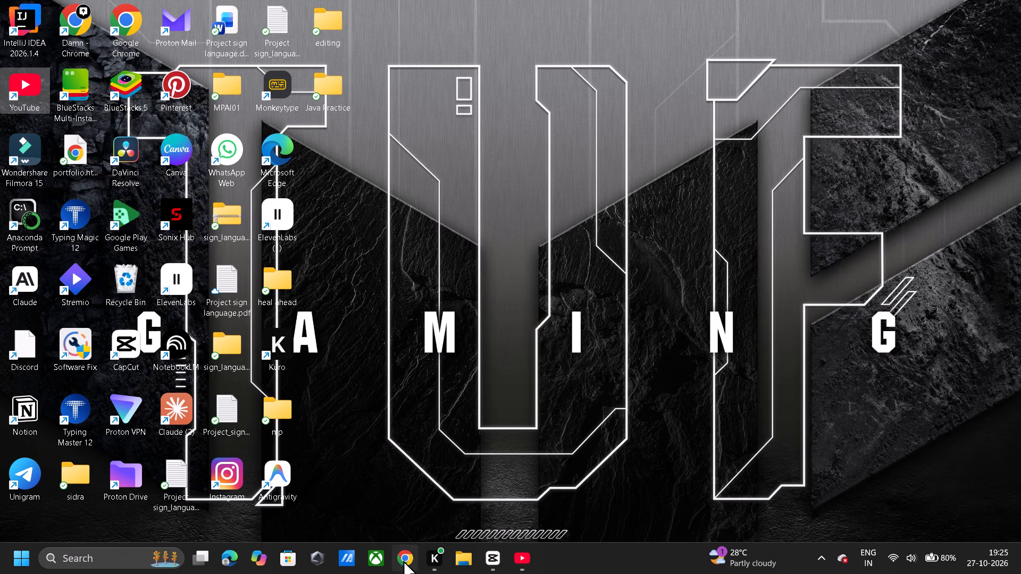
Switch to Chrome using the first listed profile and search the web for "circle png download".
{"action": "left_click", "coordinate": [403, 560]}
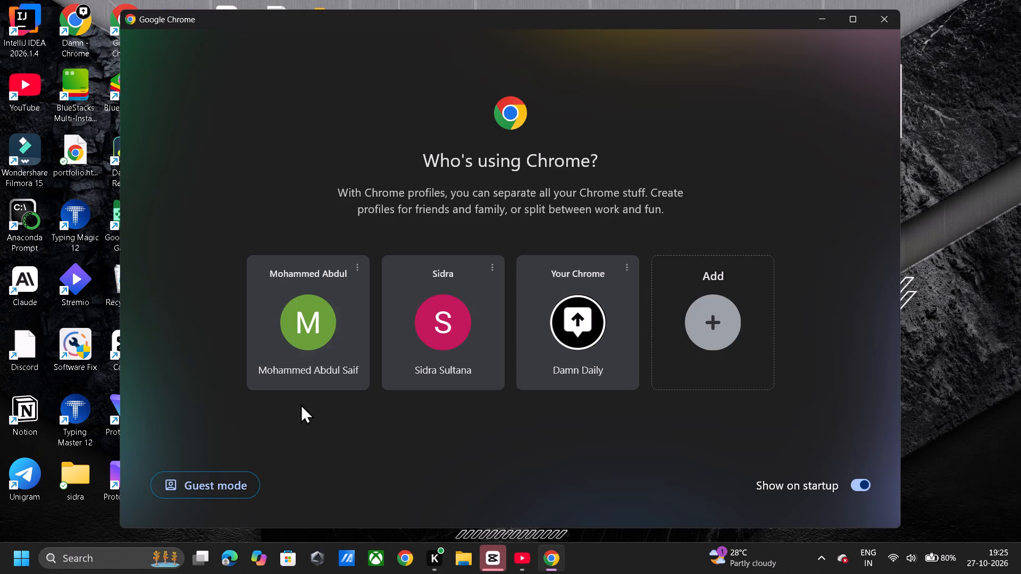
{"action": "left_click", "coordinate": [312, 319]}
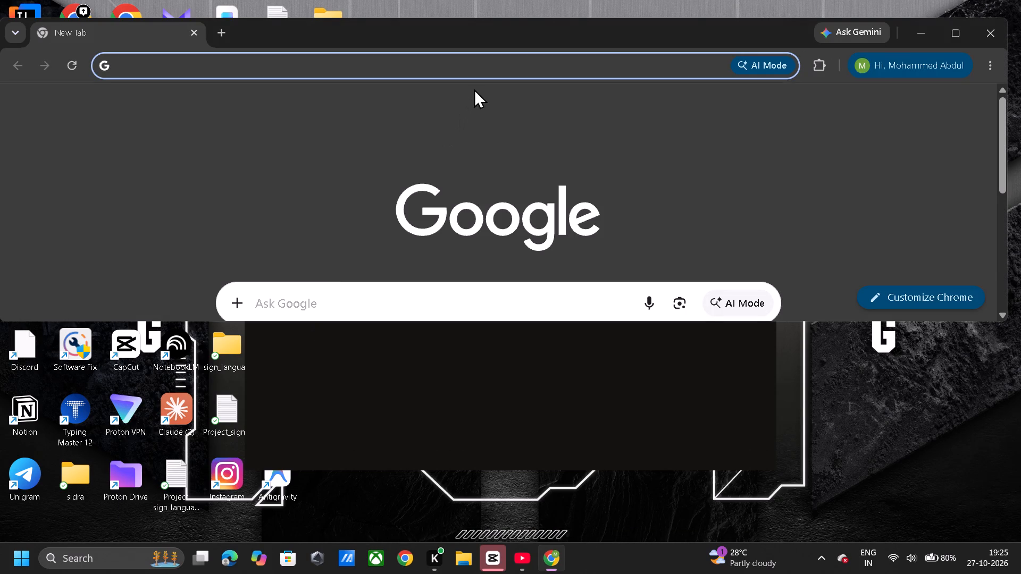
{"action": "left_click", "coordinate": [481, 60]}
{"action": "type", "text": "circle png download"}
{"action": "key", "text": "Return"}
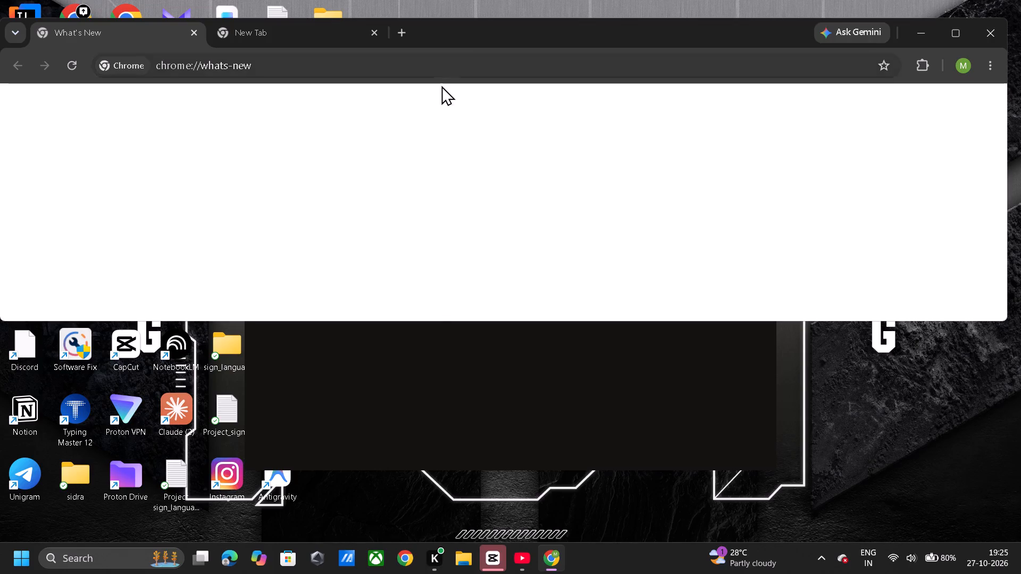
Replace the What's New page address with a web search for "glowing circle".
{"action": "left_click", "coordinate": [450, 70]}
{"action": "key", "text": "BackSpace"}
{"action": "key", "text": "BackSpace"}
{"action": "key", "text": "BackSpace"}
{"action": "key", "text": "BackSpace"}
{"action": "key", "text": "BackSpace"}
{"action": "key", "text": "BackSpace"}
{"action": "key", "text": "BackSpace"}
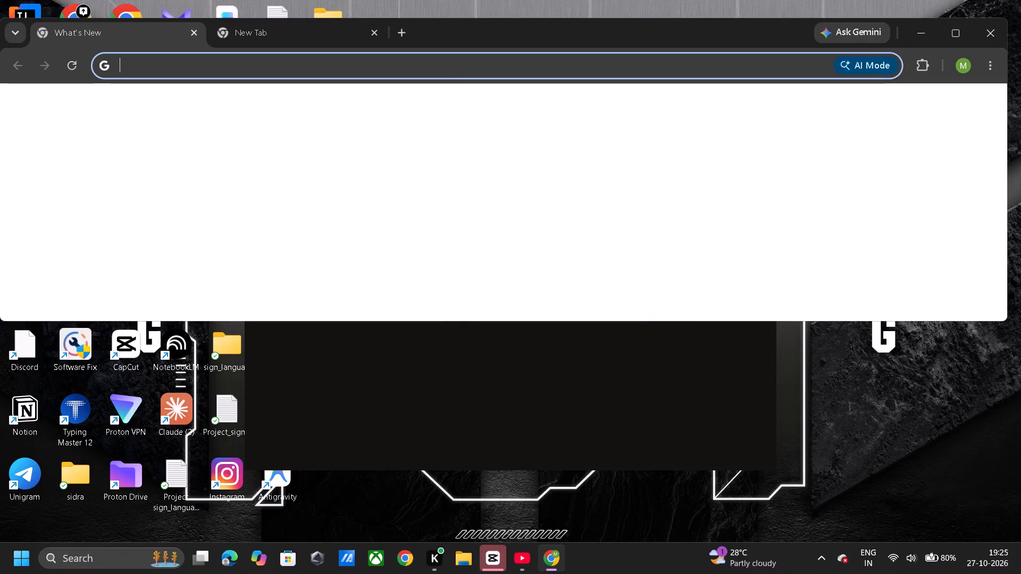
{"action": "type", "text": "glowing"}
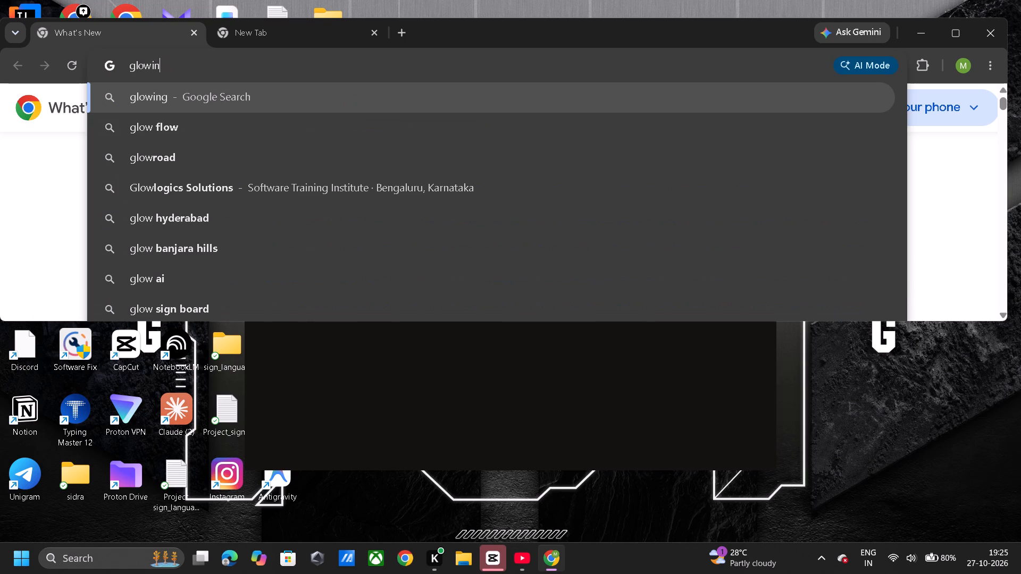
{"action": "key", "text": "space"}
{"action": "type", "text": "circle"}
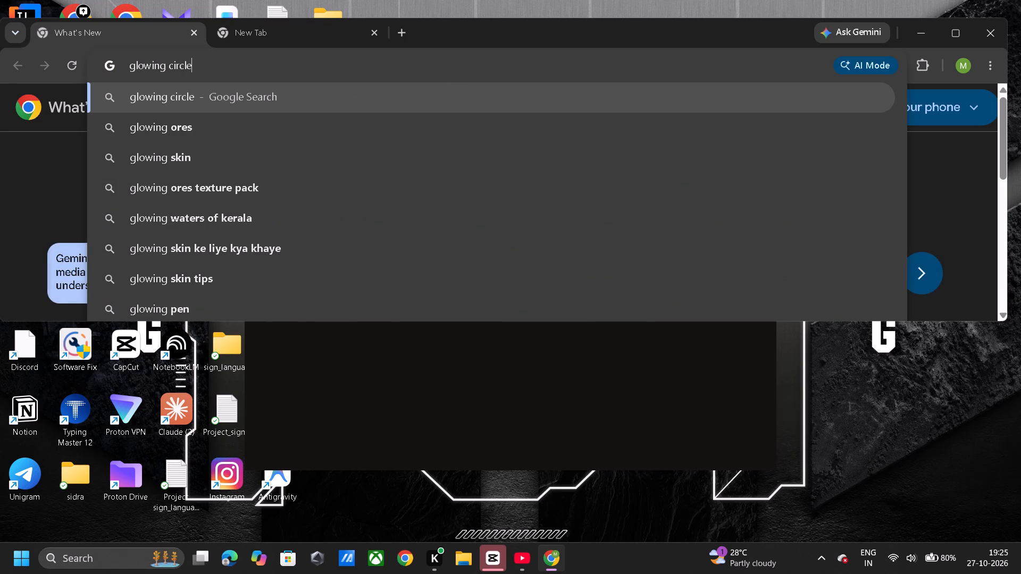
{"action": "key", "text": "space"}
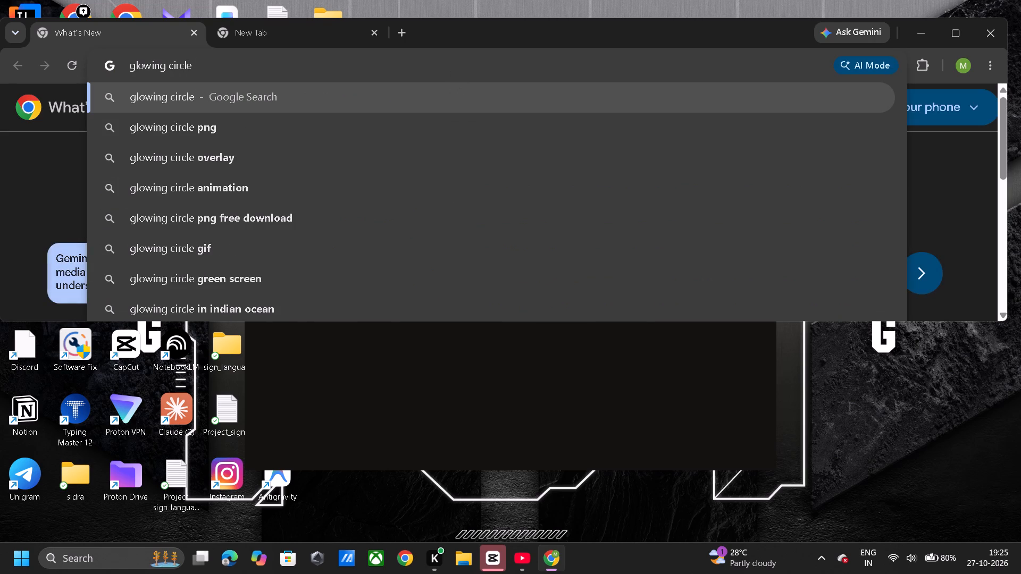
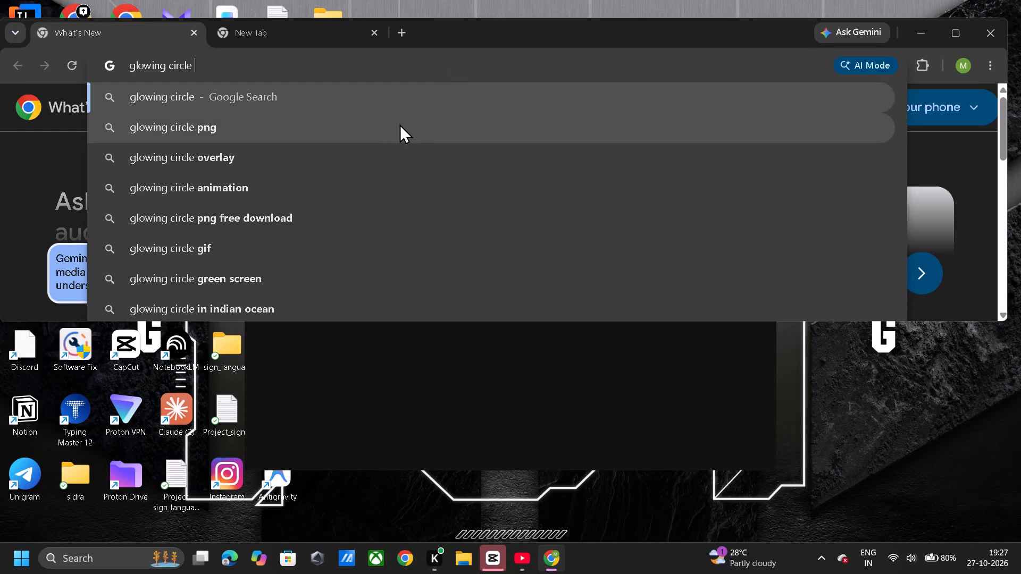
Search the web for the suggested "glowing circle png" and browse the results in a maximized browser window.
{"action": "left_click", "coordinate": [198, 128]}
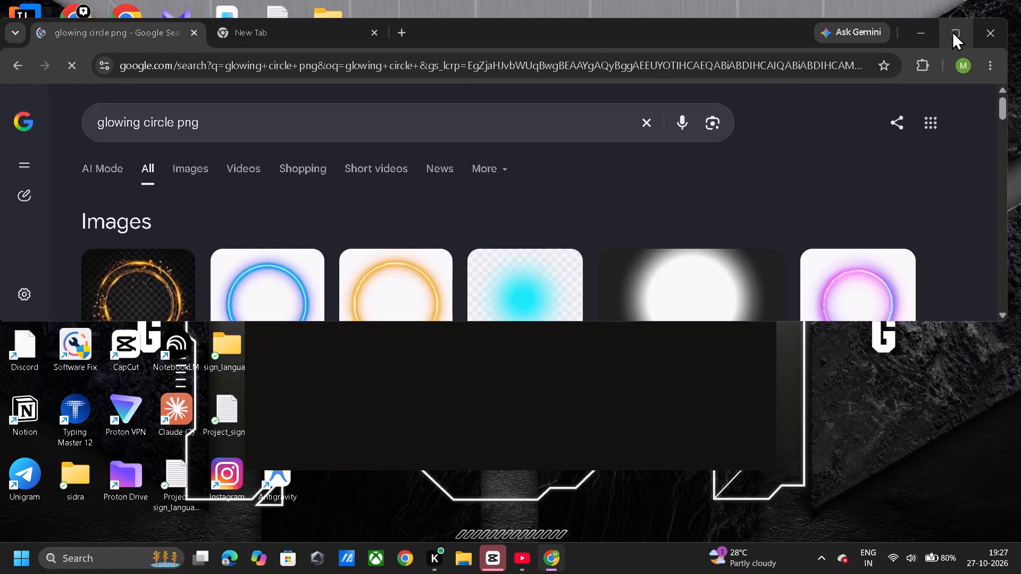
{"action": "left_click", "coordinate": [952, 31]}
{"action": "scroll", "coordinate": [549, 316], "scroll_direction": "down", "scroll_amount": 1}
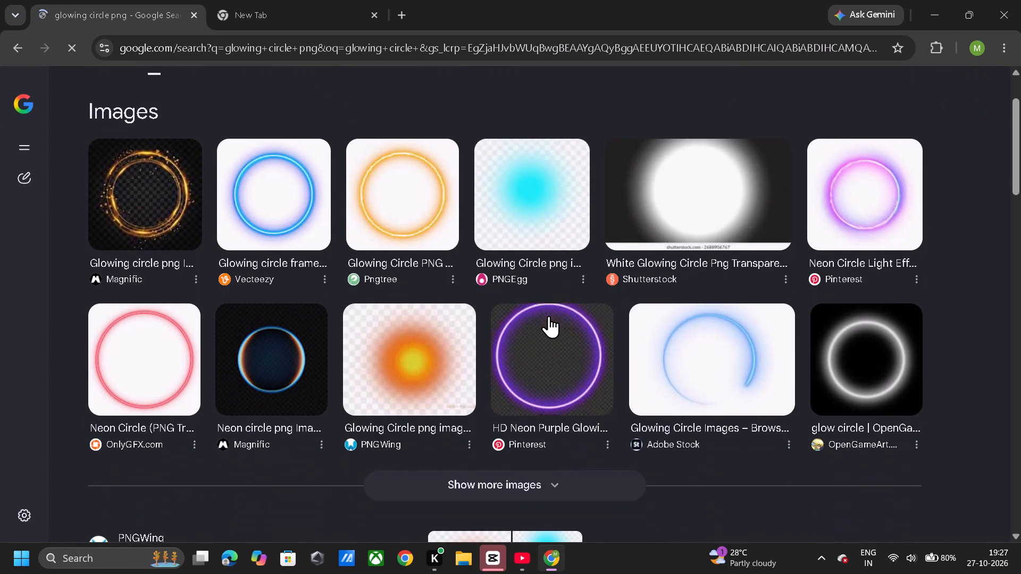
{"action": "scroll", "coordinate": [322, 404], "scroll_direction": "down", "scroll_amount": 5}
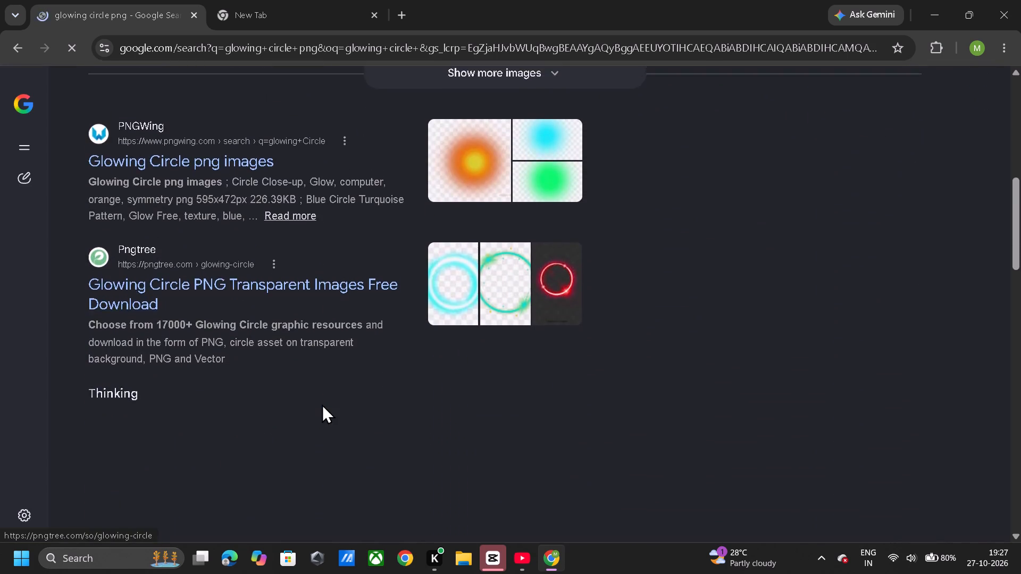
{"action": "scroll", "coordinate": [322, 404], "scroll_direction": "up", "scroll_amount": 5}
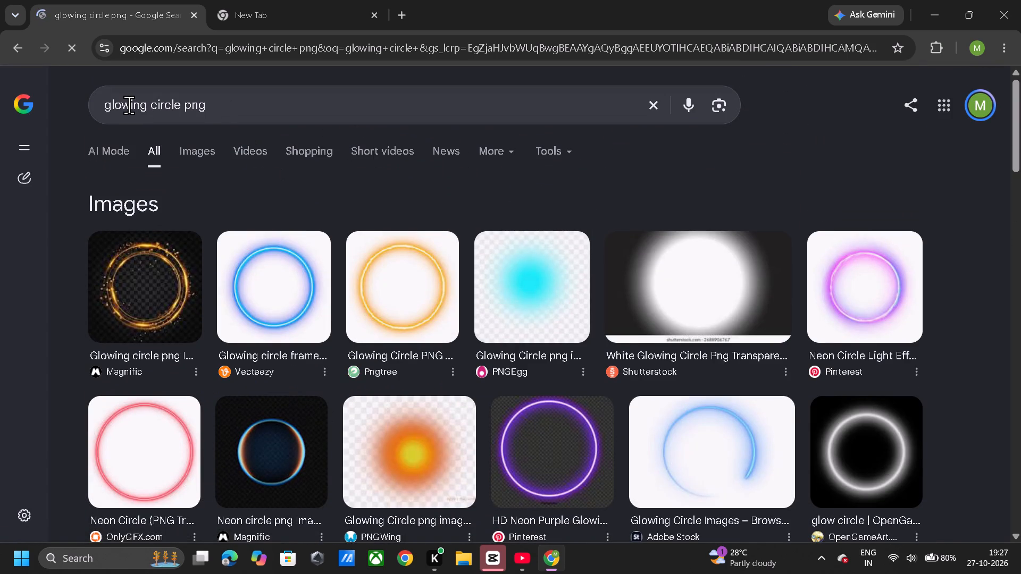
Refine the web search to "red glowing circle png".
{"action": "left_click", "coordinate": [129, 105]}
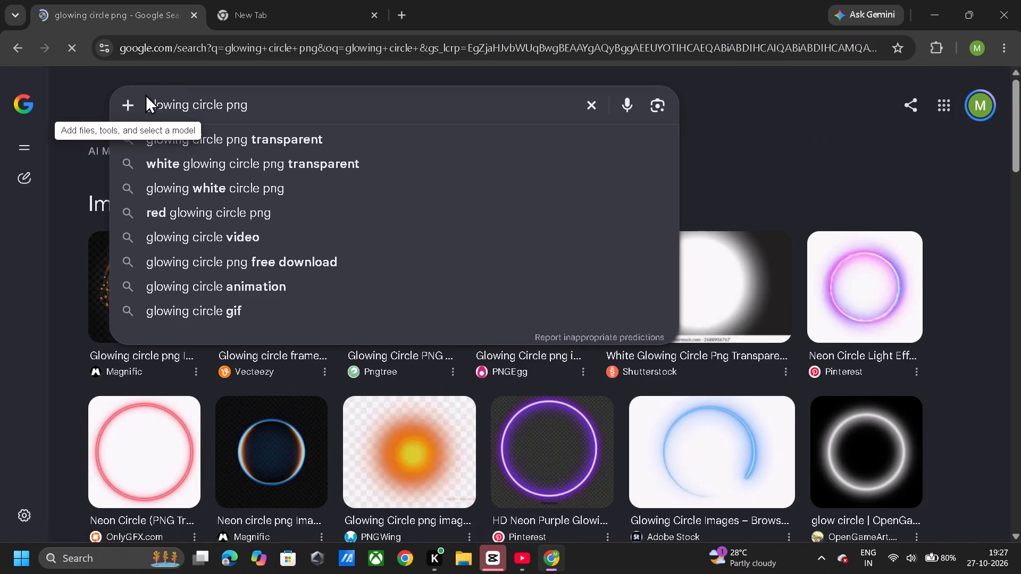
{"action": "left_click", "coordinate": [148, 102]}
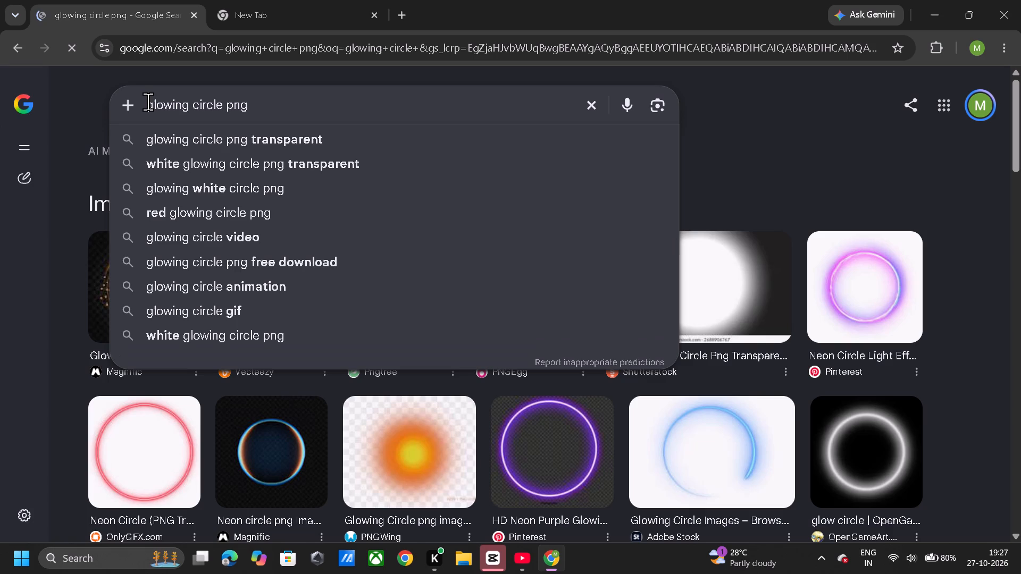
{"action": "key", "text": "r"}
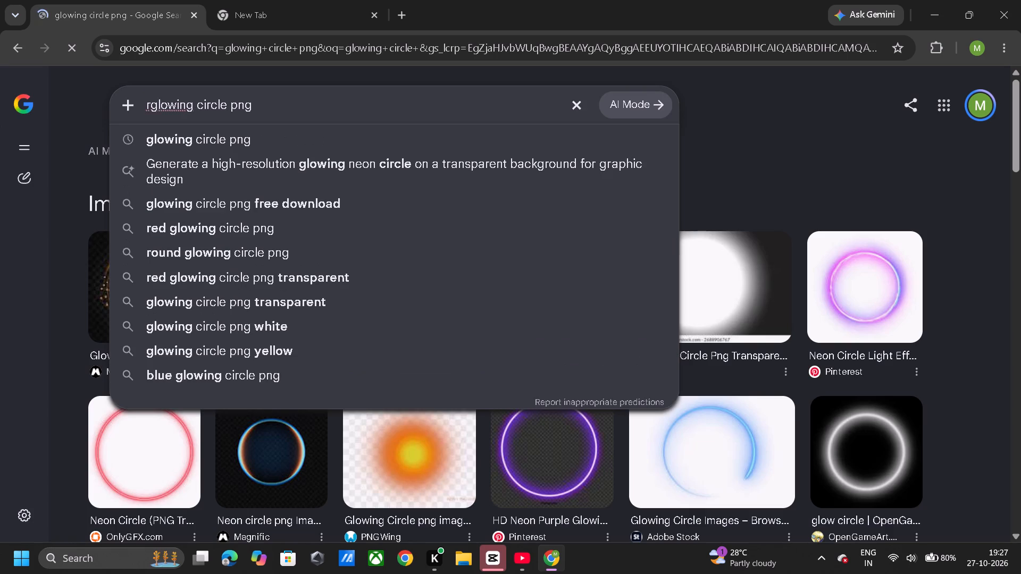
{"action": "key", "text": "e"}
{"action": "type", "text": "d"}
{"action": "key", "text": "space"}
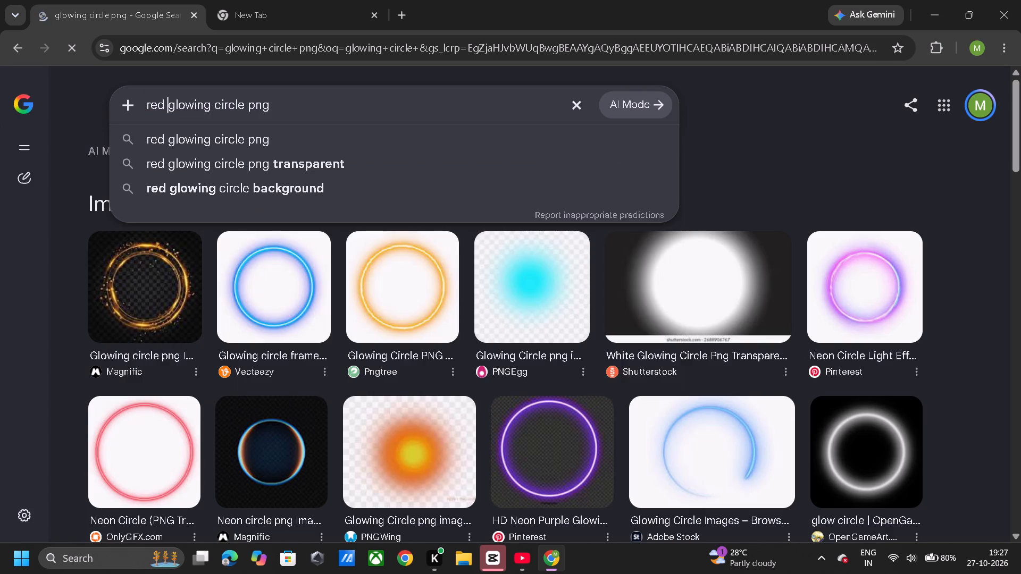
{"action": "key", "text": "Return"}
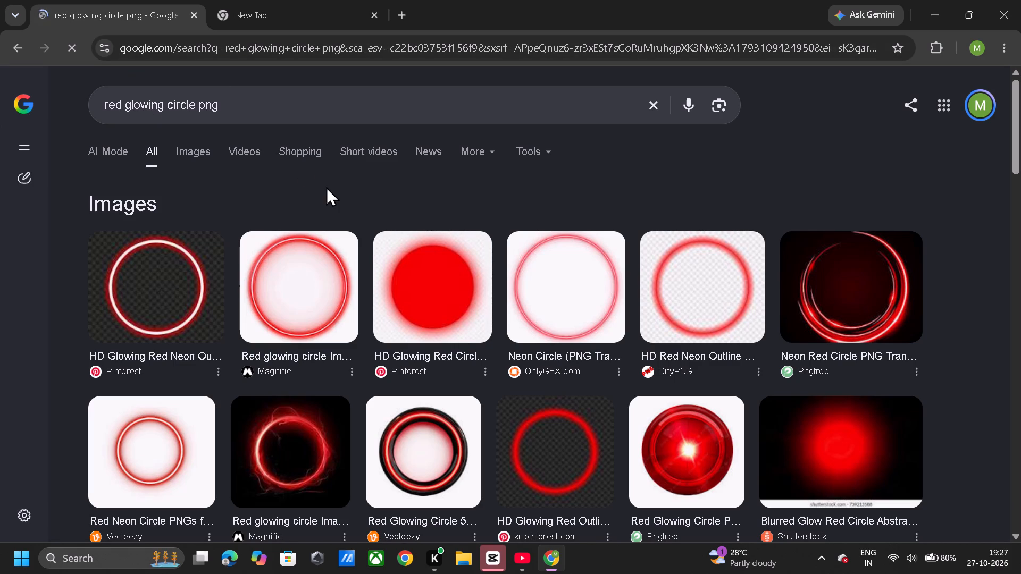
Examine the image and website results for a suitable red glowing circle PNG with a transparent background.
{"action": "scroll", "coordinate": [534, 280], "scroll_direction": "down", "scroll_amount": 1}
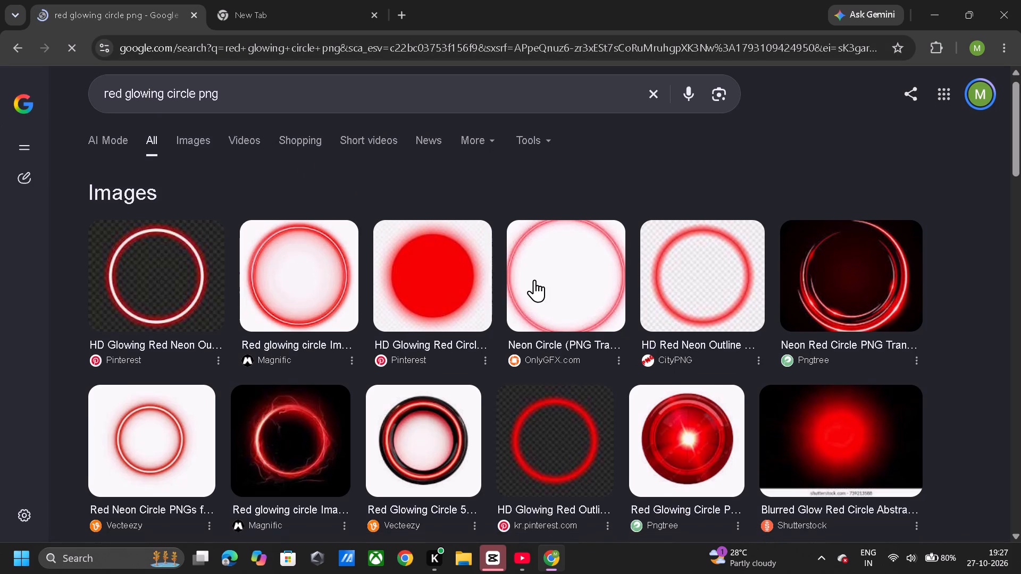
{"action": "scroll", "coordinate": [534, 280], "scroll_direction": "down", "scroll_amount": 1}
{"action": "scroll", "coordinate": [534, 280], "scroll_direction": "up", "scroll_amount": 2}
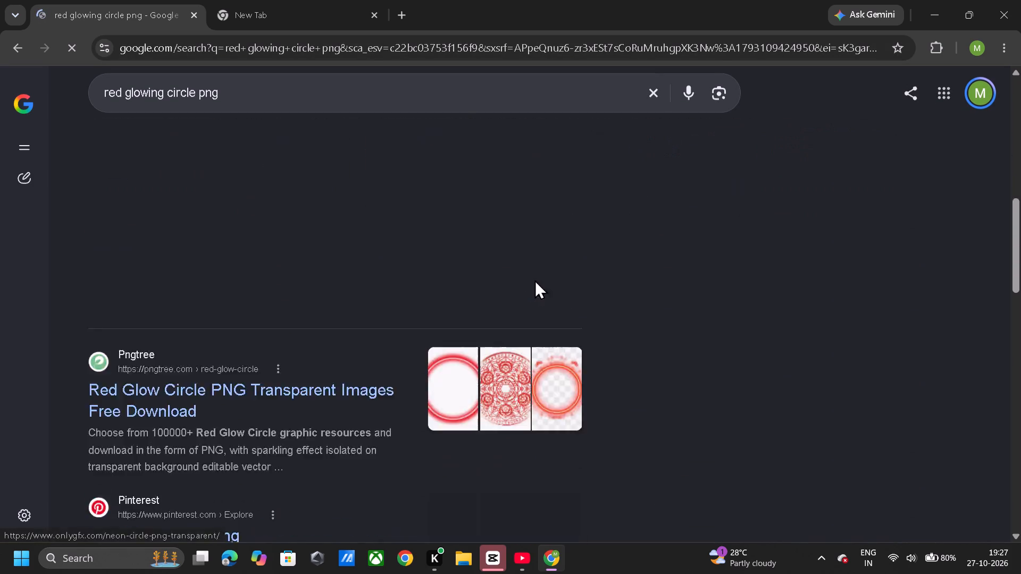
{"action": "scroll", "coordinate": [534, 280], "scroll_direction": "up", "scroll_amount": 7}
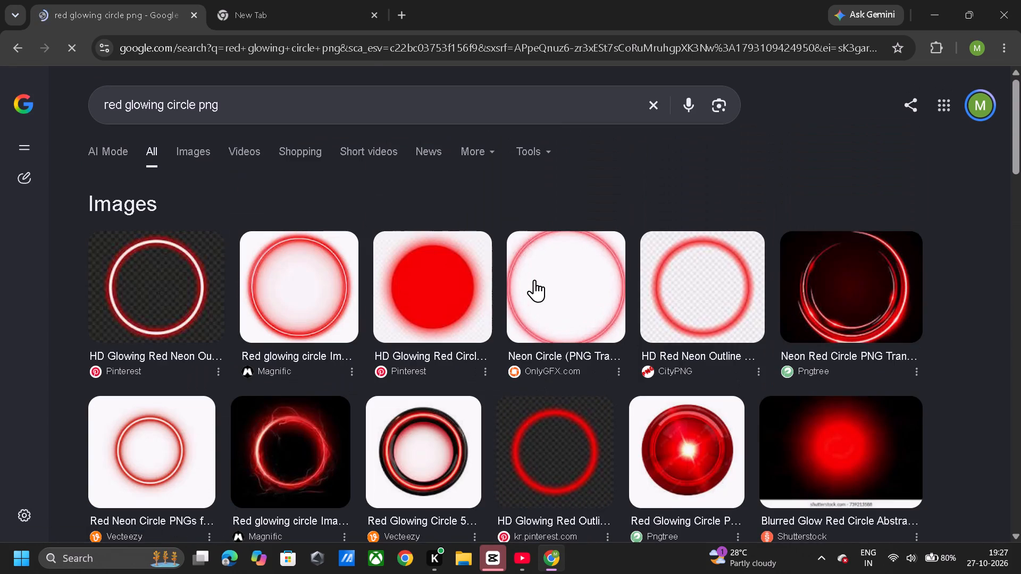
{"action": "scroll", "coordinate": [638, 341], "scroll_direction": "down", "scroll_amount": 1}
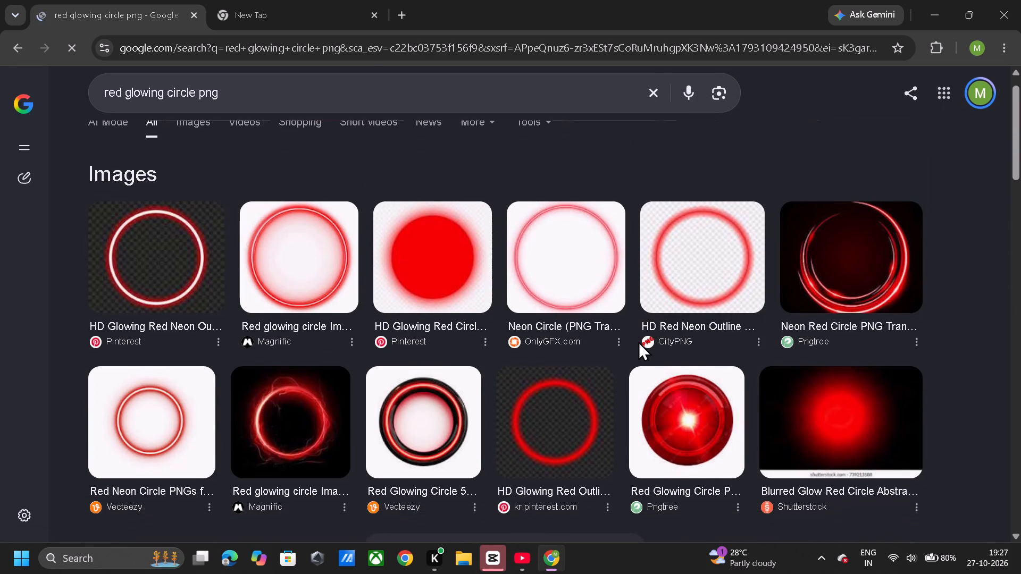
{"action": "scroll", "coordinate": [638, 341], "scroll_direction": "down", "scroll_amount": 4}
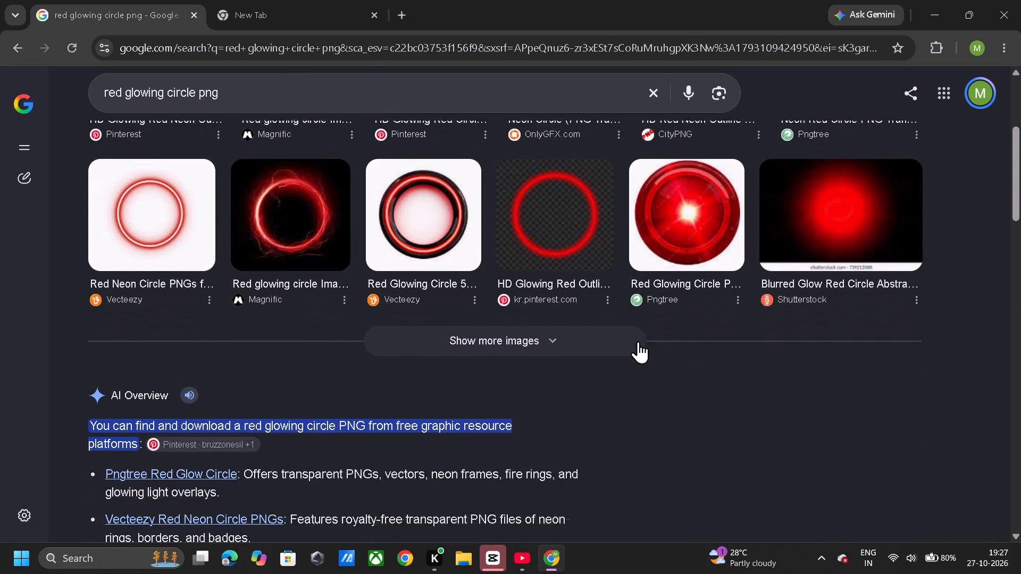
{"action": "scroll", "coordinate": [638, 341], "scroll_direction": "down", "scroll_amount": 4}
{"action": "scroll", "coordinate": [638, 341], "scroll_direction": "up", "scroll_amount": 3}
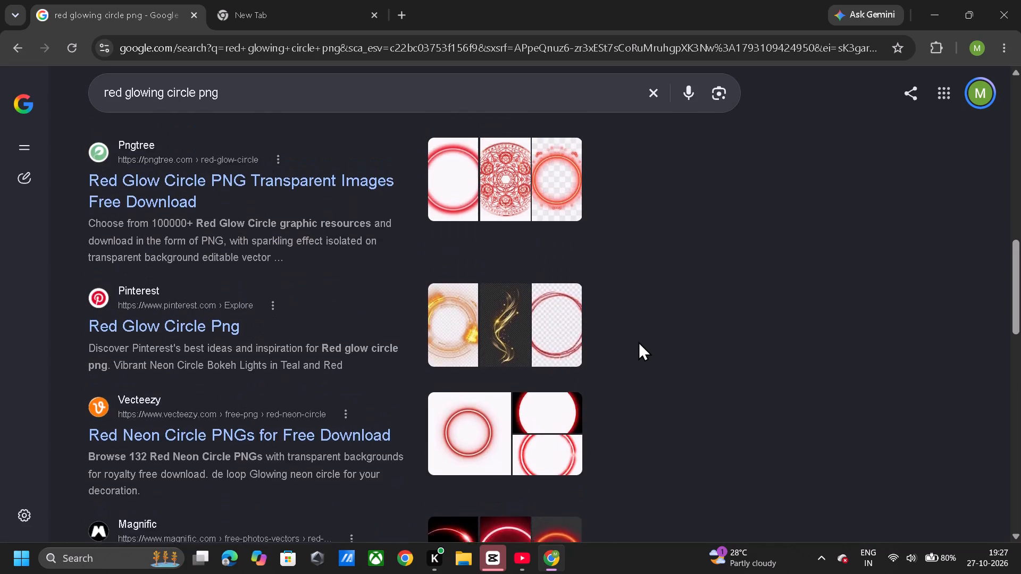
{"action": "scroll", "coordinate": [638, 341], "scroll_direction": "up", "scroll_amount": 2}
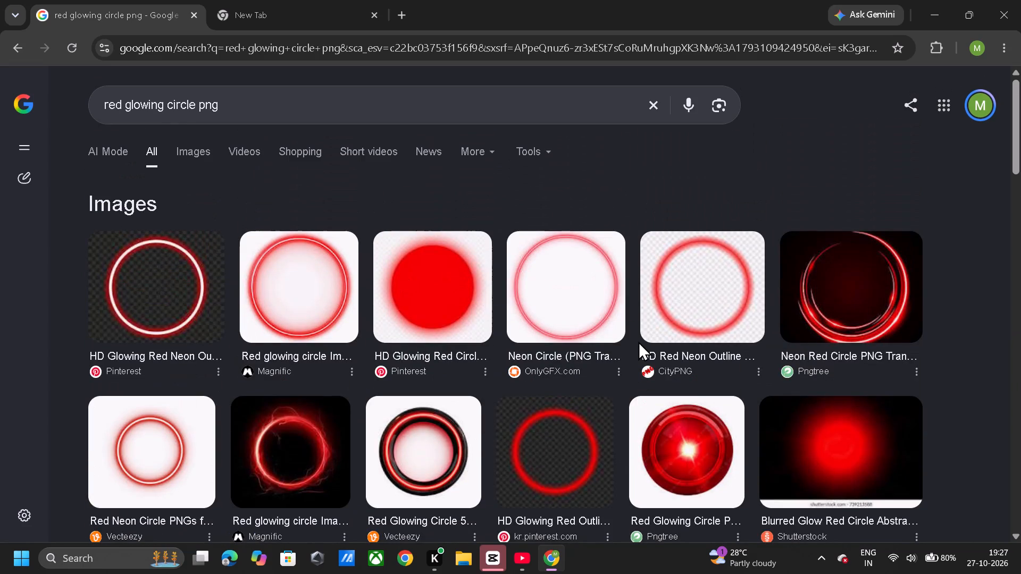
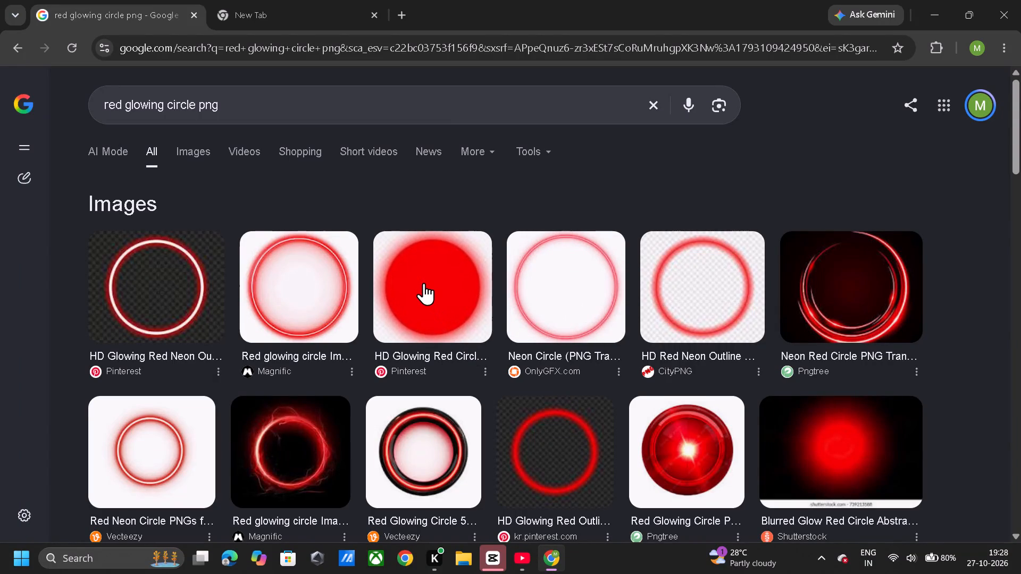
Switch to the image results, open the CityPNG source page for the red neon circle on dark transparency, and close the empty tab.
{"action": "scroll", "coordinate": [424, 283], "scroll_direction": "down", "scroll_amount": 5}
{"action": "scroll", "coordinate": [424, 283], "scroll_direction": "up", "scroll_amount": 1}
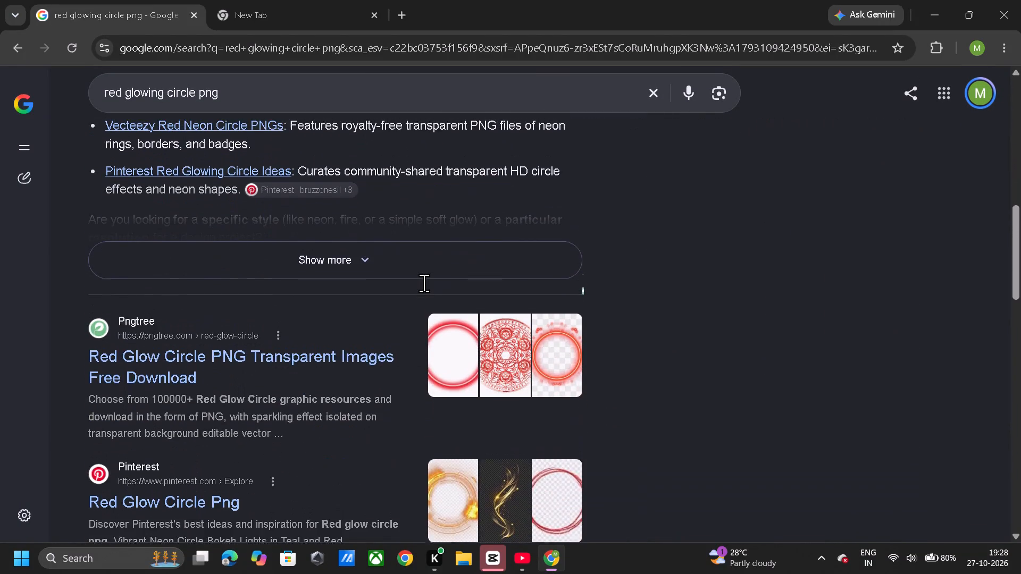
{"action": "scroll", "coordinate": [424, 283], "scroll_direction": "up", "scroll_amount": 1}
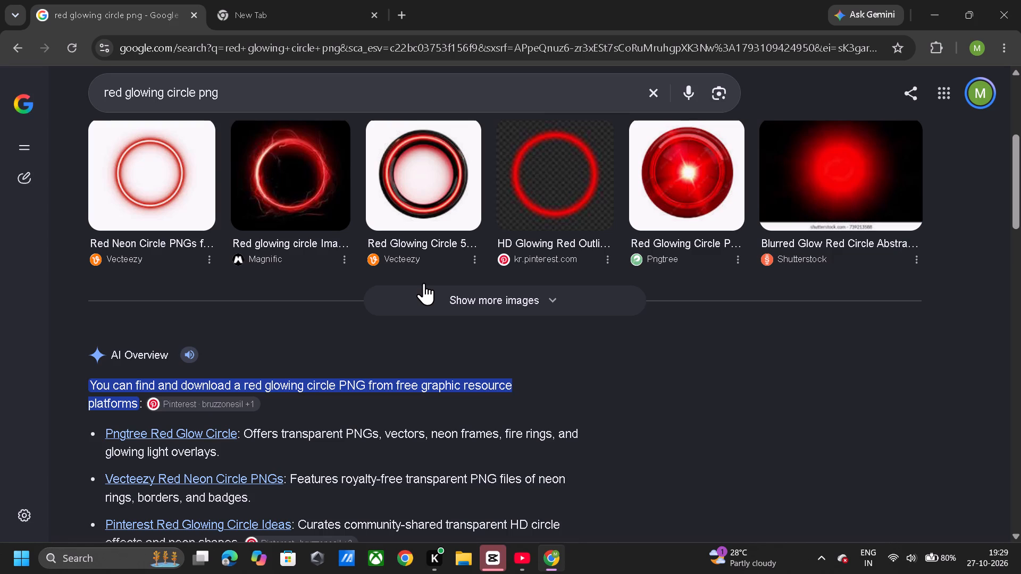
{"action": "scroll", "coordinate": [424, 283], "scroll_direction": "down", "scroll_amount": 6}
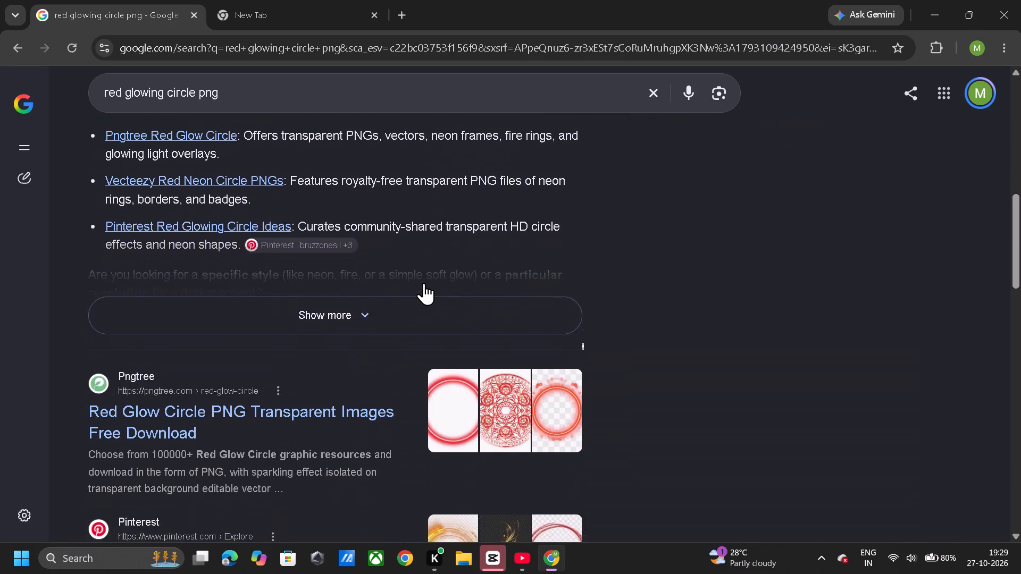
{"action": "scroll", "coordinate": [424, 283], "scroll_direction": "up", "scroll_amount": 2}
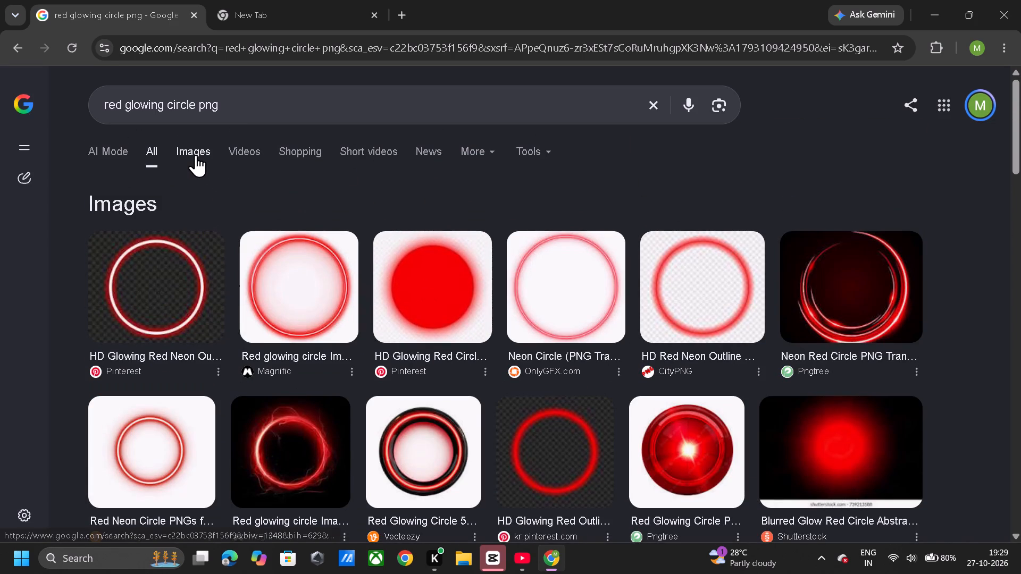
{"action": "left_click", "coordinate": [196, 155]}
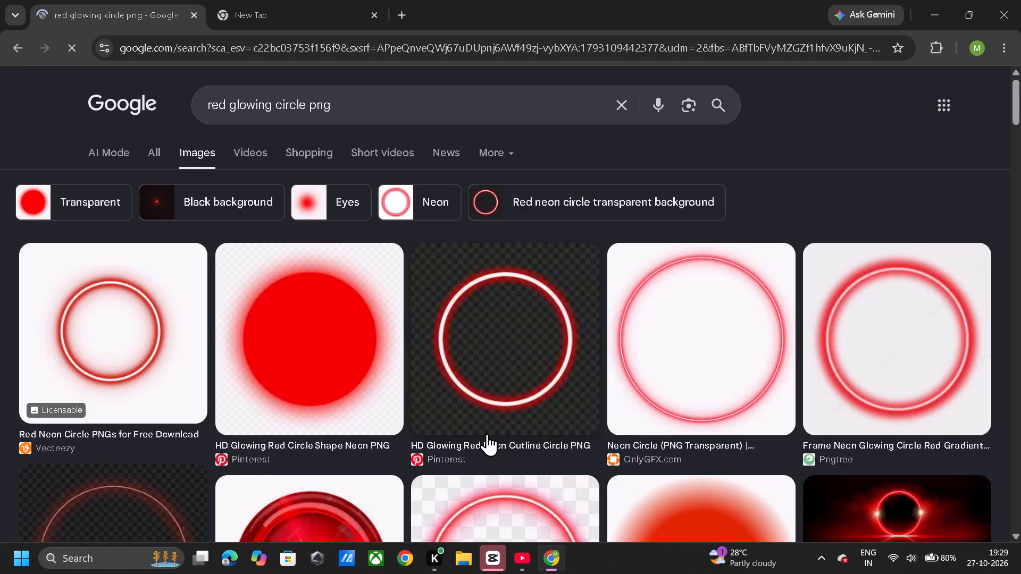
{"action": "scroll", "coordinate": [487, 434], "scroll_direction": "down", "scroll_amount": 5}
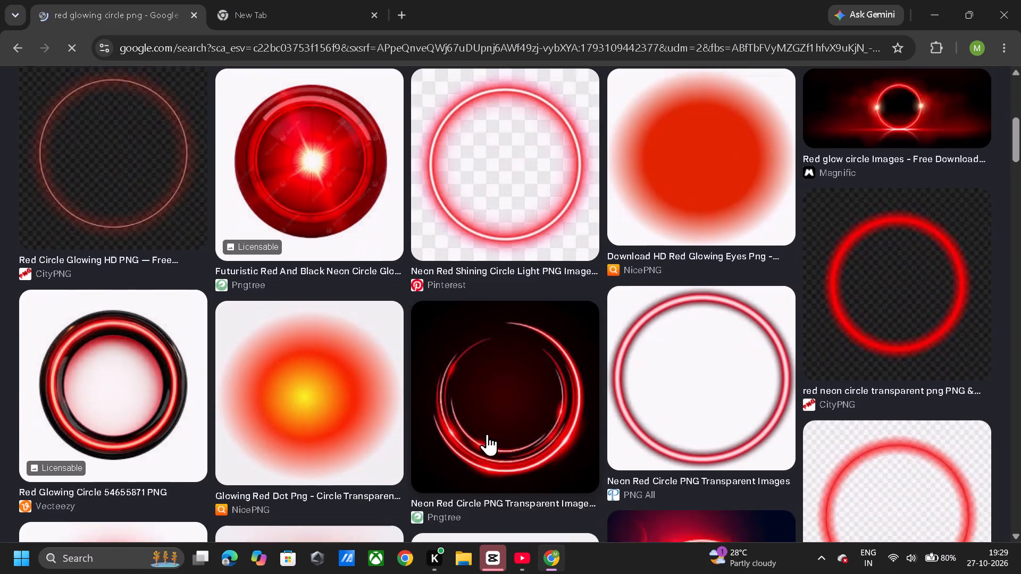
{"action": "scroll", "coordinate": [487, 434], "scroll_direction": "down", "scroll_amount": 3}
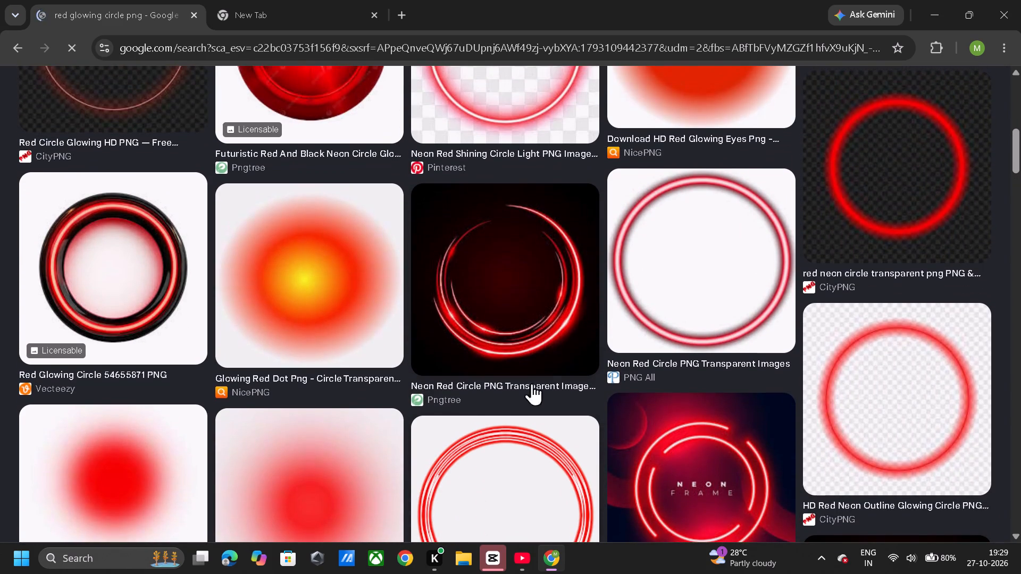
{"action": "left_click", "coordinate": [892, 218]}
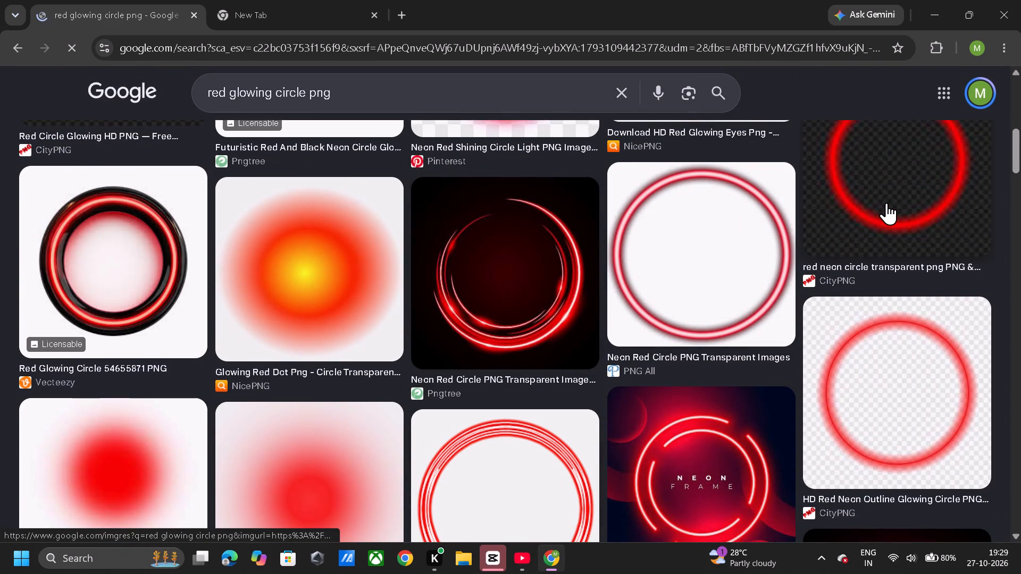
{"action": "left_click", "coordinate": [886, 202]}
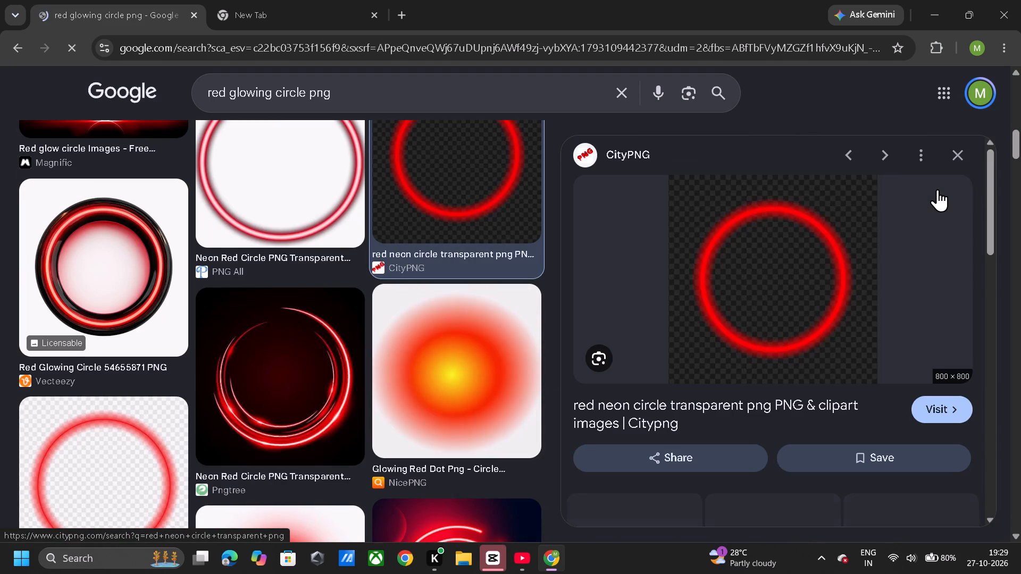
{"action": "left_click", "coordinate": [949, 413]}
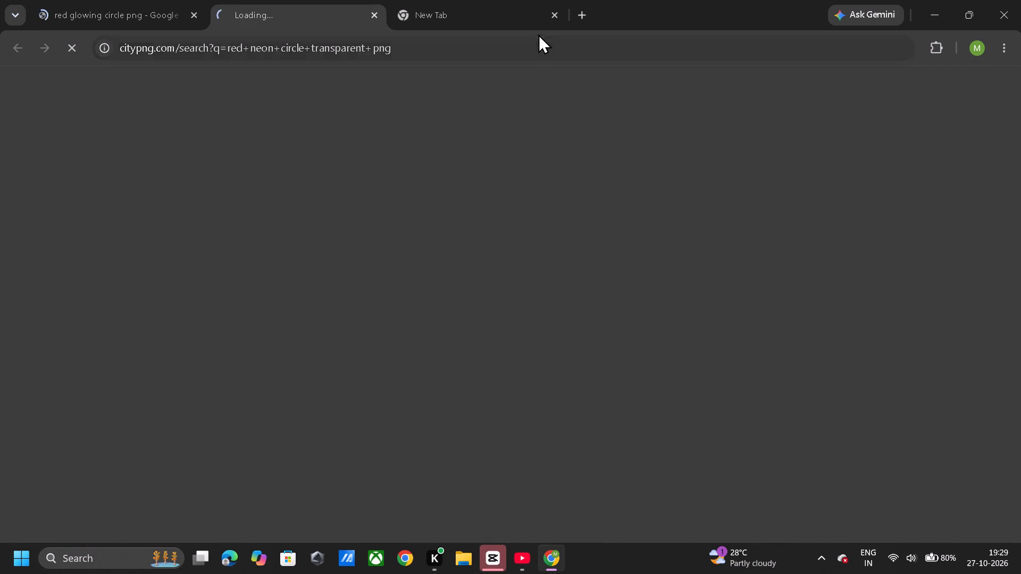
{"action": "left_click", "coordinate": [557, 20]}
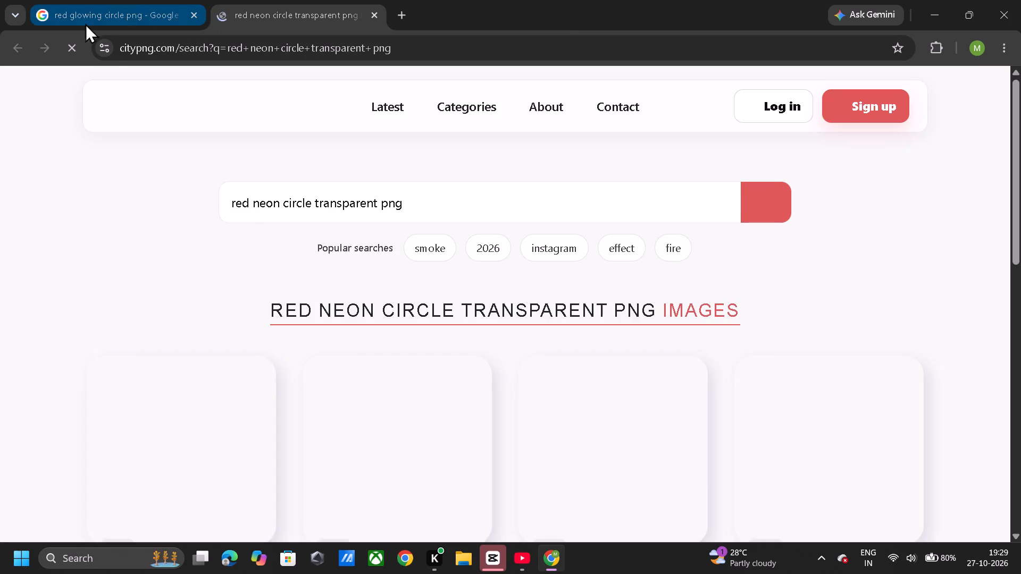
Browse CityPNG's red neon circle images and open the page of "HD Glowing Red Outline Circle Shape Neon PNG".
{"action": "scroll", "coordinate": [317, 250], "scroll_direction": "down", "scroll_amount": 1}
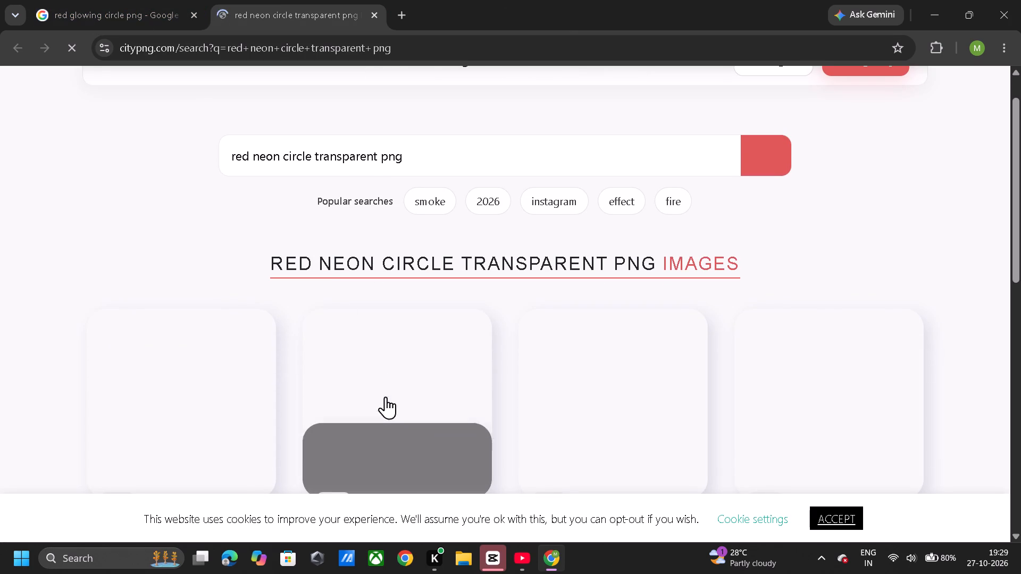
{"action": "scroll", "coordinate": [386, 396], "scroll_direction": "down", "scroll_amount": 3}
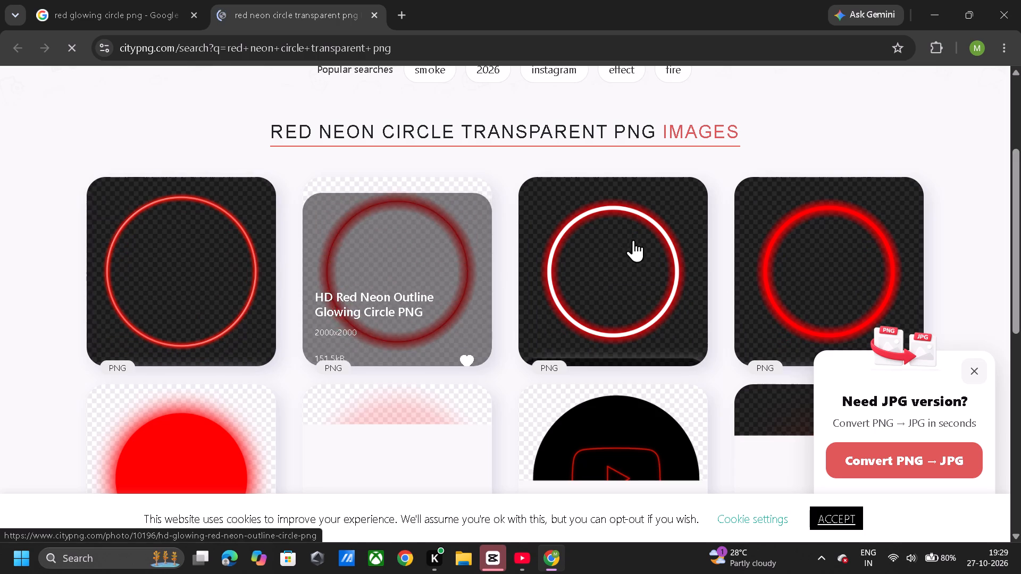
{"action": "scroll", "coordinate": [800, 248], "scroll_direction": "down", "scroll_amount": 1}
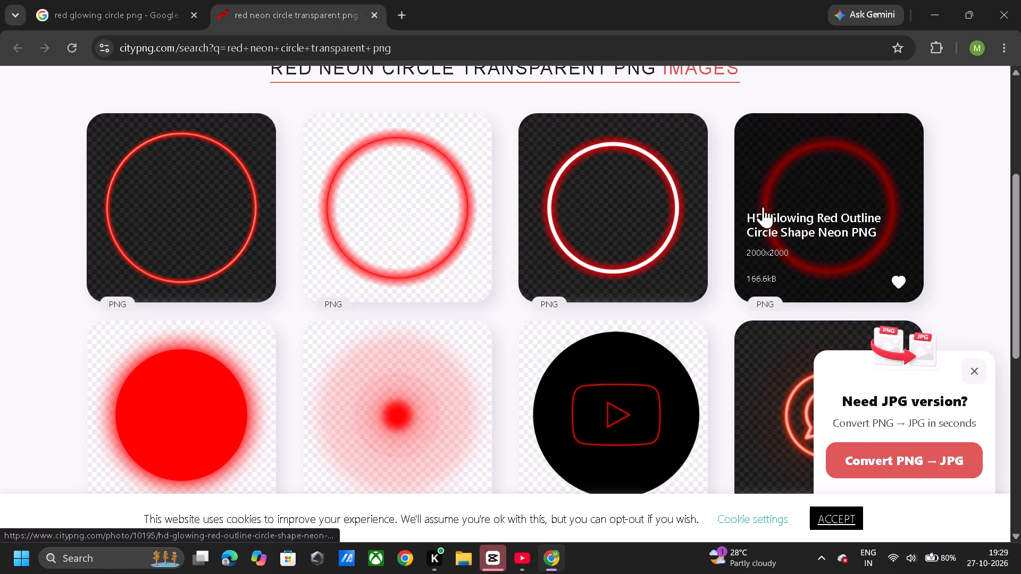
{"action": "scroll", "coordinate": [575, 285], "scroll_direction": "down", "scroll_amount": 5}
{"action": "scroll", "coordinate": [575, 285], "scroll_direction": "up", "scroll_amount": 3}
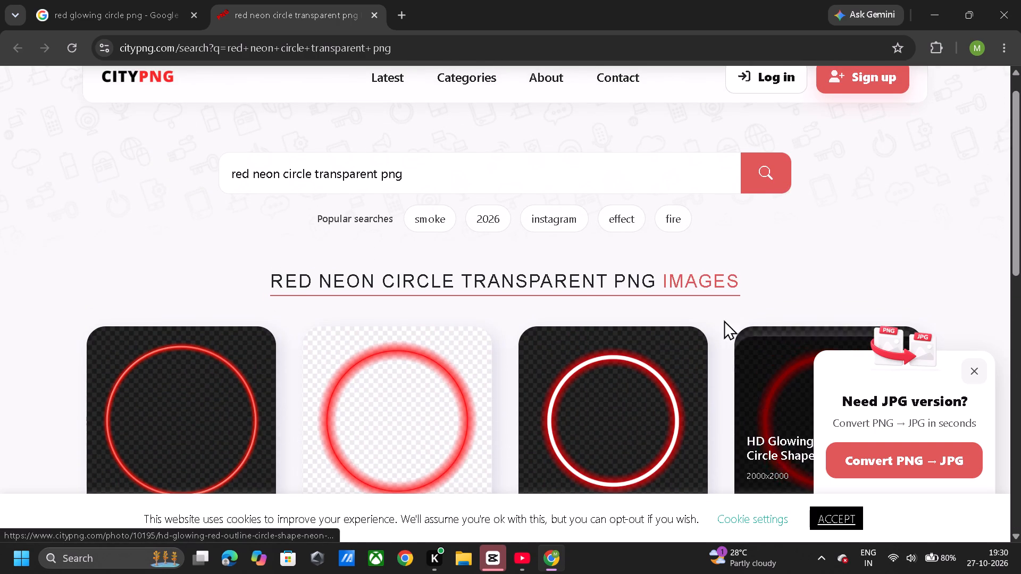
{"action": "scroll", "coordinate": [724, 321], "scroll_direction": "down", "scroll_amount": 2}
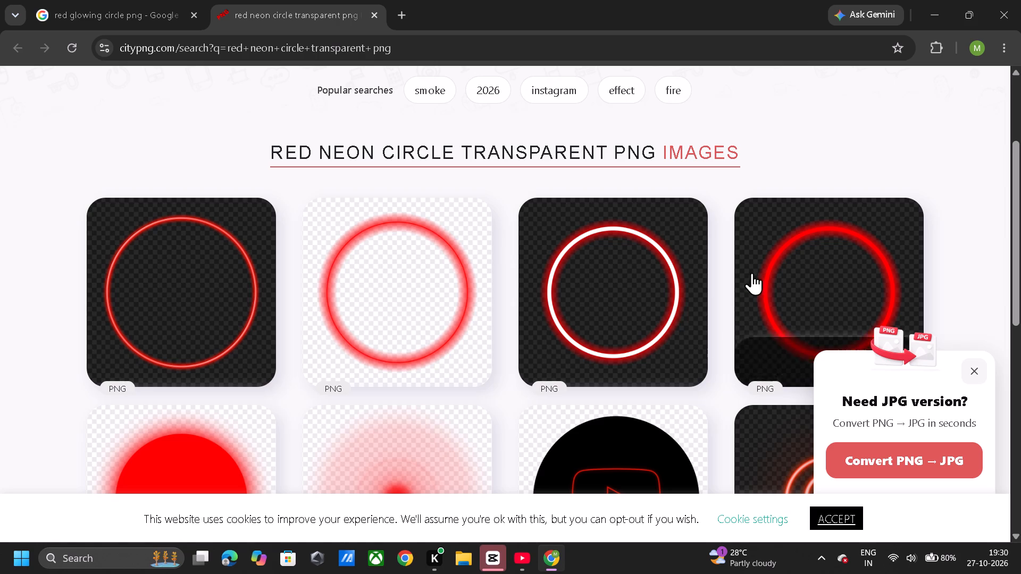
{"action": "scroll", "coordinate": [832, 286], "scroll_direction": "down", "scroll_amount": 2}
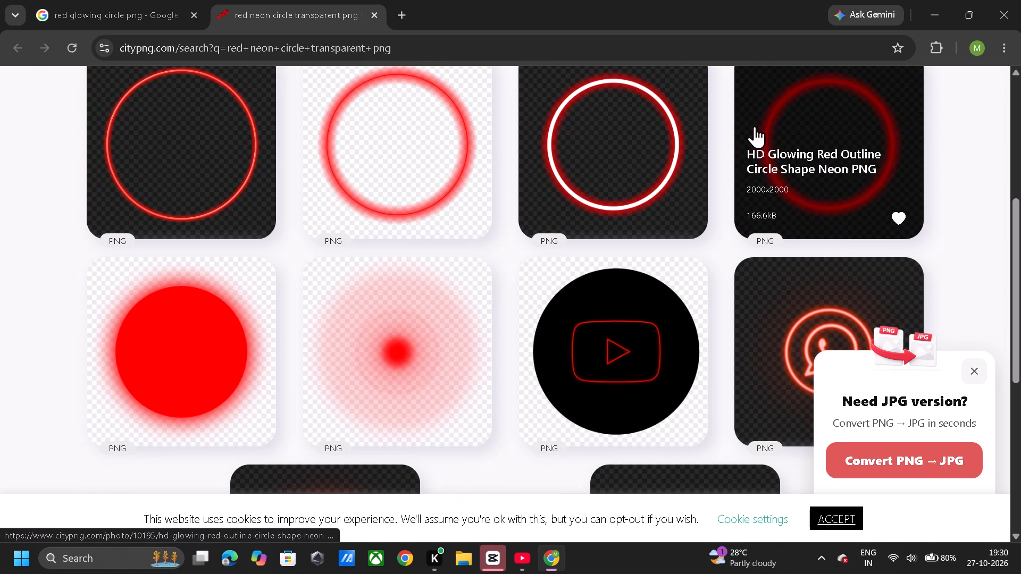
{"action": "right_click", "coordinate": [766, 103]}
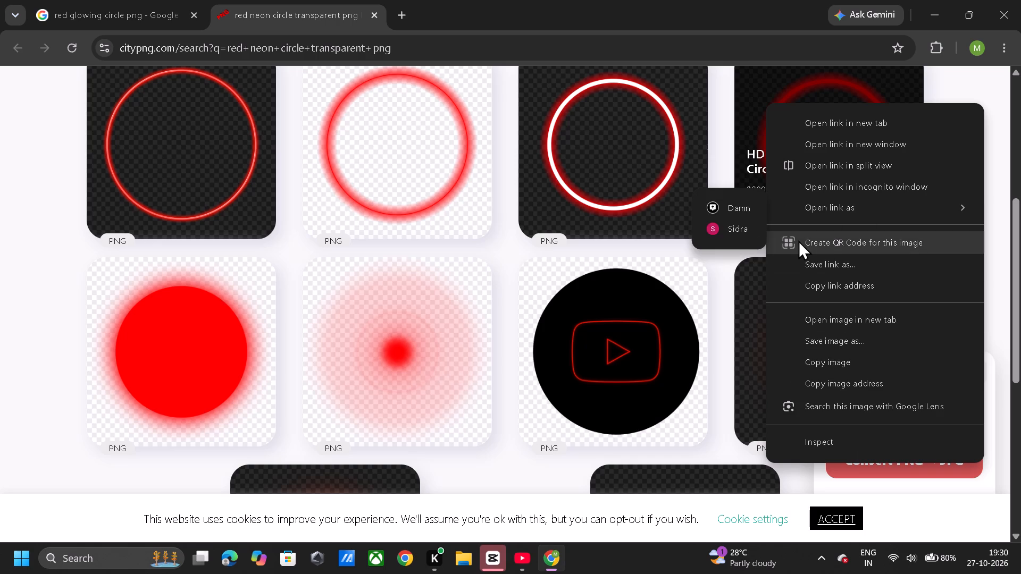
{"action": "left_click", "coordinate": [811, 78]}
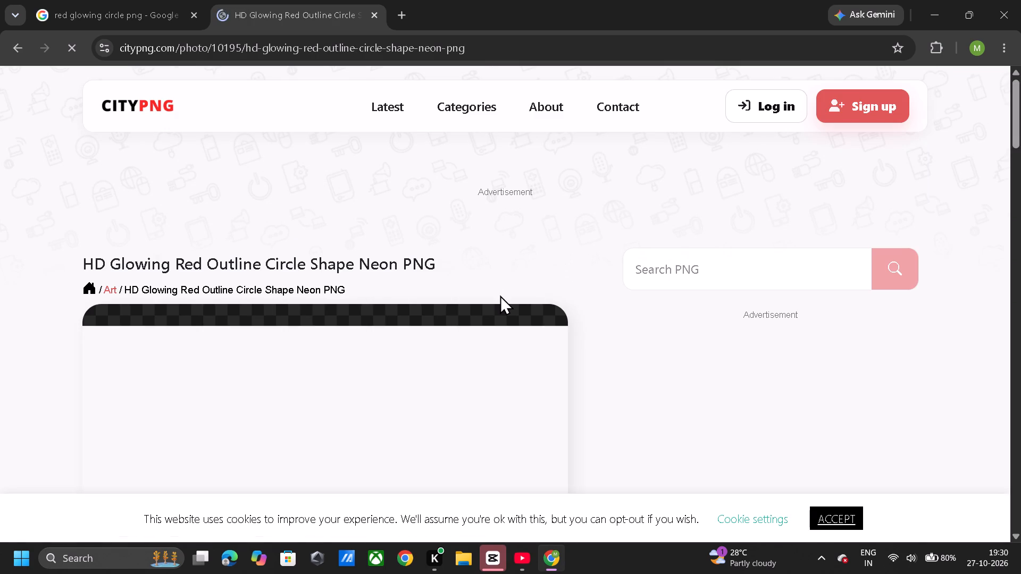
Examine the glowing red circle's large preview and its page for a way to save the image.
{"action": "scroll", "coordinate": [501, 295], "scroll_direction": "down", "scroll_amount": 3}
{"action": "scroll", "coordinate": [438, 315], "scroll_direction": "down", "scroll_amount": 3}
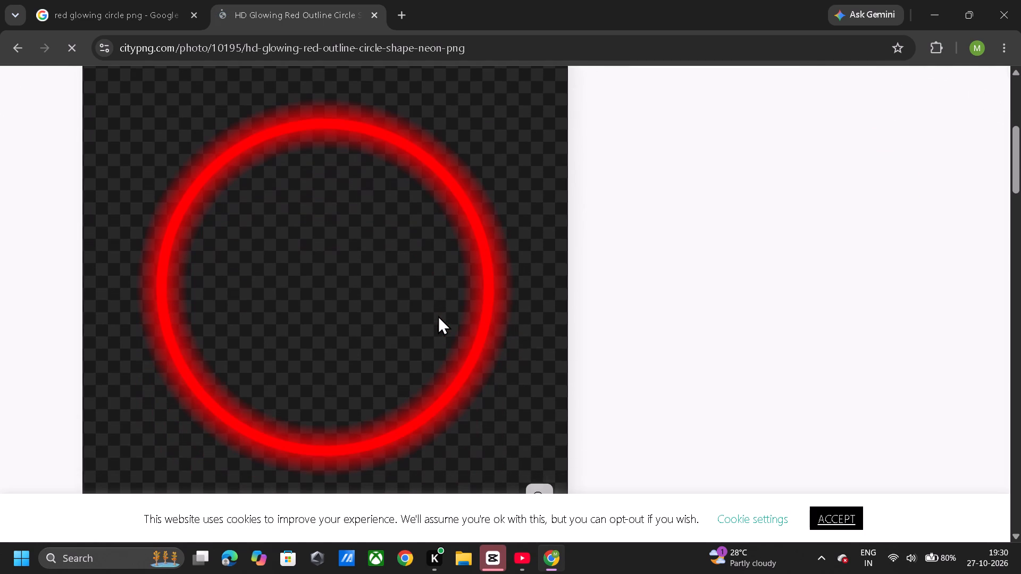
{"action": "scroll", "coordinate": [400, 257], "scroll_direction": "down", "scroll_amount": 2}
{"action": "right_click", "coordinate": [400, 257]}
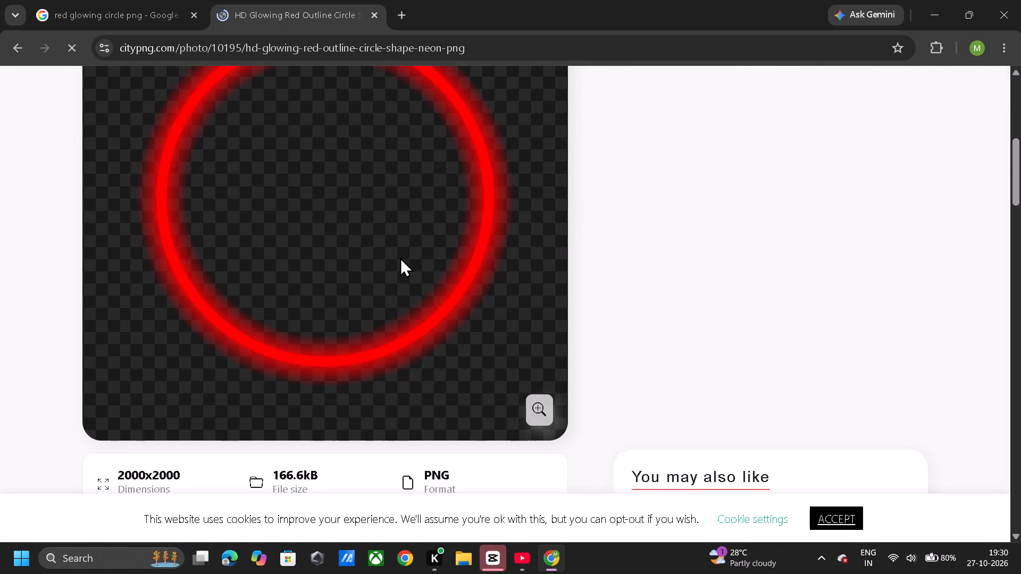
{"action": "left_click", "coordinate": [465, 203]}
{"action": "left_click", "coordinate": [777, 111]}
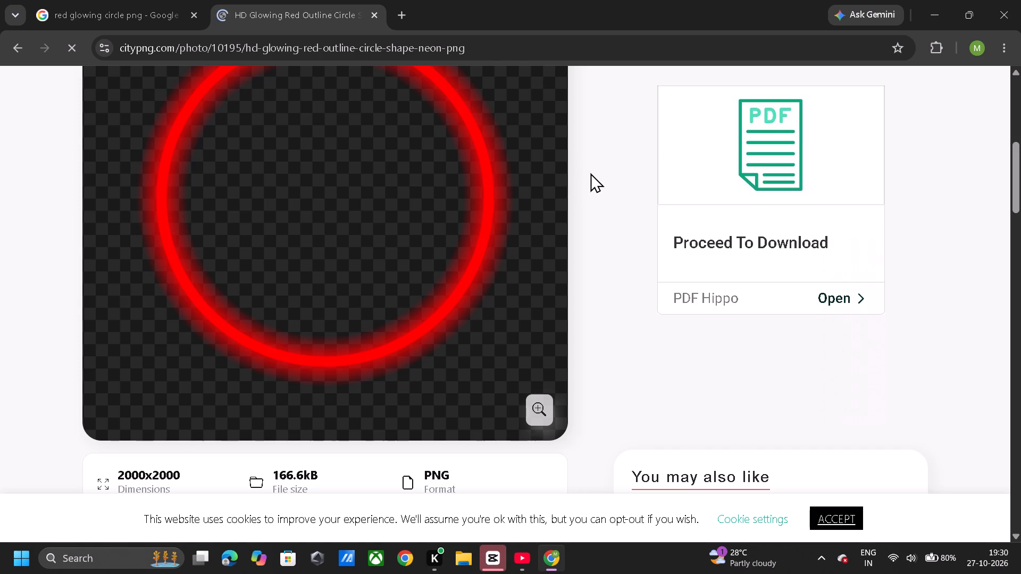
{"action": "scroll", "coordinate": [590, 173], "scroll_direction": "up", "scroll_amount": 1}
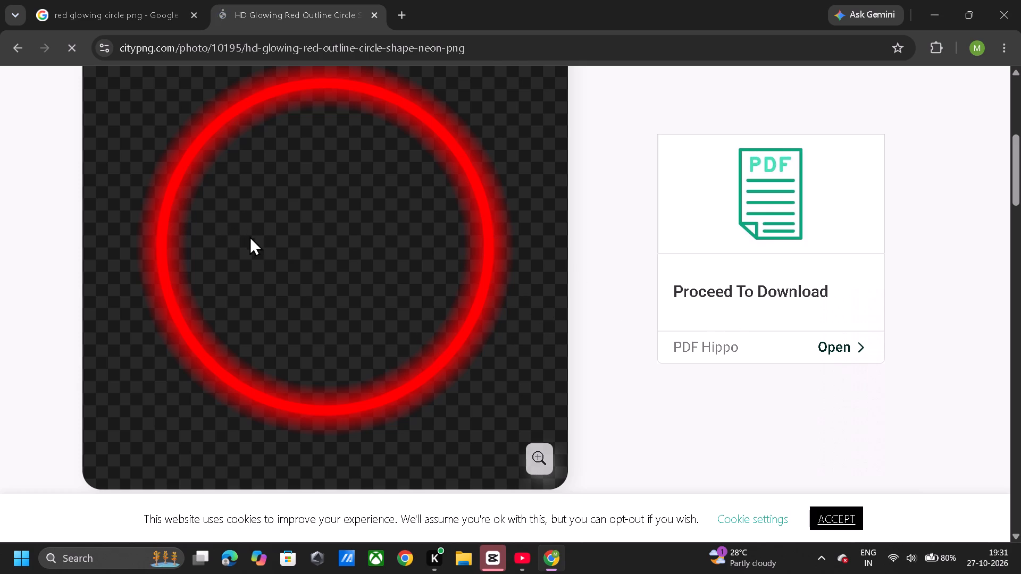
{"action": "scroll", "coordinate": [252, 241], "scroll_direction": "down", "scroll_amount": 1}
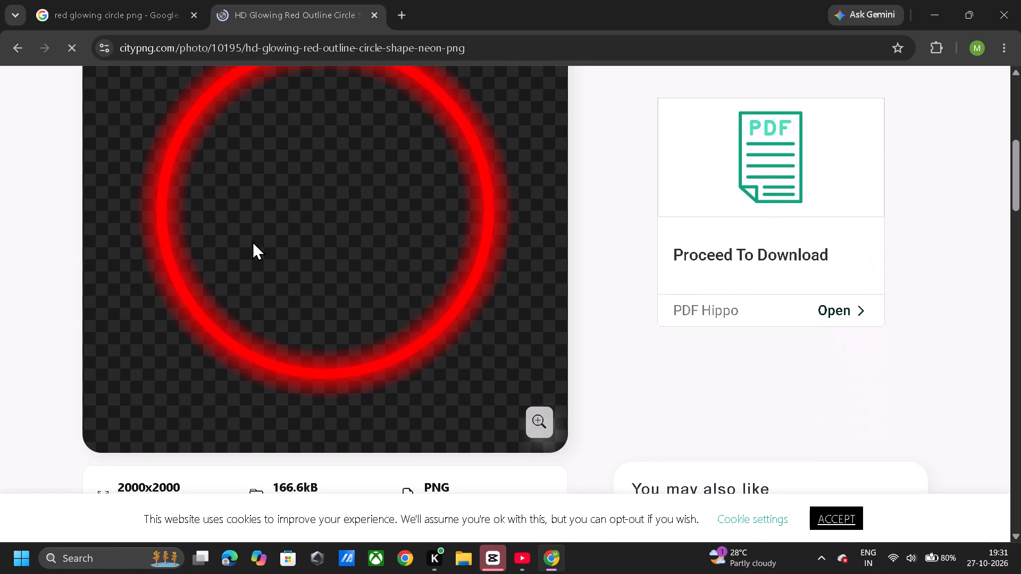
{"action": "scroll", "coordinate": [252, 241], "scroll_direction": "down", "scroll_amount": 2}
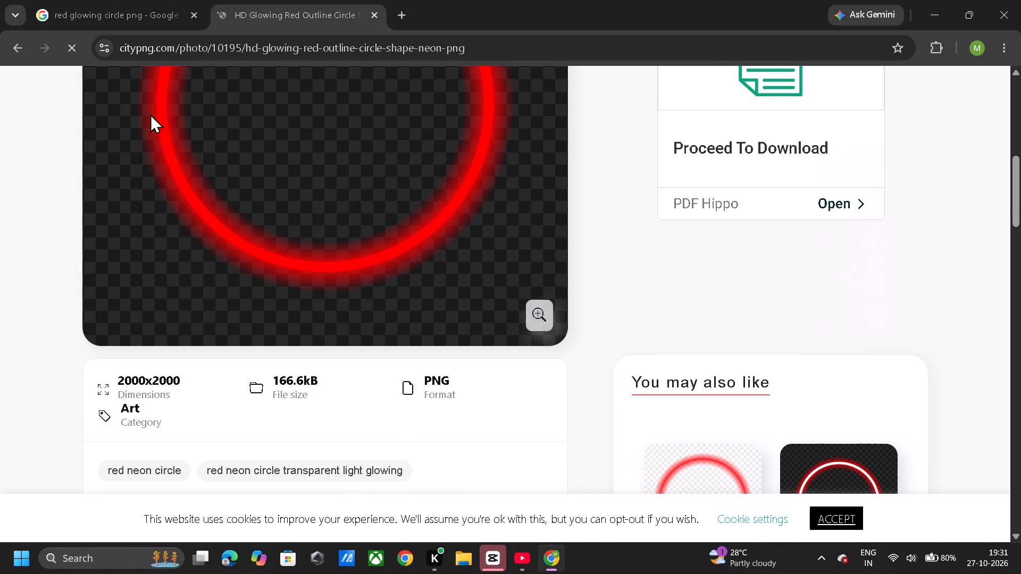
{"action": "scroll", "coordinate": [261, 325], "scroll_direction": "up", "scroll_amount": 1}
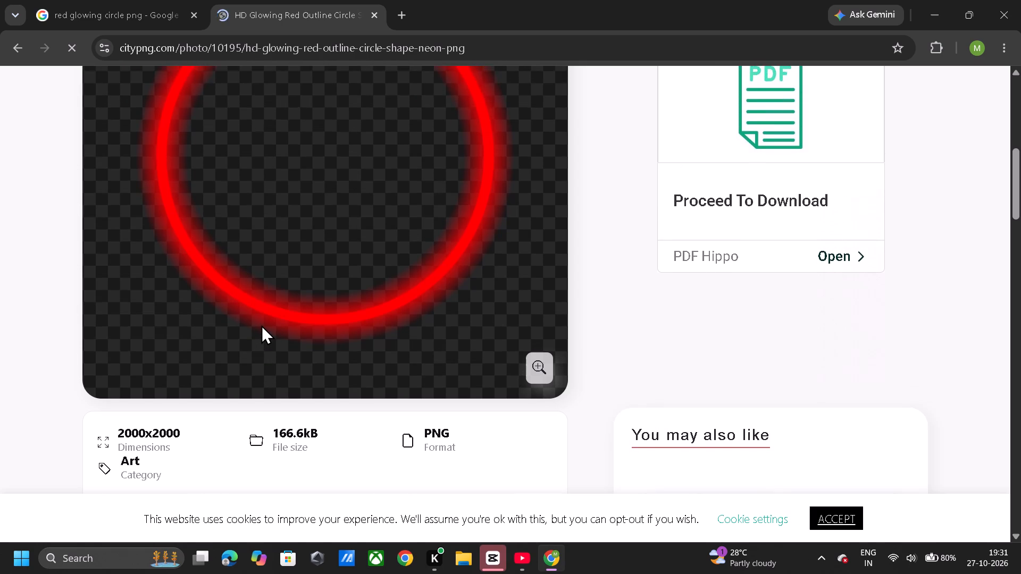
{"action": "scroll", "coordinate": [261, 325], "scroll_direction": "up", "scroll_amount": 3}
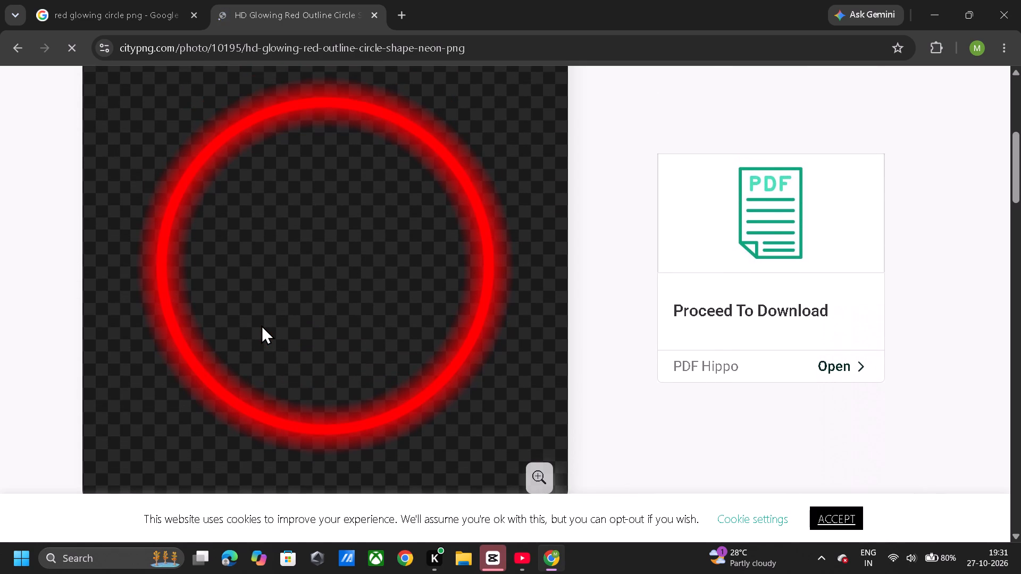
{"action": "scroll", "coordinate": [261, 325], "scroll_direction": "down", "scroll_amount": 1}
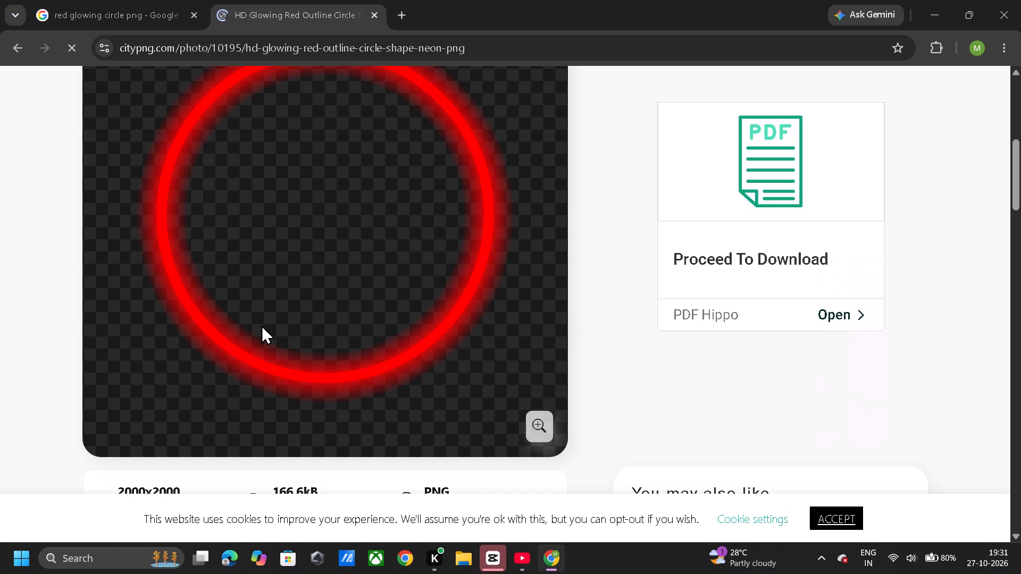
{"action": "scroll", "coordinate": [265, 298], "scroll_direction": "up", "scroll_amount": 2}
{"action": "scroll", "coordinate": [266, 182], "scroll_direction": "down", "scroll_amount": 1}
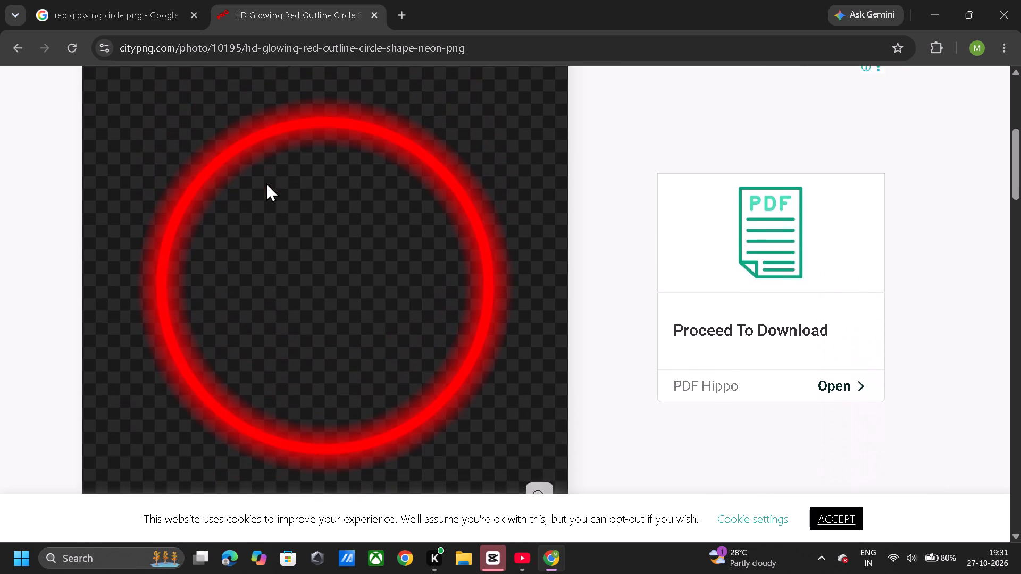
{"action": "scroll", "coordinate": [266, 182], "scroll_direction": "down", "scroll_amount": 1}
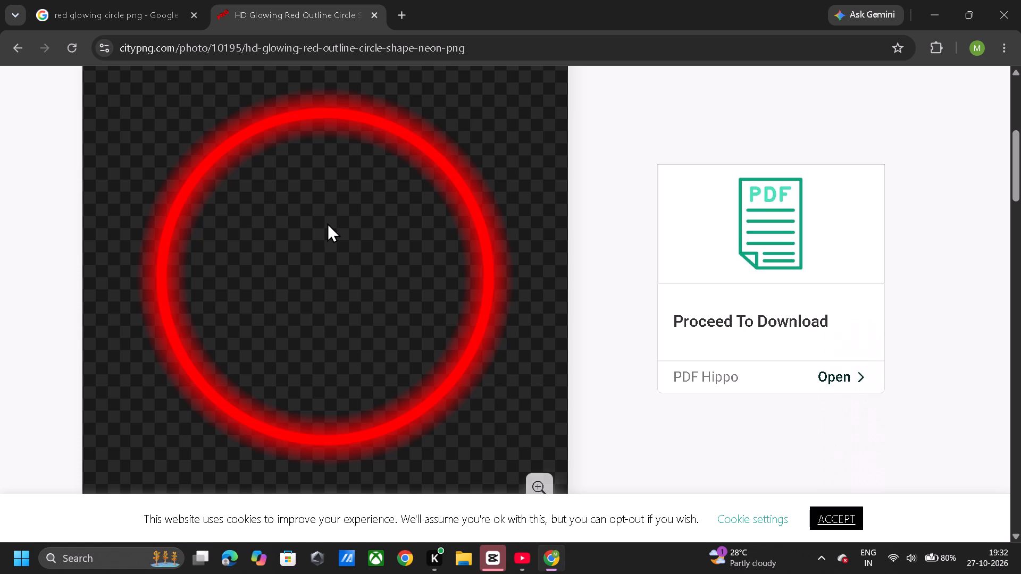
Download the "HD Glowing Red Outline Circle Shape Neon PNG" image from its CityPNG page.
{"action": "scroll", "coordinate": [327, 223], "scroll_direction": "down", "scroll_amount": 2}
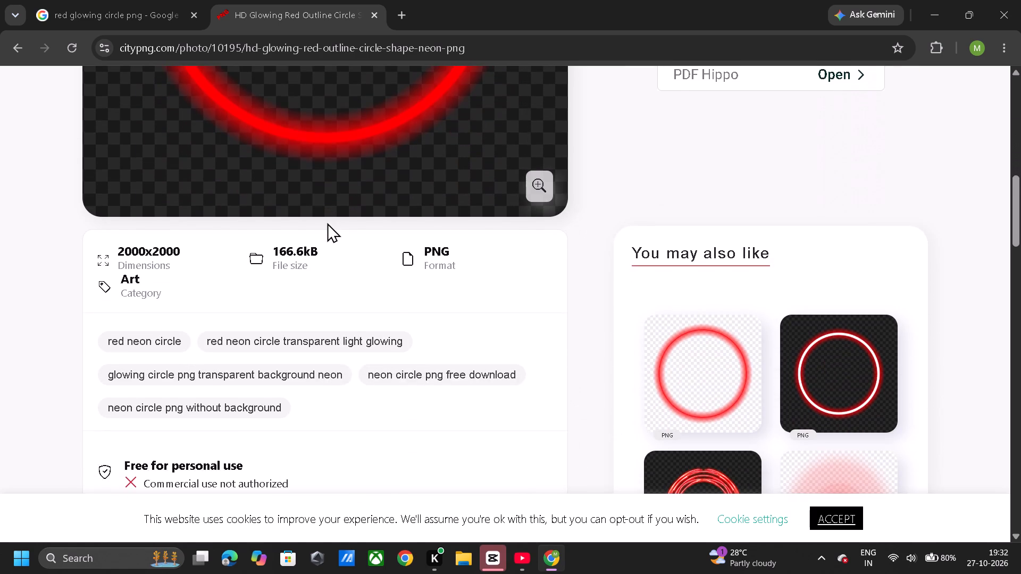
{"action": "scroll", "coordinate": [327, 223], "scroll_direction": "down", "scroll_amount": 2}
{"action": "left_click", "coordinate": [313, 407]}
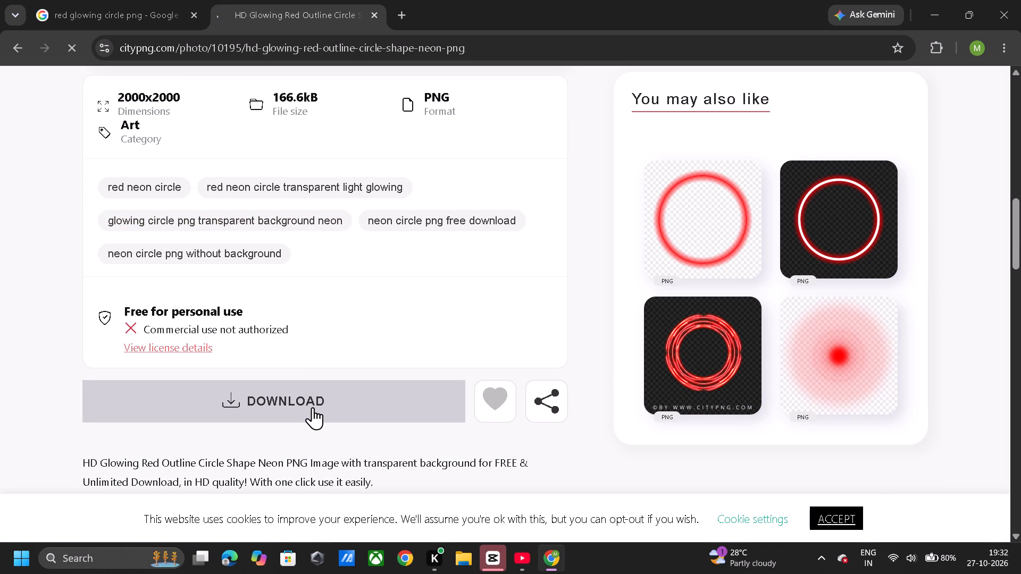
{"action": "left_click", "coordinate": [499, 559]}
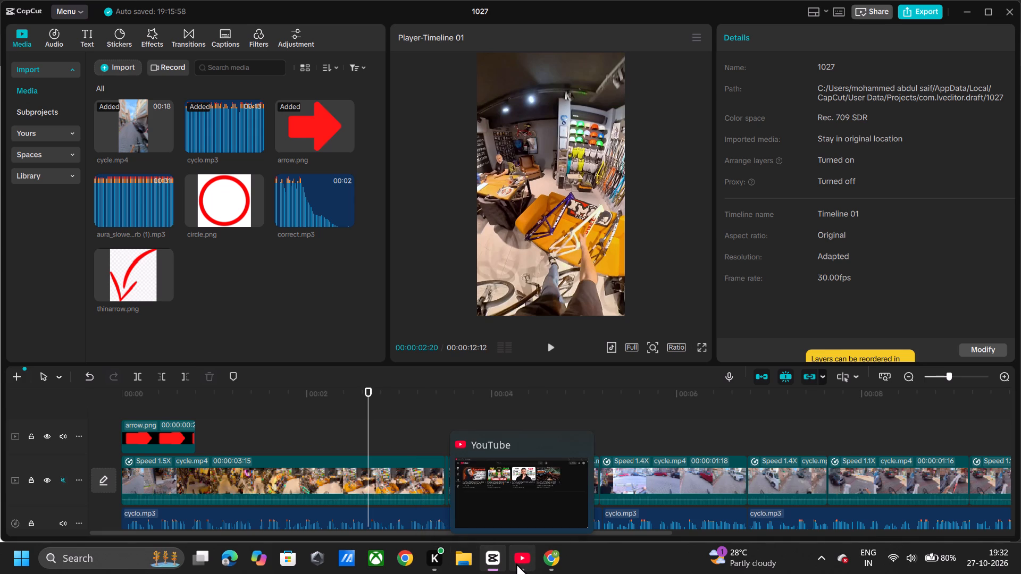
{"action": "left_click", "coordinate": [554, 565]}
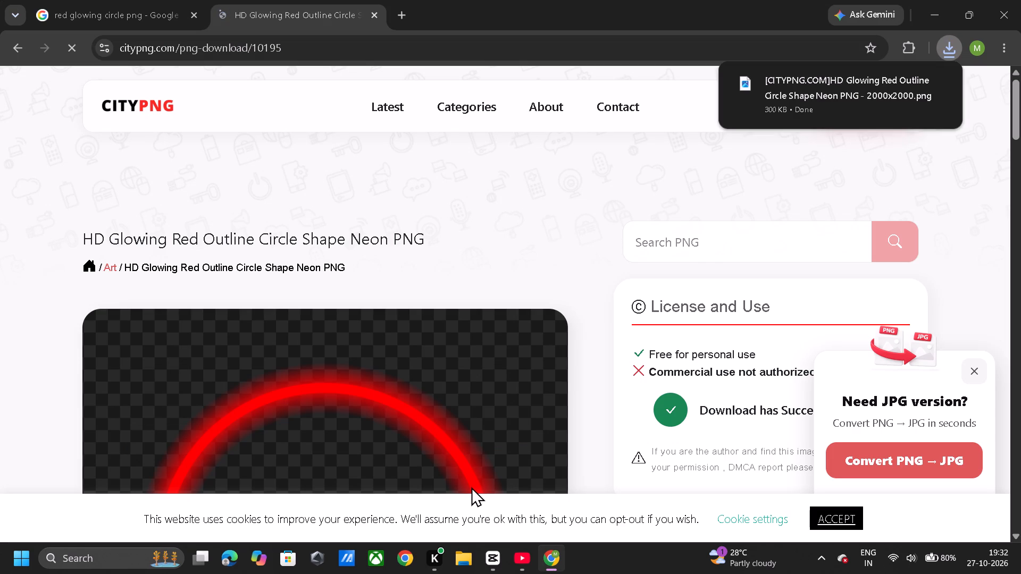
Open the downloaded glowing red circle PNG to view it in Photos, check the options for opening it elsewhere, and close it.
{"action": "left_click", "coordinate": [865, 121]}
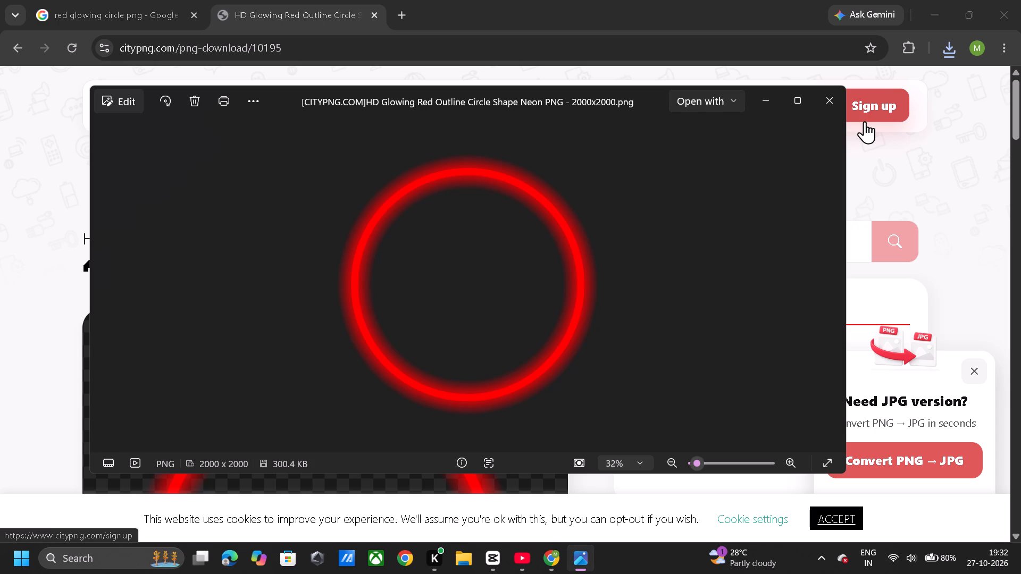
{"action": "scroll", "coordinate": [865, 121], "scroll_direction": "down", "scroll_amount": 3}
{"action": "scroll", "coordinate": [865, 121], "scroll_direction": "up", "scroll_amount": 4}
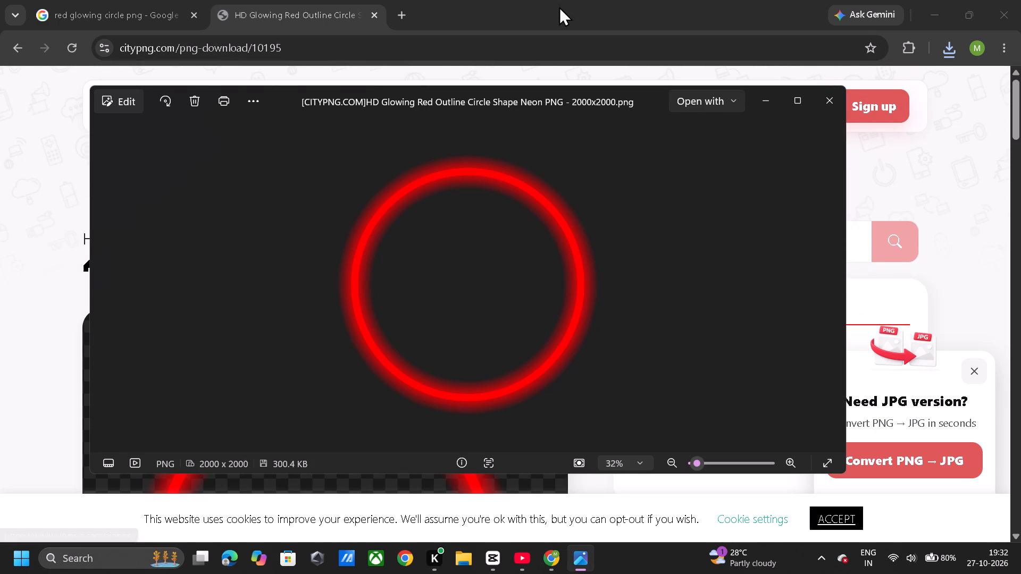
{"action": "left_click", "coordinate": [693, 95]}
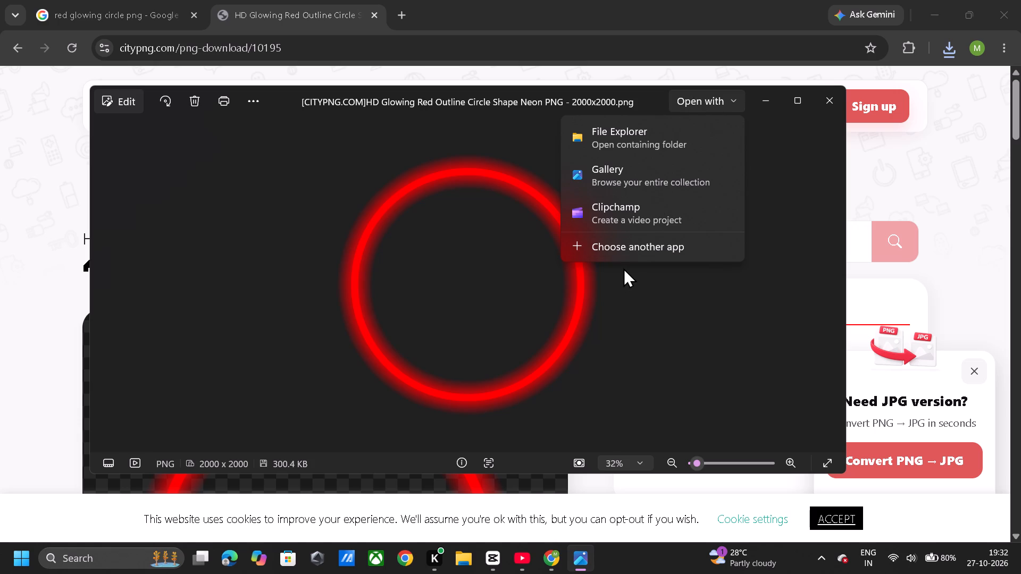
{"action": "left_click", "coordinate": [551, 276]}
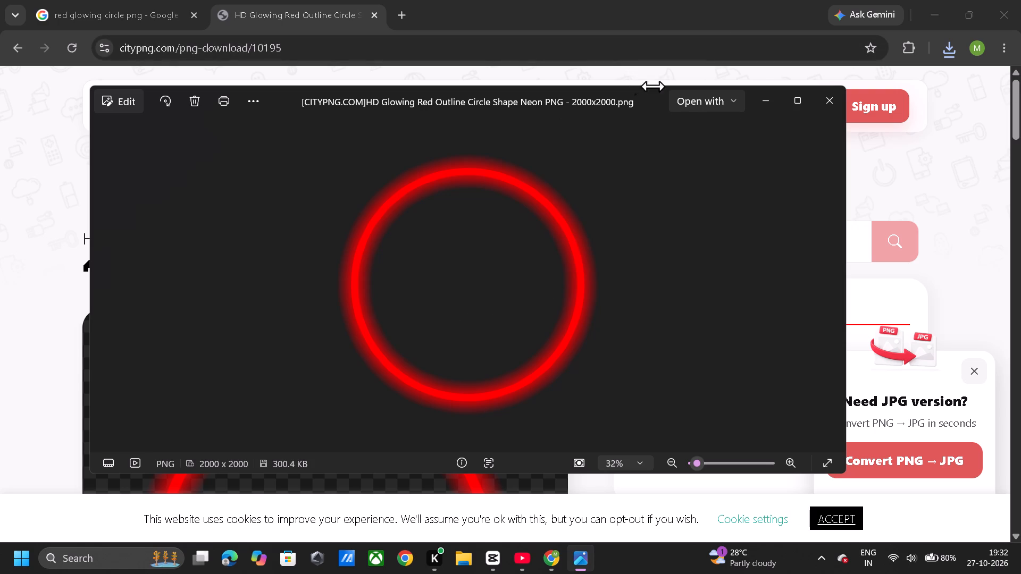
{"action": "left_click", "coordinate": [826, 107]}
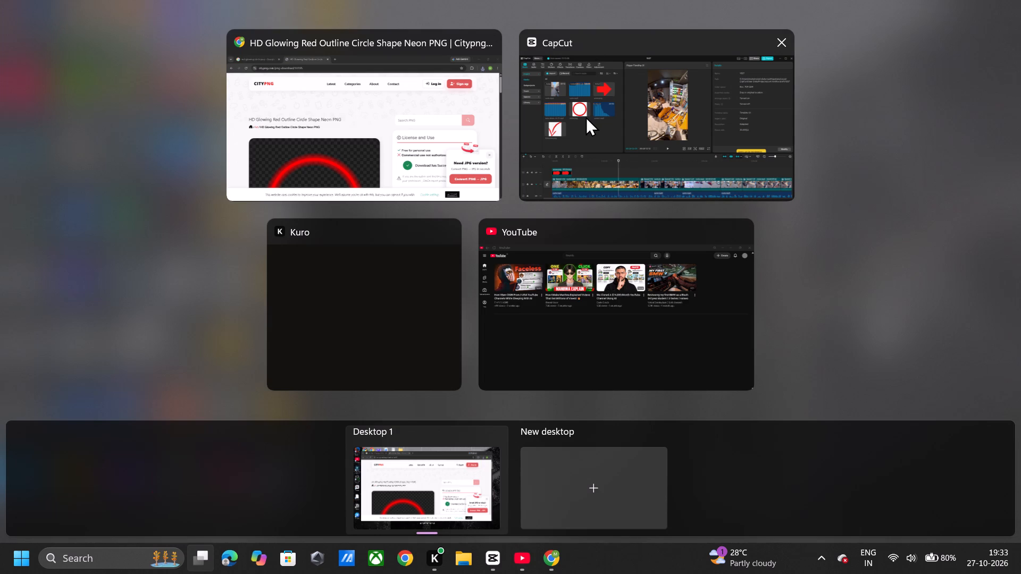
Switch to CapCut, start a media import, and look through the Home location's files for the downloaded red circle PNG.
{"action": "left_click", "coordinate": [585, 116]}
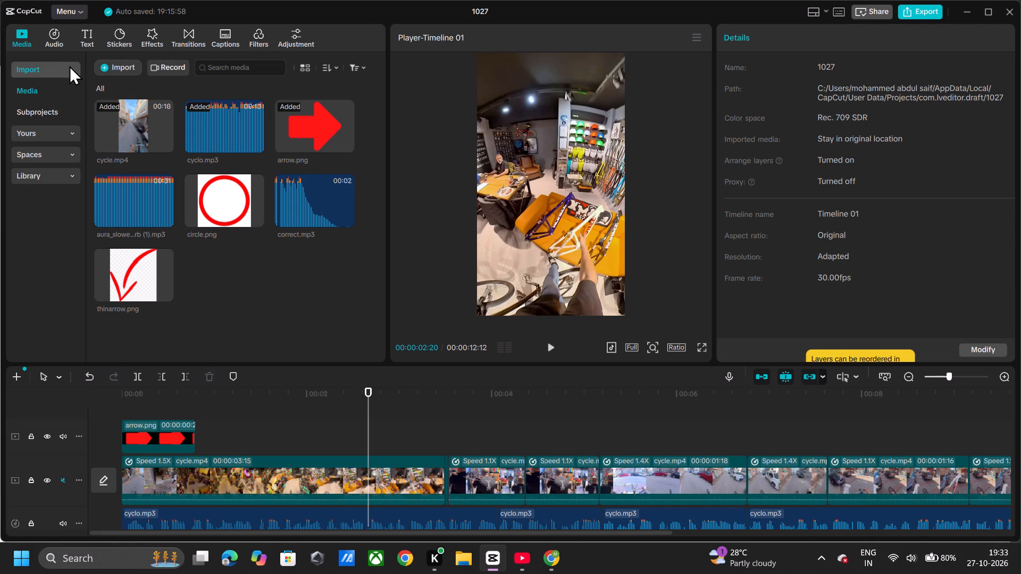
{"action": "left_click", "coordinate": [98, 60]}
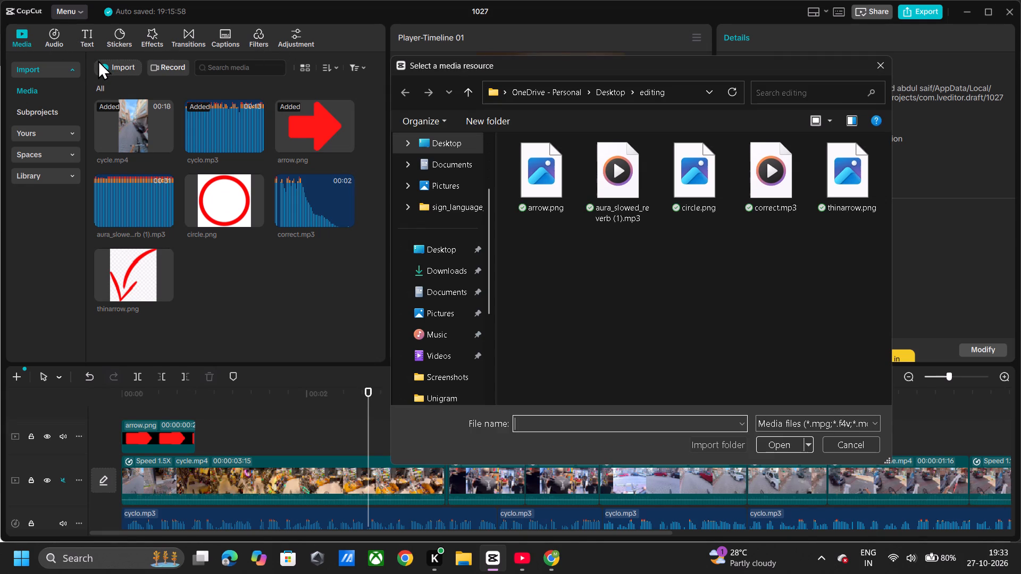
{"action": "scroll", "coordinate": [410, 168], "scroll_direction": "up", "scroll_amount": 4}
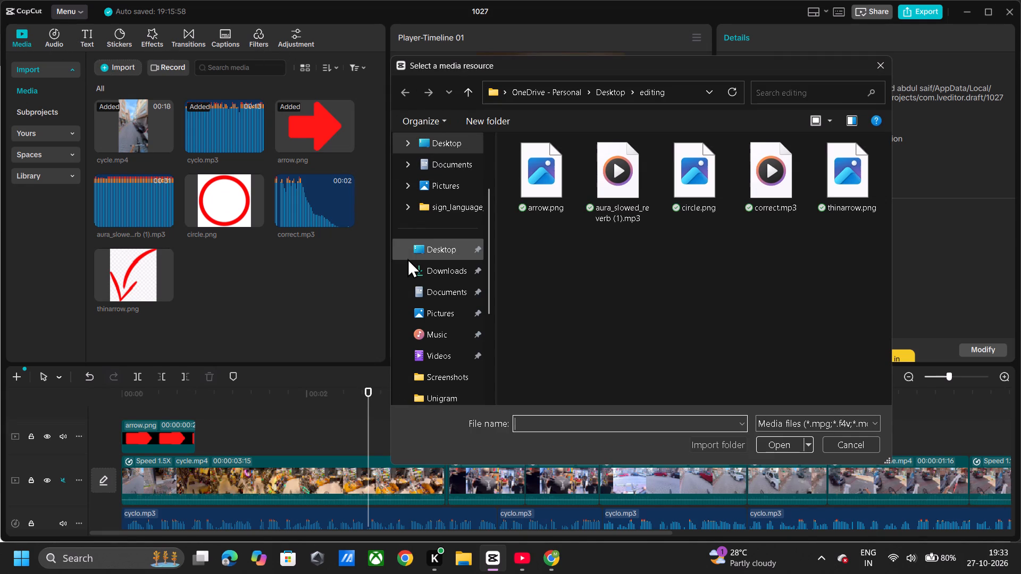
{"action": "scroll", "coordinate": [407, 258], "scroll_direction": "up", "scroll_amount": 4}
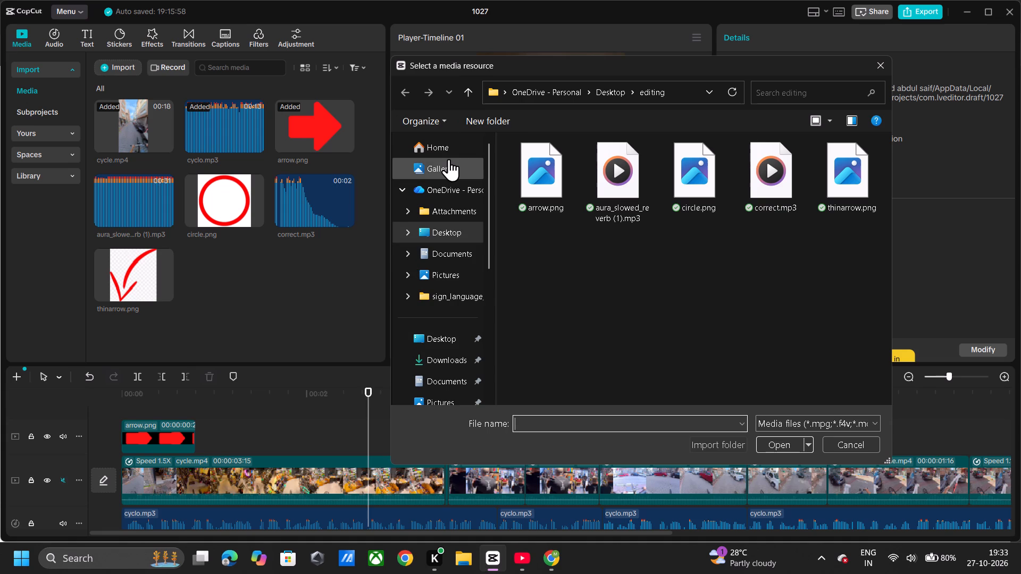
{"action": "left_click", "coordinate": [449, 155]}
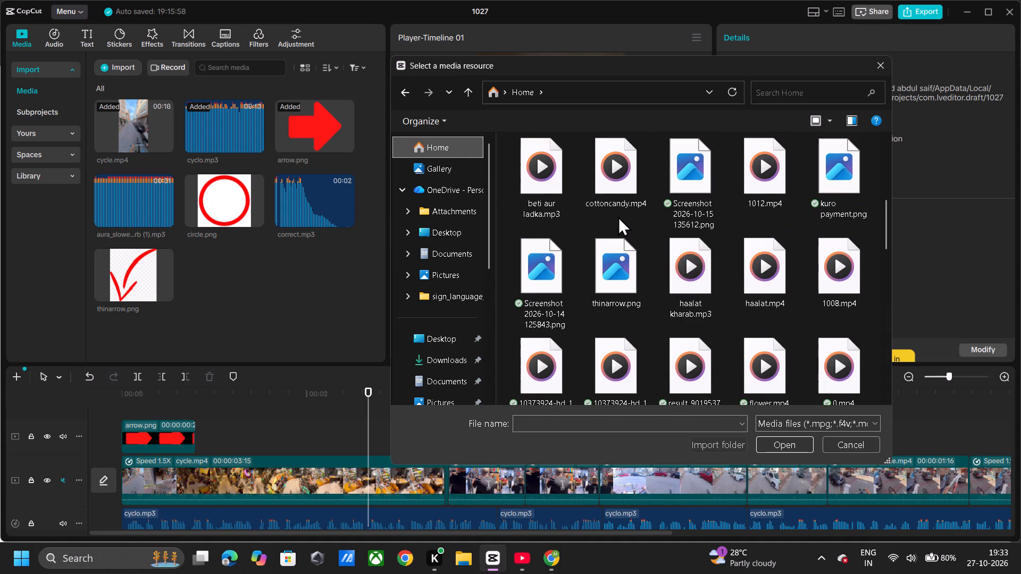
{"action": "scroll", "coordinate": [618, 216], "scroll_direction": "up", "scroll_amount": 1}
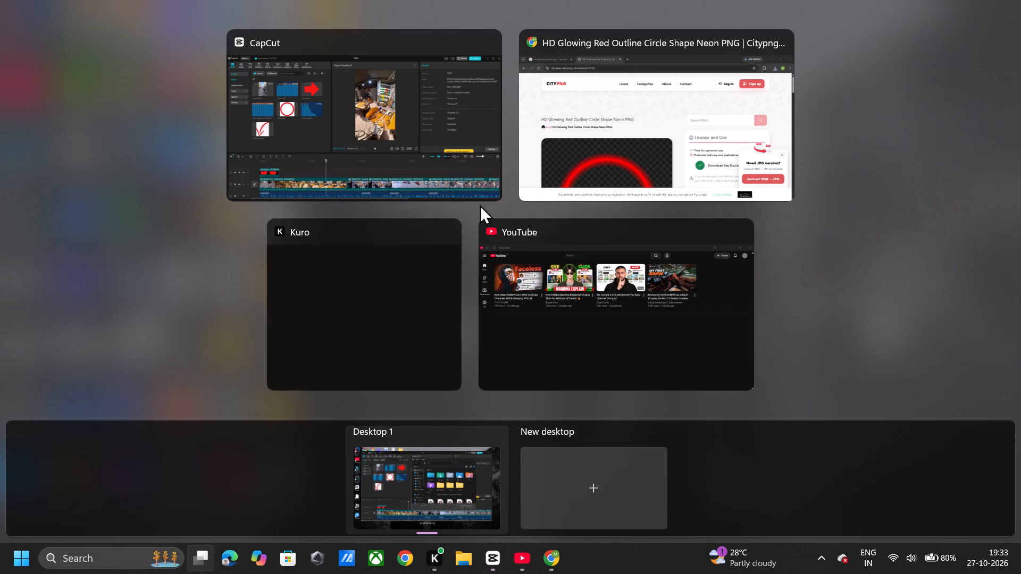
Return to Chrome and carry the downloaded glowing red circle PNG from the recent downloads onto the Windows desktop.
{"action": "left_click", "coordinate": [541, 180]}
{"action": "scroll", "coordinate": [541, 180], "scroll_direction": "down", "scroll_amount": 6}
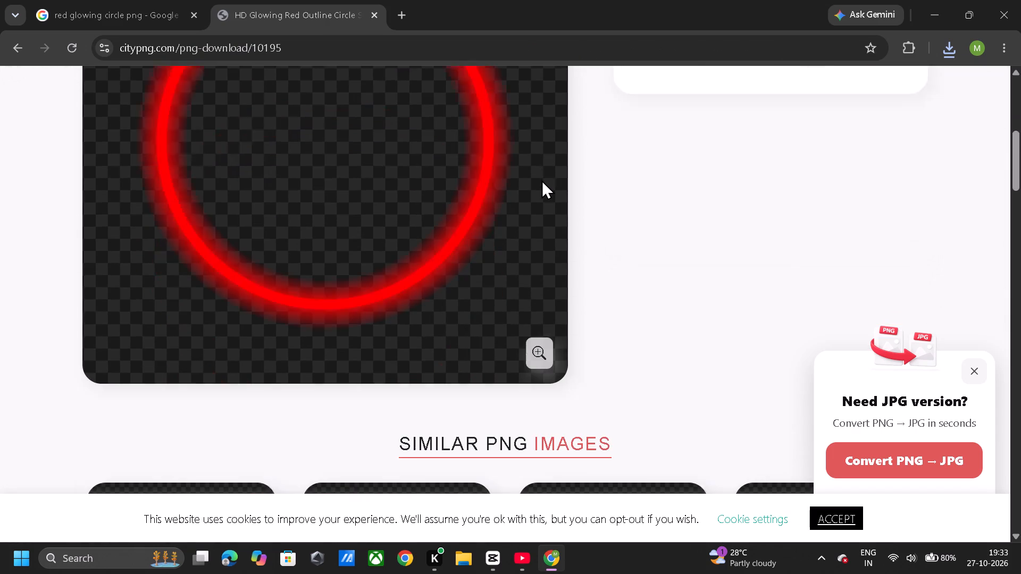
{"action": "scroll", "coordinate": [541, 180], "scroll_direction": "down", "scroll_amount": 1}
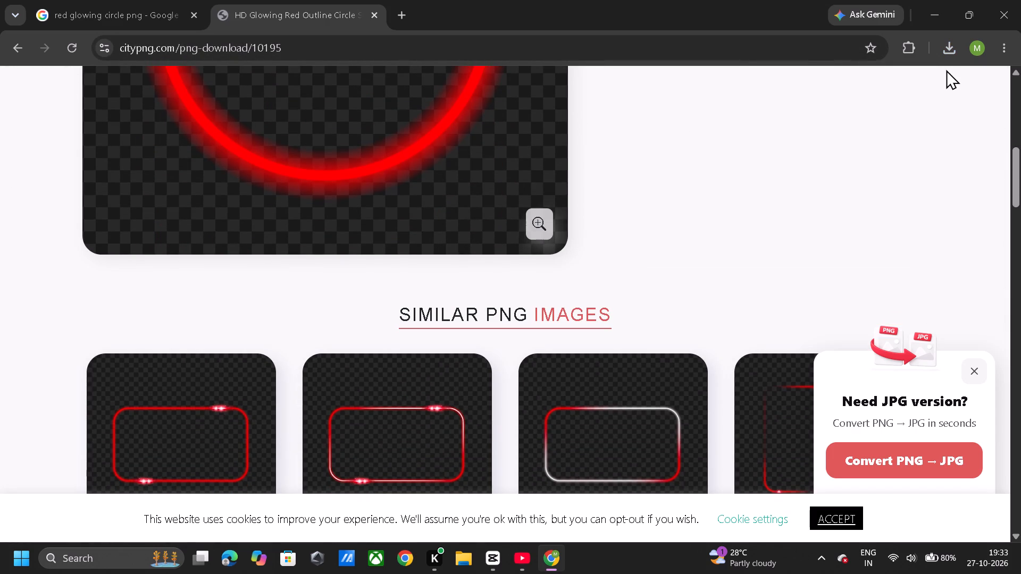
{"action": "left_click", "coordinate": [950, 54]}
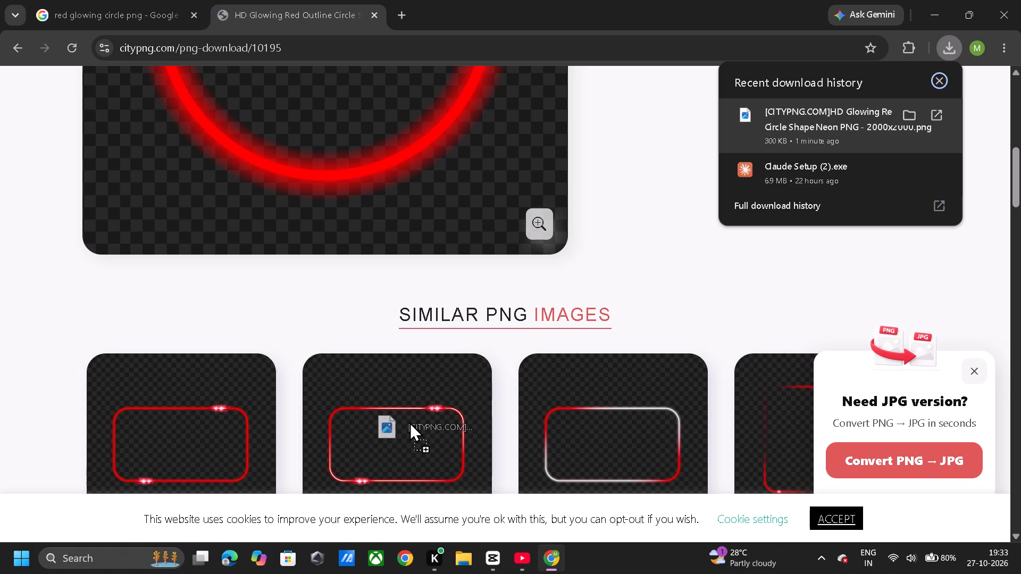
{"action": "key", "text": "super+d"}
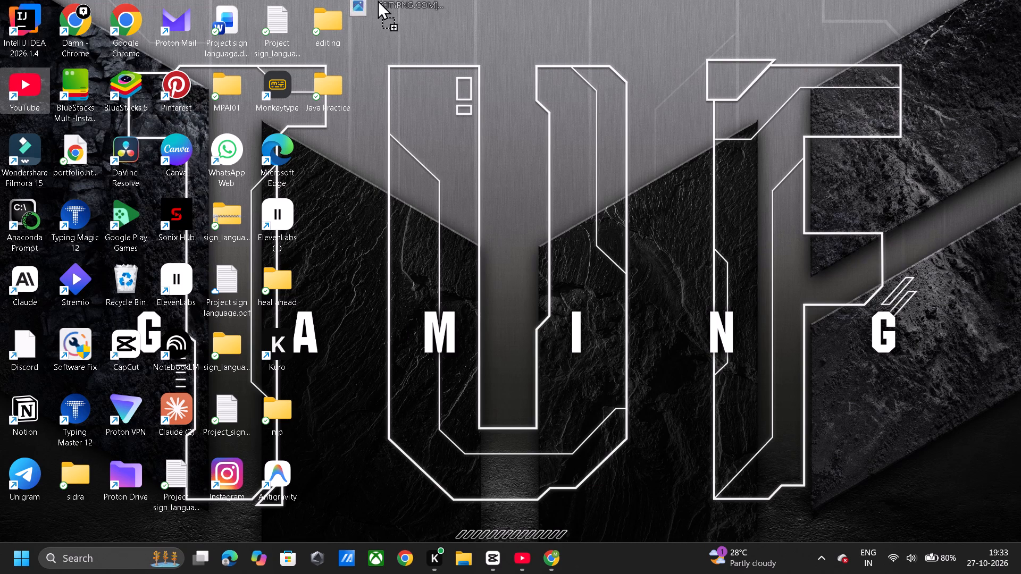
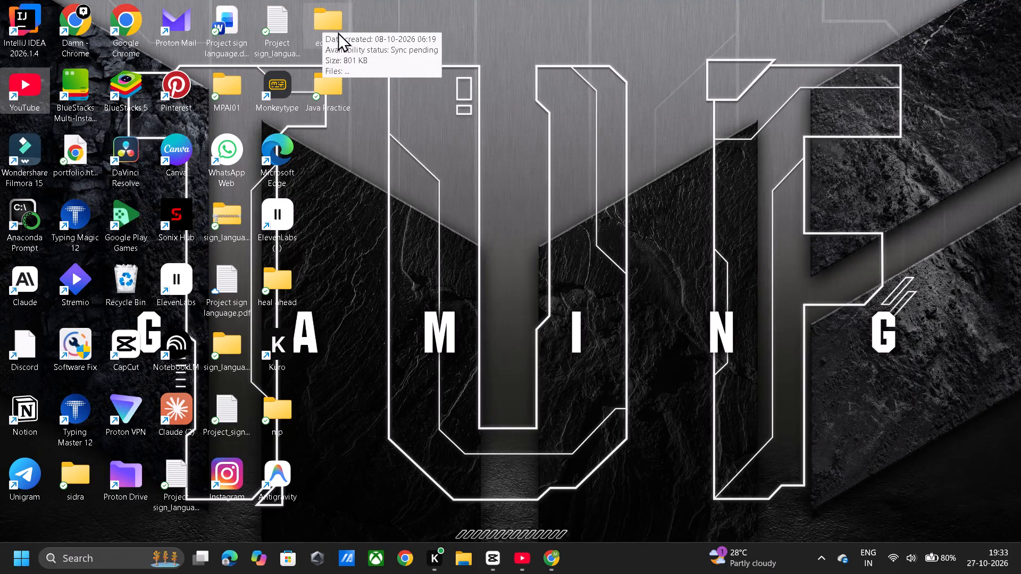
Open the editing folder on the desktop to check that it holds the glowing red circle PNG.
{"action": "left_click", "coordinate": [322, 22]}
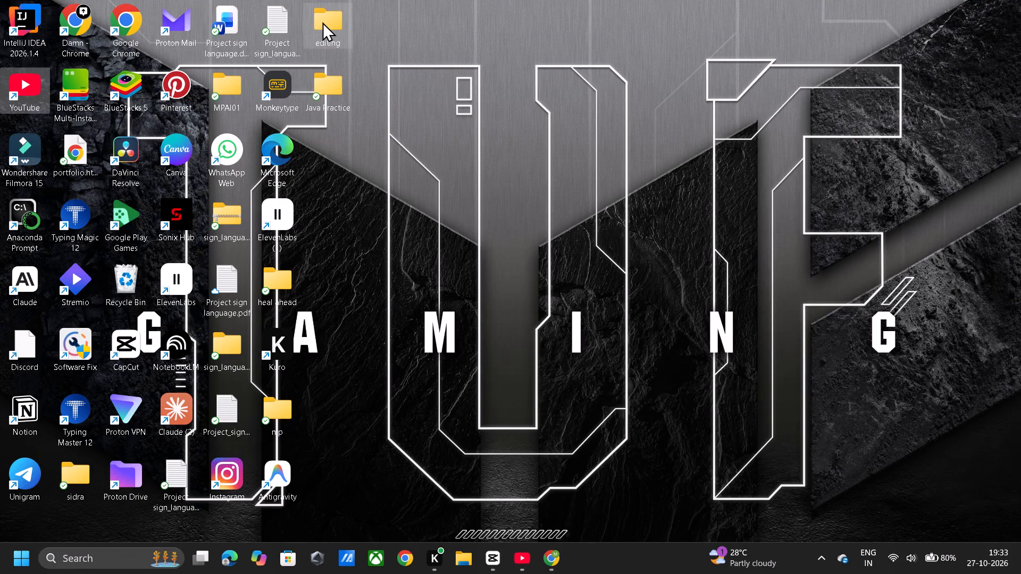
{"action": "double_click", "coordinate": [322, 22]}
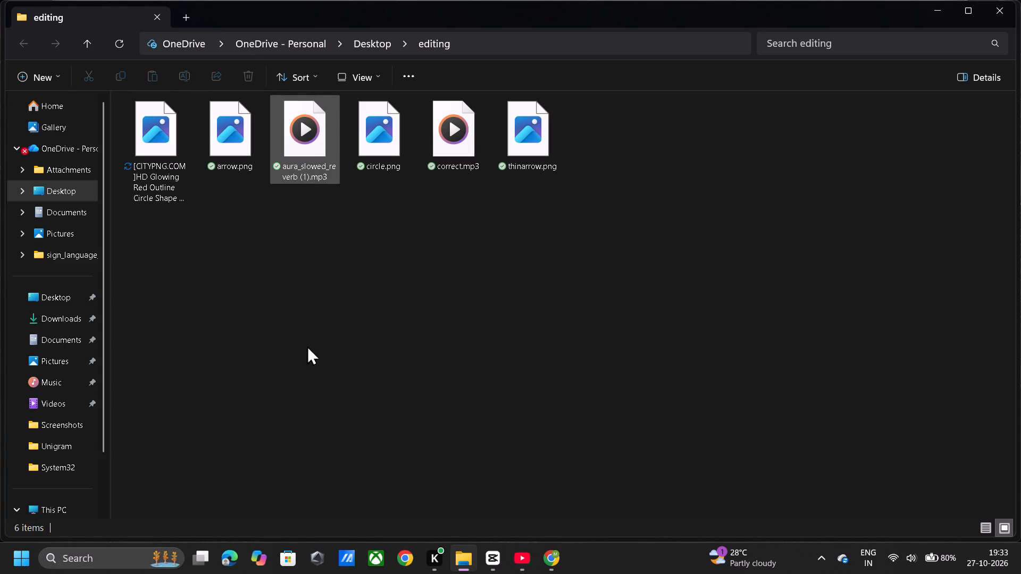
Switch to CapCut and import the CITYPNG glowing red outline circle PNG from the Desktop's editing folder.
{"action": "left_click", "coordinate": [480, 566]}
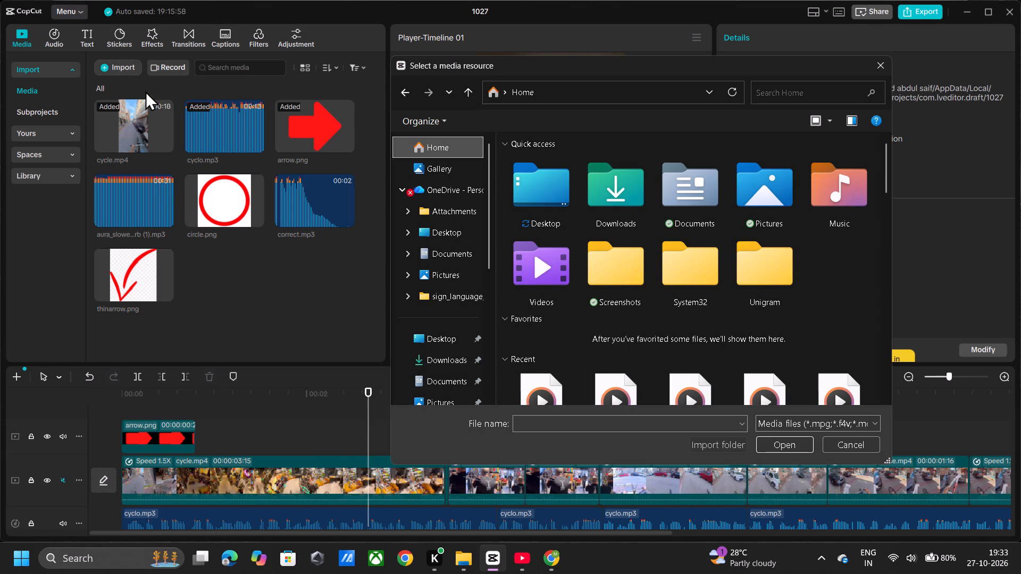
{"action": "left_click", "coordinate": [133, 62]}
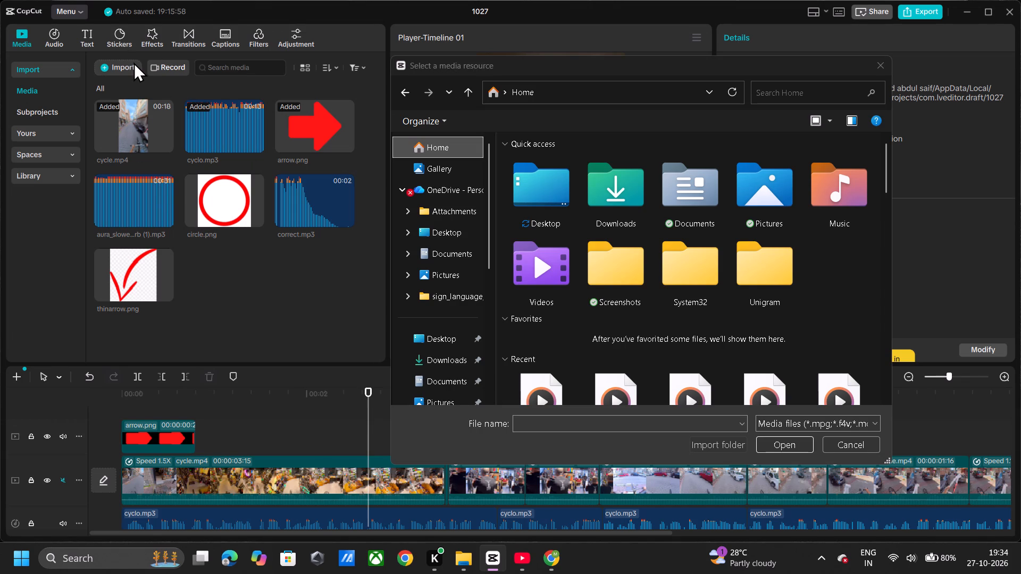
{"action": "left_click", "coordinate": [129, 65]}
{"action": "left_click", "coordinate": [106, 66]}
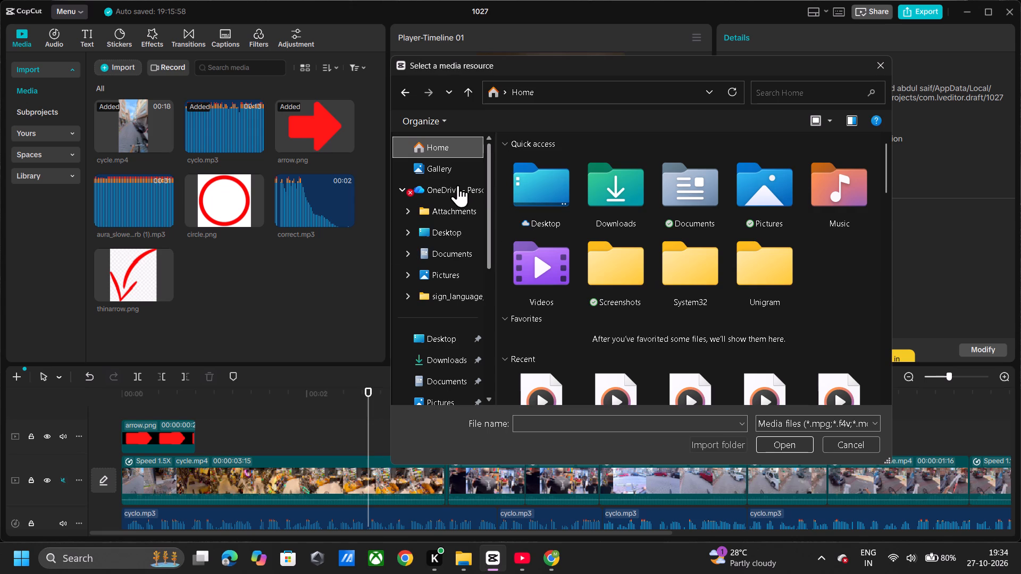
{"action": "left_click", "coordinate": [440, 241]}
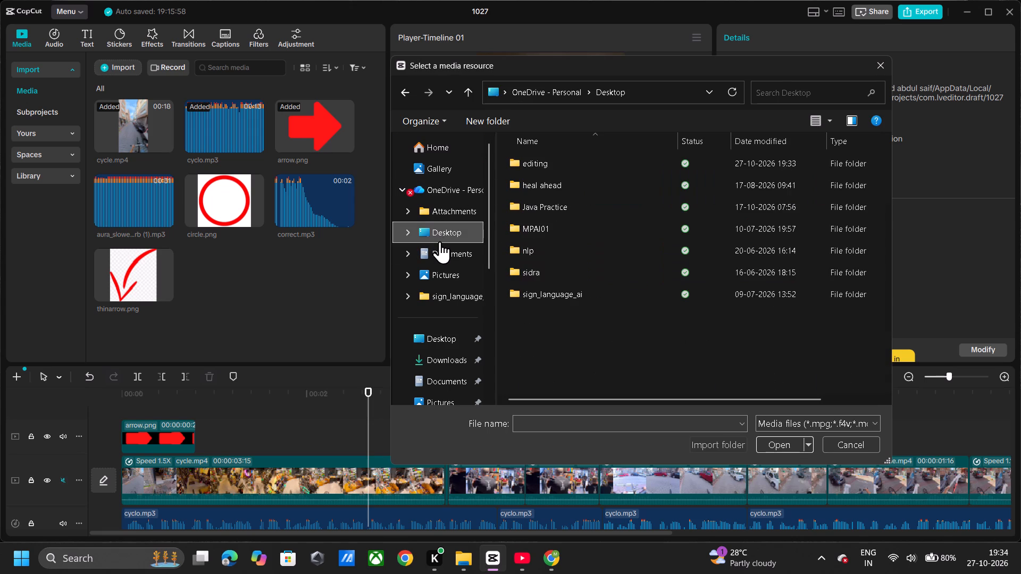
{"action": "left_click", "coordinate": [510, 167]}
{"action": "double_click", "coordinate": [510, 167]}
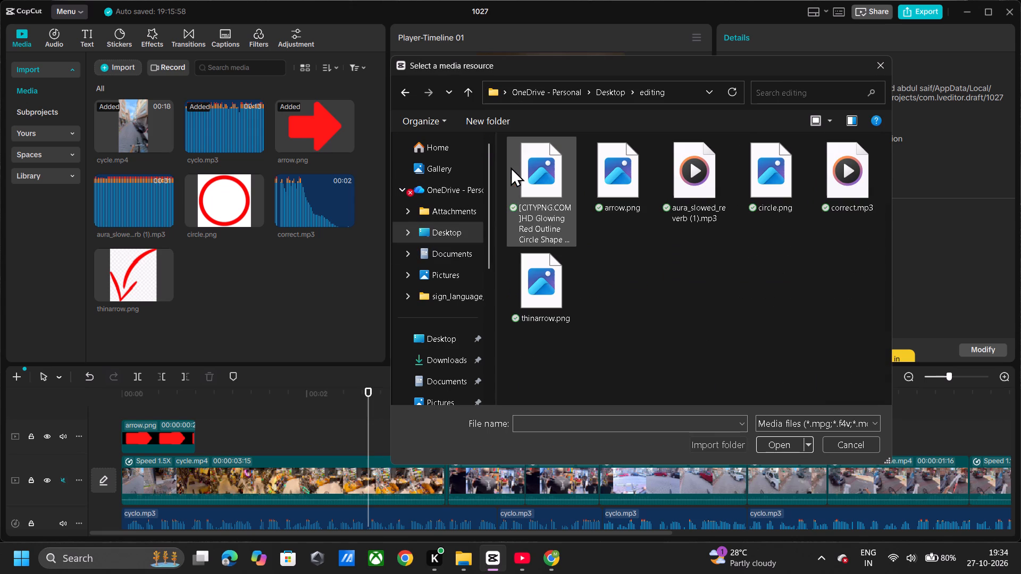
{"action": "left_click_drag", "start_coordinate": [534, 170], "coordinate": [391, 244]}
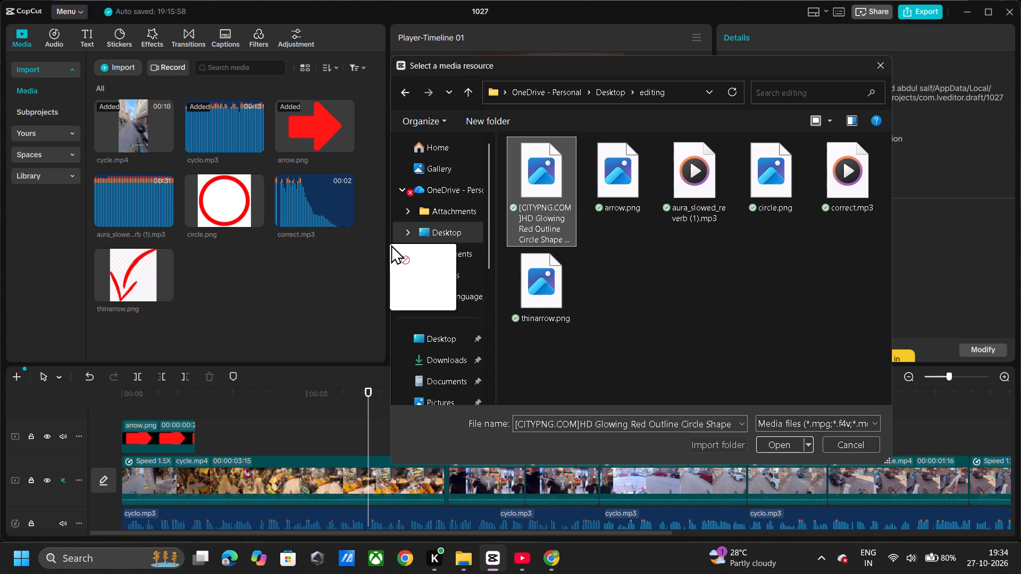
{"action": "left_click_drag", "start_coordinate": [391, 244], "coordinate": [250, 252]}
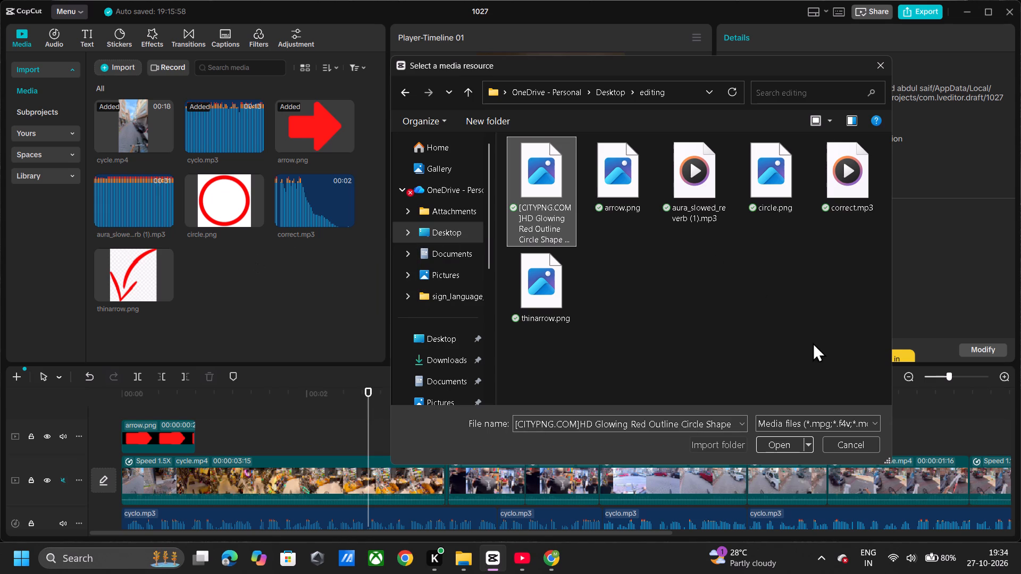
{"action": "left_click", "coordinate": [787, 443]}
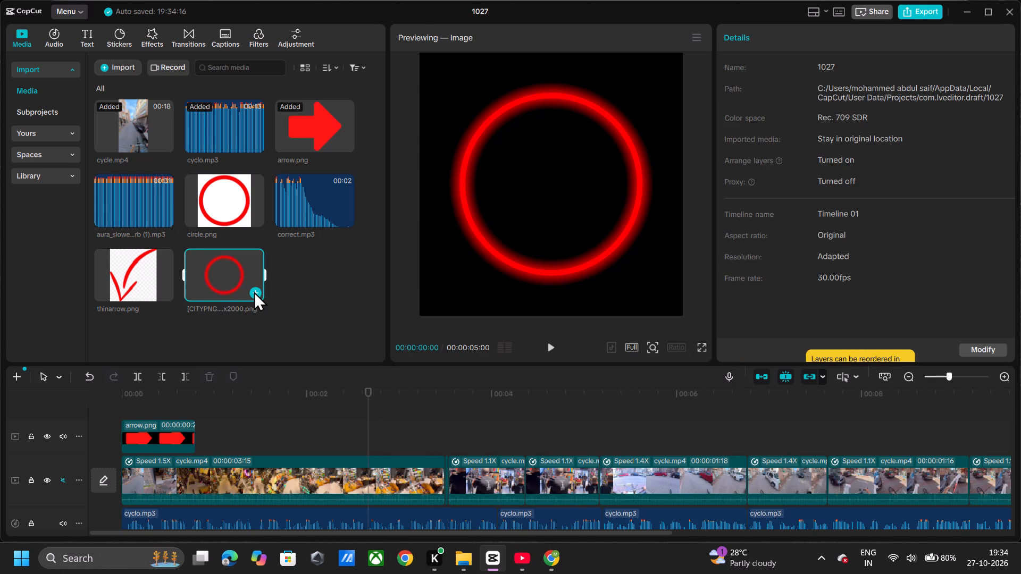
Place the glowing red circle image on the arrow's overlay track, starting at the playhead at 00:00:02:20.
{"action": "left_click_drag", "start_coordinate": [222, 286], "coordinate": [356, 446]}
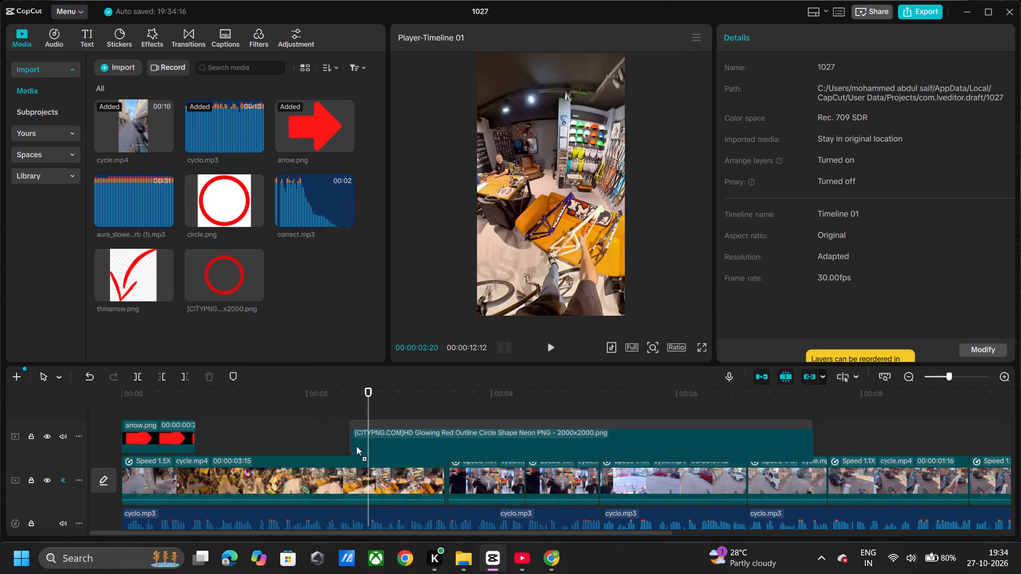
{"action": "left_click_drag", "start_coordinate": [356, 446], "coordinate": [366, 441]}
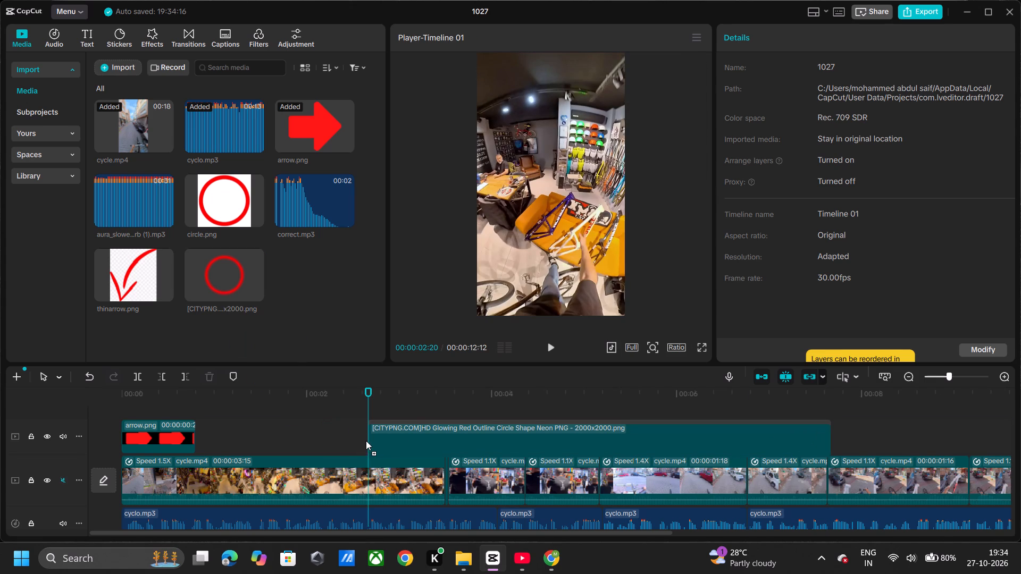
{"action": "left_click_drag", "start_coordinate": [366, 441], "coordinate": [364, 435]}
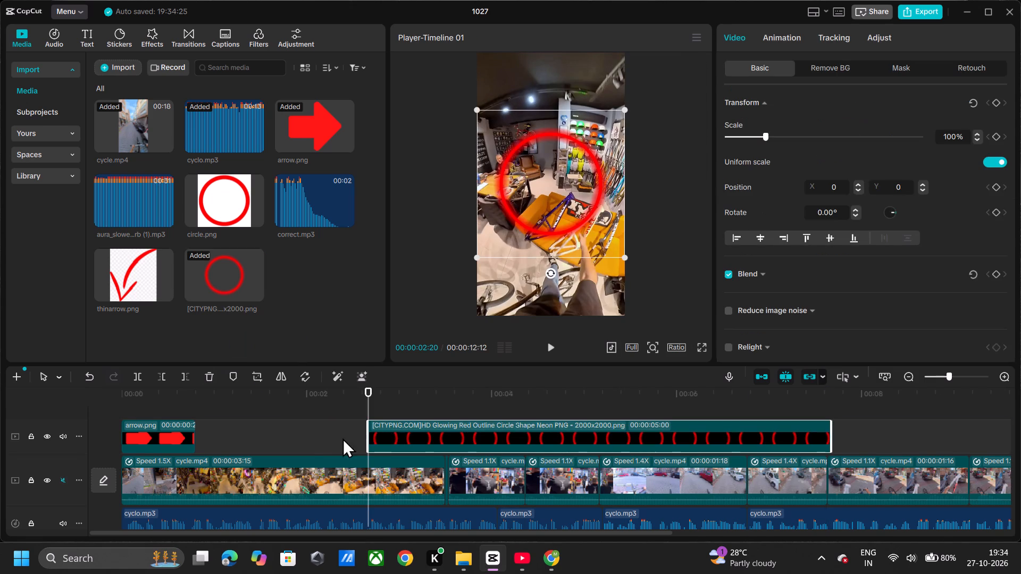
Play the section around the circle and move its clip to start at the cycle.mp4 cut at about 00:00:04:11.
{"action": "left_click", "coordinate": [298, 429]}
{"action": "key", "text": "space"}
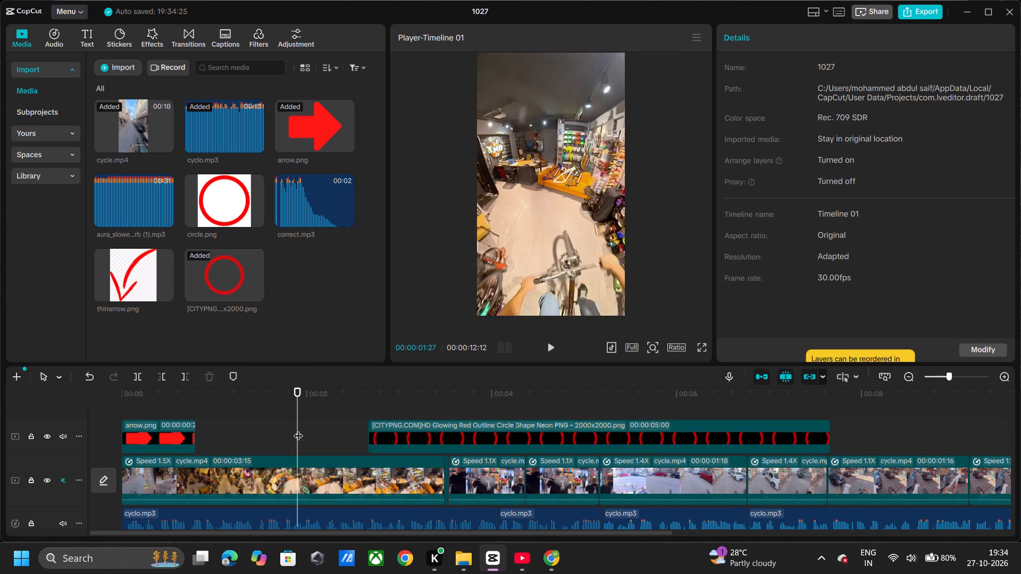
{"action": "key", "text": "space"}
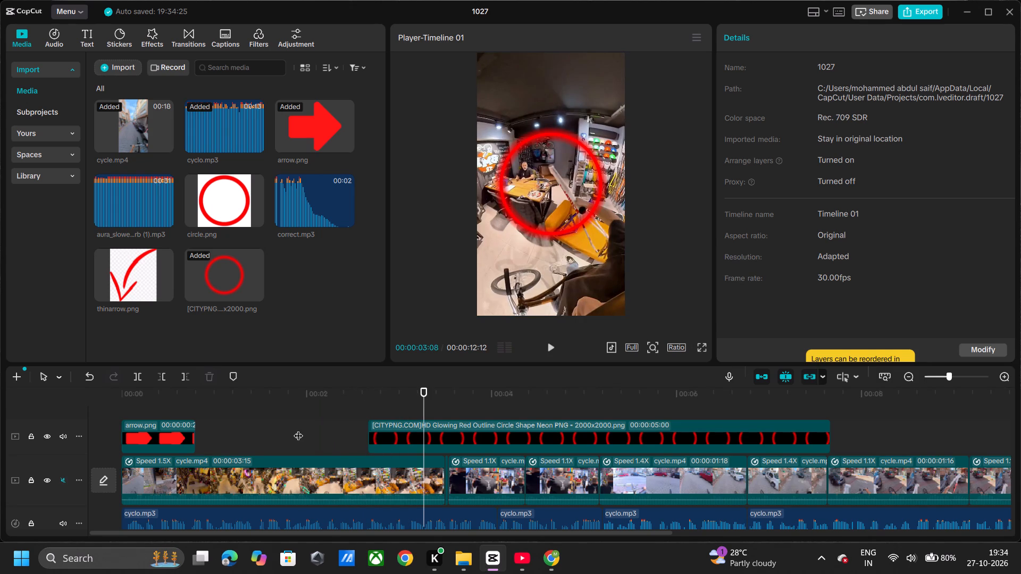
{"action": "key", "text": "space"}
{"action": "key", "text": "space"}
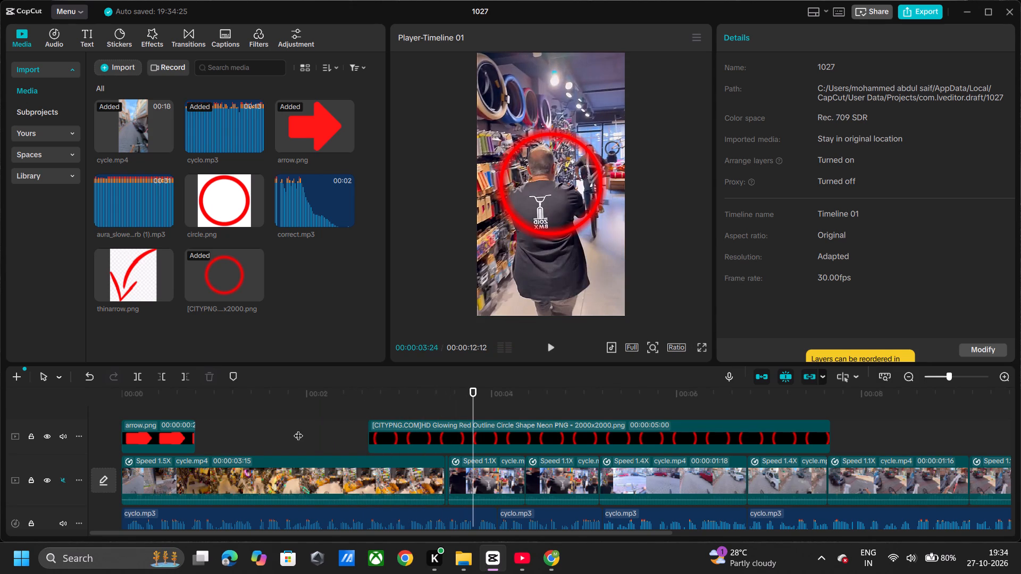
{"action": "key", "text": "space"}
{"action": "key", "text": "space"}
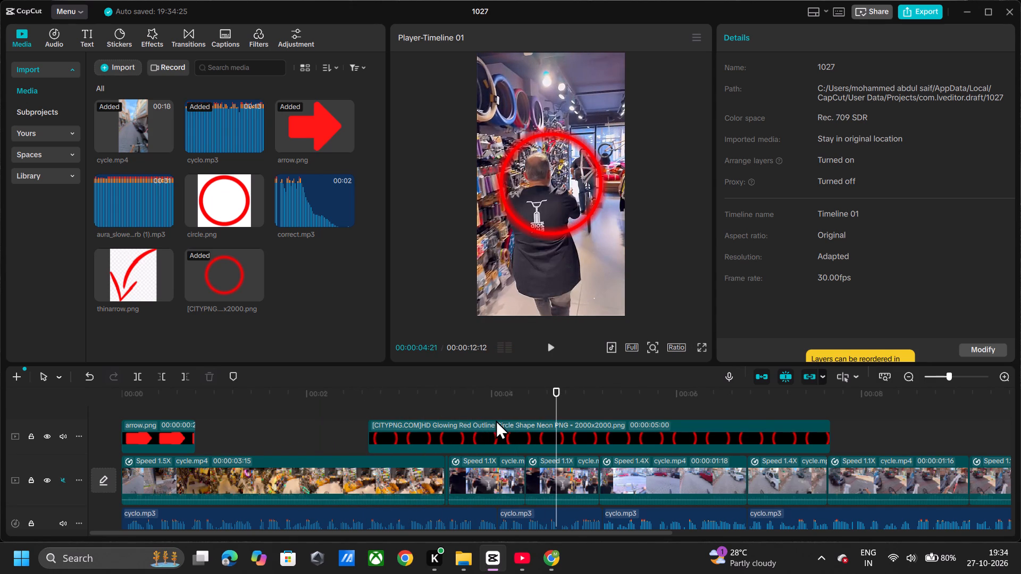
{"action": "left_click_drag", "start_coordinate": [493, 430], "coordinate": [607, 408]}
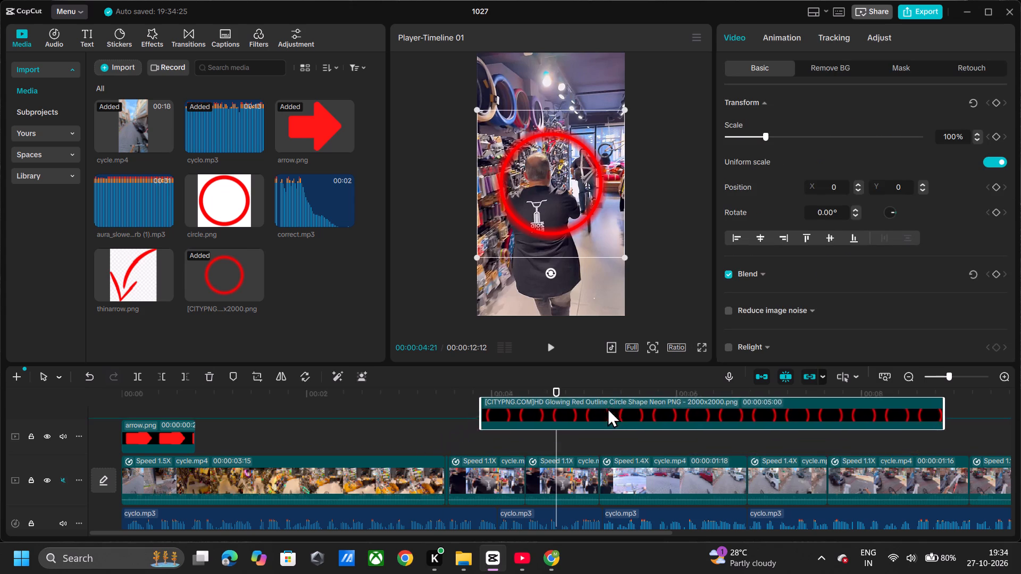
{"action": "left_click_drag", "start_coordinate": [607, 408], "coordinate": [648, 430]}
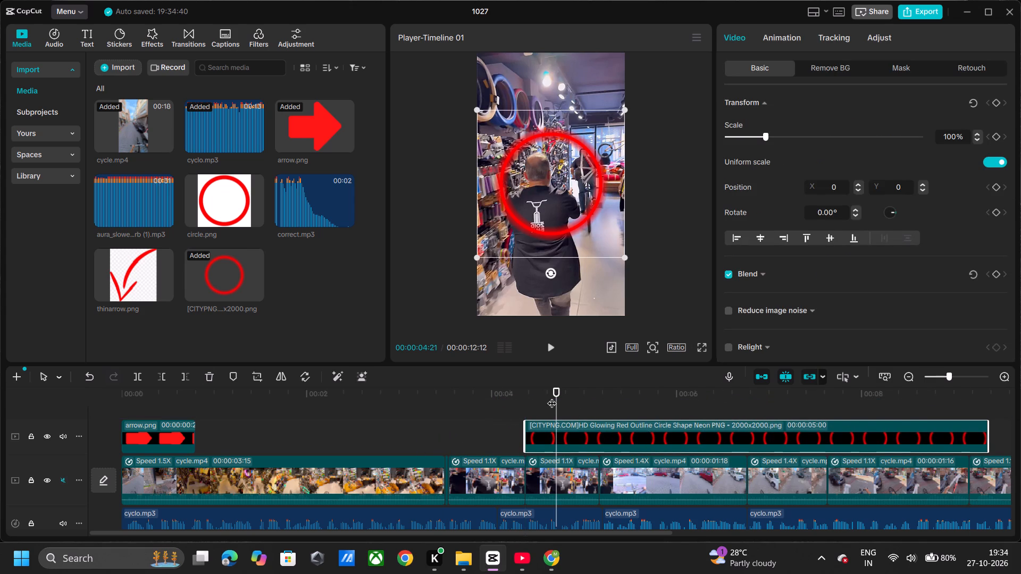
{"action": "left_click", "coordinate": [529, 398]}
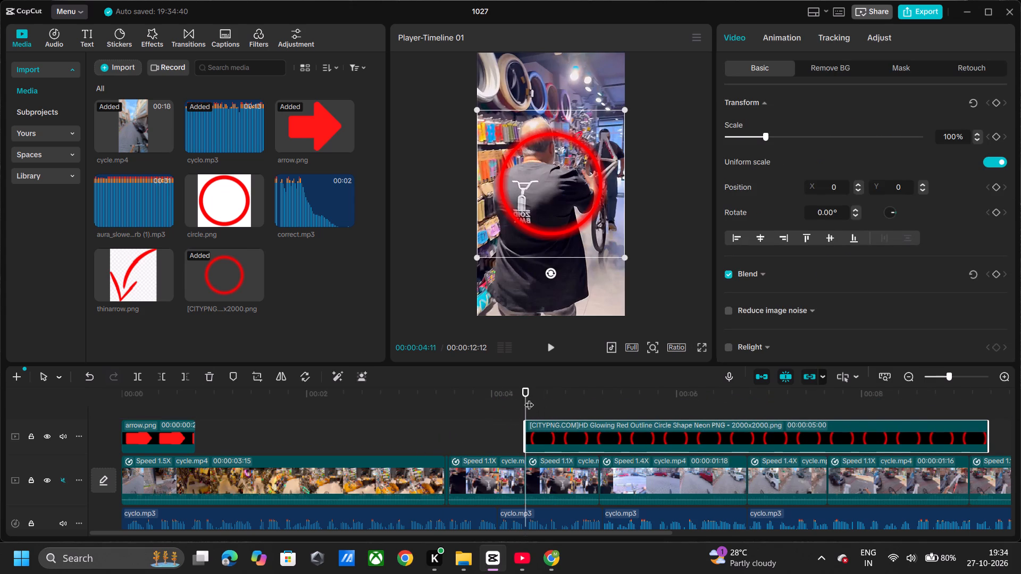
At 00:00:04:11, position the circle at about X -92, Y 490, enlarge it to about 192%, and add Transform keyframes.
{"action": "left_click_drag", "start_coordinate": [547, 168], "coordinate": [541, 135]}
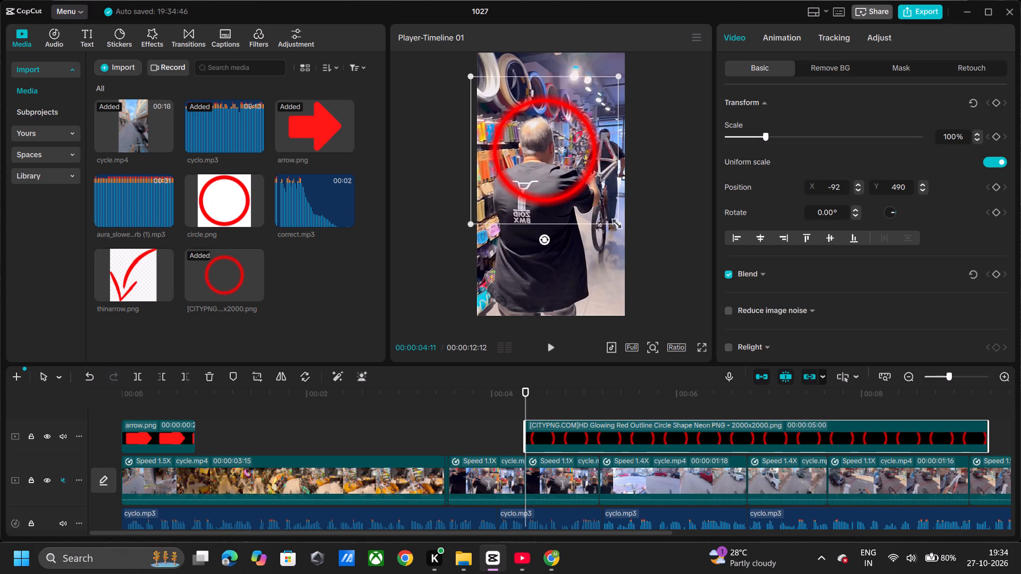
{"action": "left_click_drag", "start_coordinate": [614, 222], "coordinate": [735, 297]}
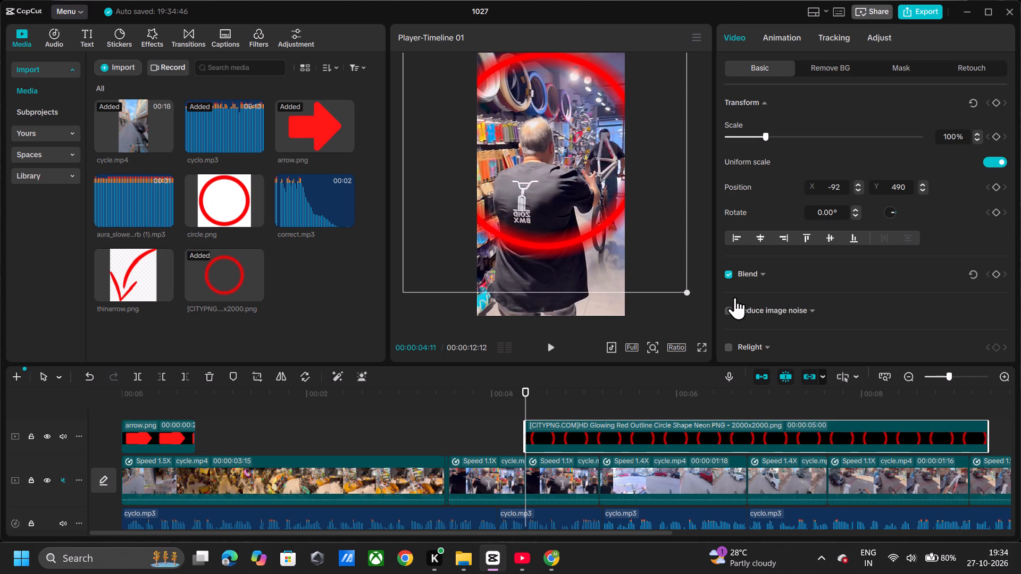
{"action": "left_click", "coordinate": [996, 137]}
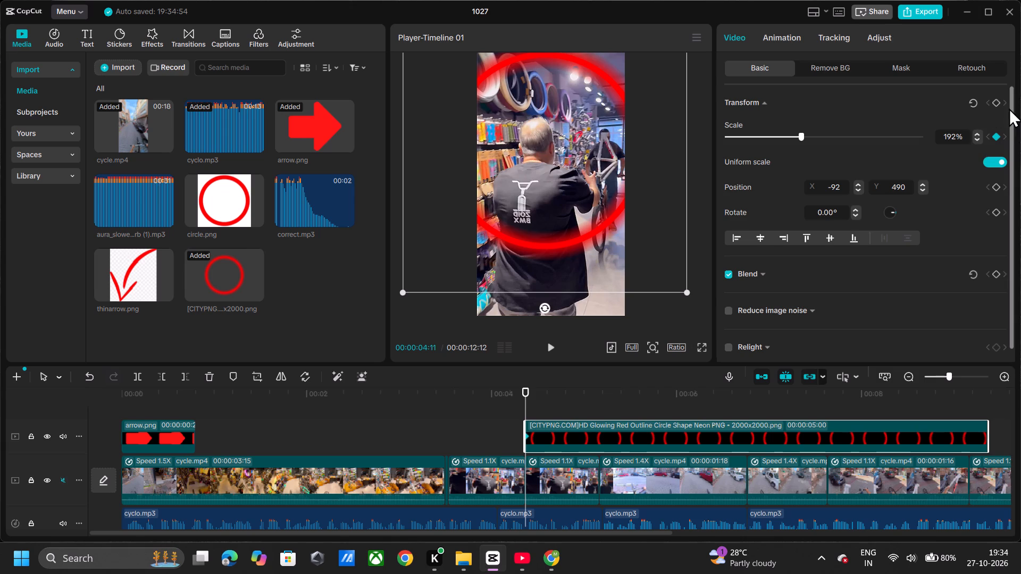
{"action": "left_click", "coordinate": [997, 102]}
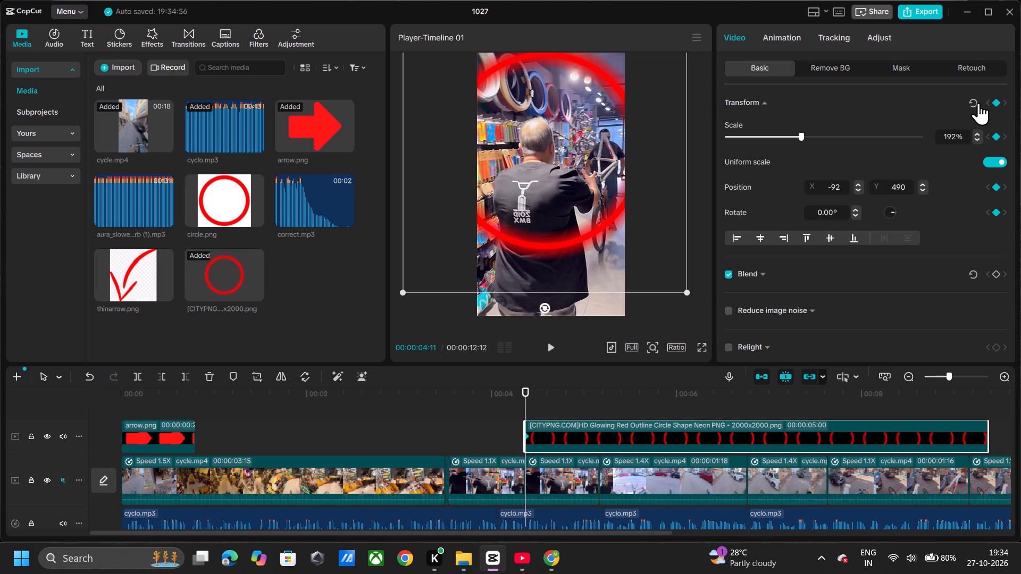
Three frames further, at 00:00:04:14, shrink the circle to about 81% around the man's head at about X -83, Y 499.
{"action": "key", "text": "Right"}
{"action": "key", "text": "Right"}
{"action": "key", "text": "Right"}
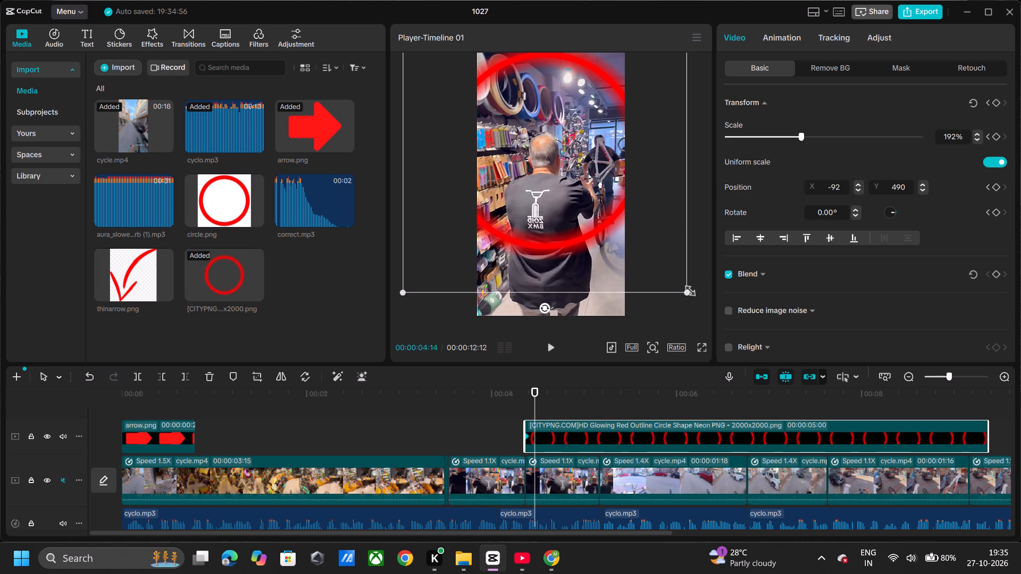
{"action": "left_click_drag", "start_coordinate": [687, 289], "coordinate": [667, 129]}
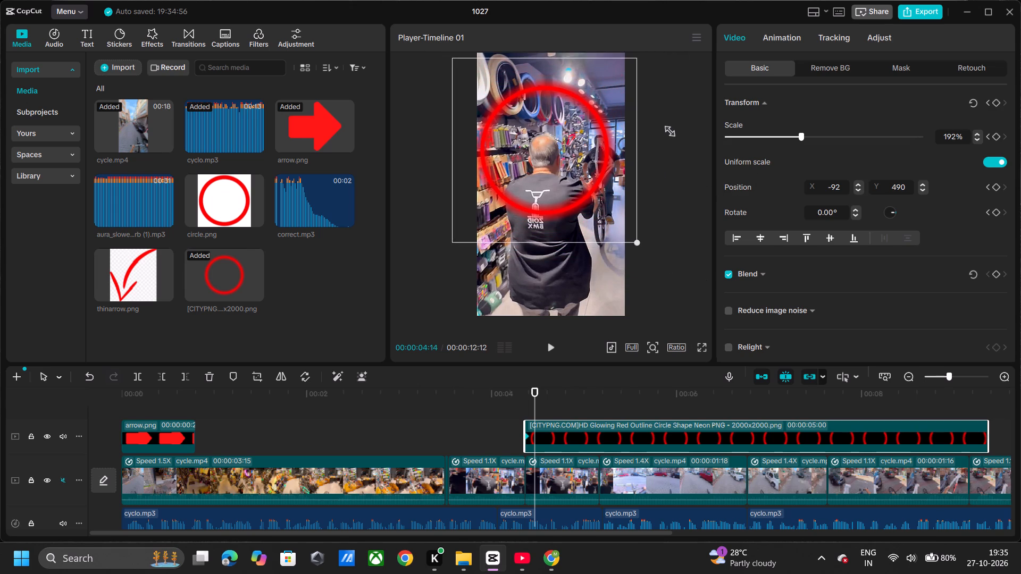
{"action": "left_click_drag", "start_coordinate": [667, 129], "coordinate": [641, 48]}
{"action": "left_click", "coordinate": [574, 117]}
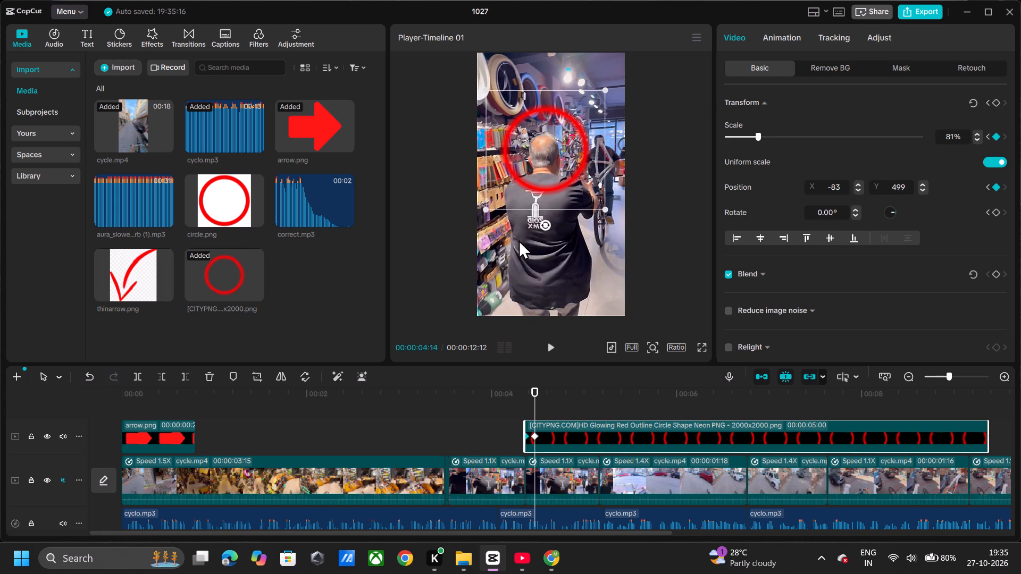
Preview the circle, then keyframe it to follow the man's head: about X -207, Y 267 at 00:00:04:21 and X -304, Y 82 at 00:00:04:26.
{"action": "left_click", "coordinate": [467, 427]}
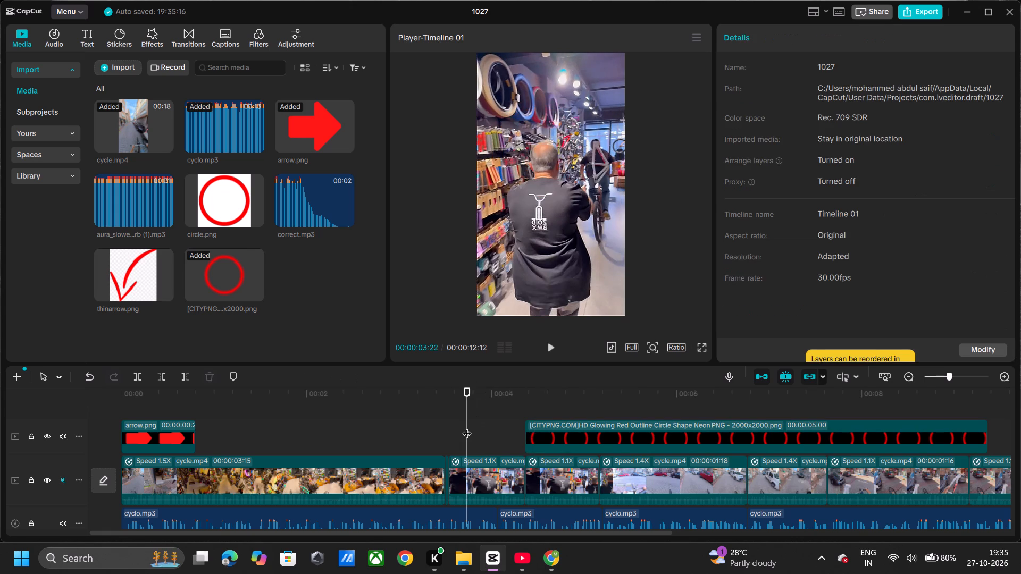
{"action": "key", "text": "space"}
{"action": "key", "text": "space"}
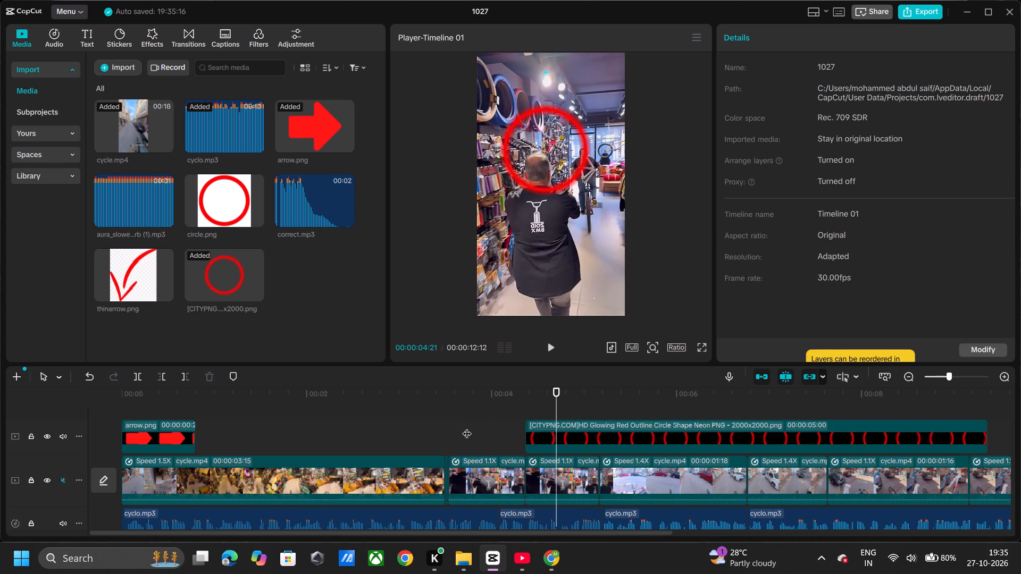
{"action": "left_click", "coordinate": [565, 434]}
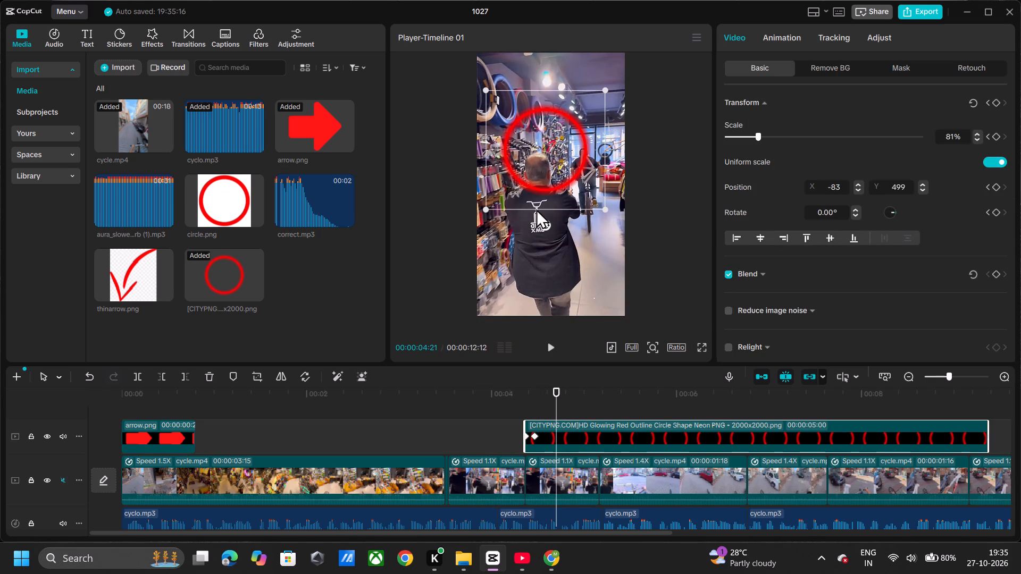
{"action": "left_click_drag", "start_coordinate": [540, 141], "coordinate": [531, 156]}
{"action": "key", "text": "Right"}
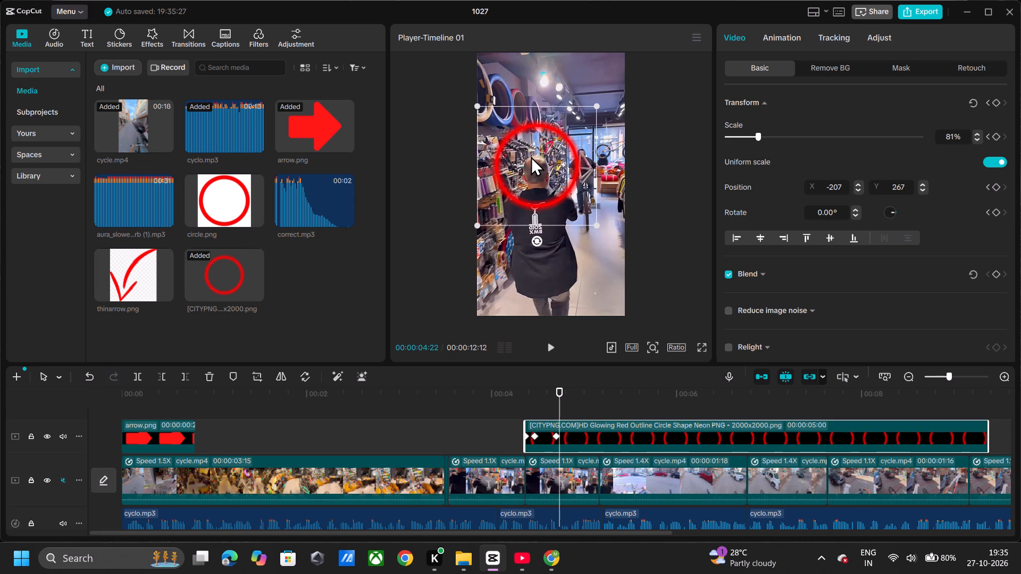
{"action": "key", "text": "Right"}
{"action": "key", "text": "Right"}
{"action": "key", "text": "Right"}
{"action": "key", "text": "Right"}
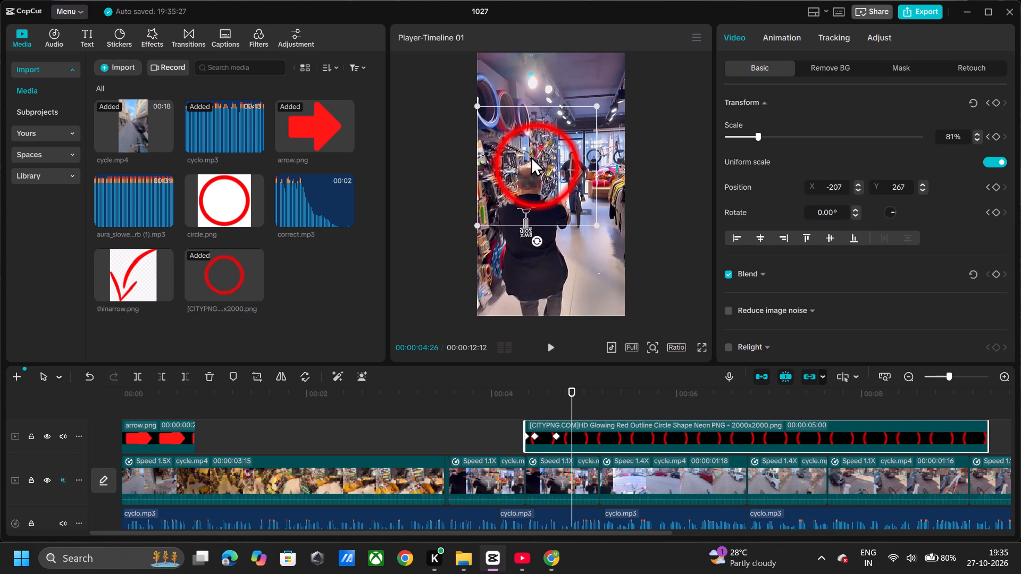
{"action": "left_click_drag", "start_coordinate": [531, 156], "coordinate": [524, 169]}
At 00:00:05:01, keyframe the circle's position over the man's head at about X -460, Y 102.
{"action": "key", "text": "Right"}
{"action": "key", "text": "Right"}
{"action": "key", "text": "Right"}
{"action": "key", "text": "Right"}
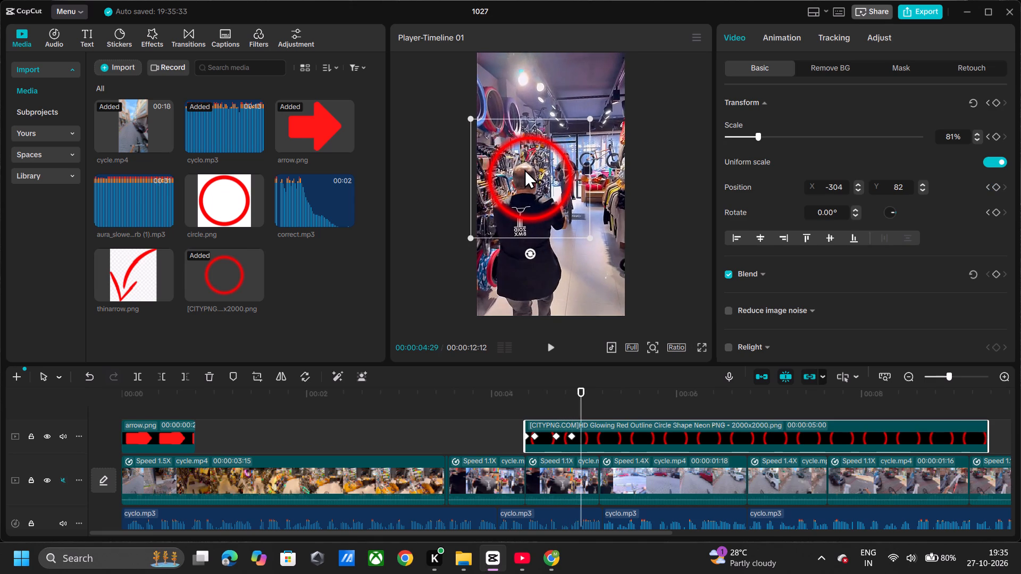
{"action": "key", "text": "Right"}
{"action": "left_click_drag", "start_coordinate": [524, 169], "coordinate": [525, 169]}
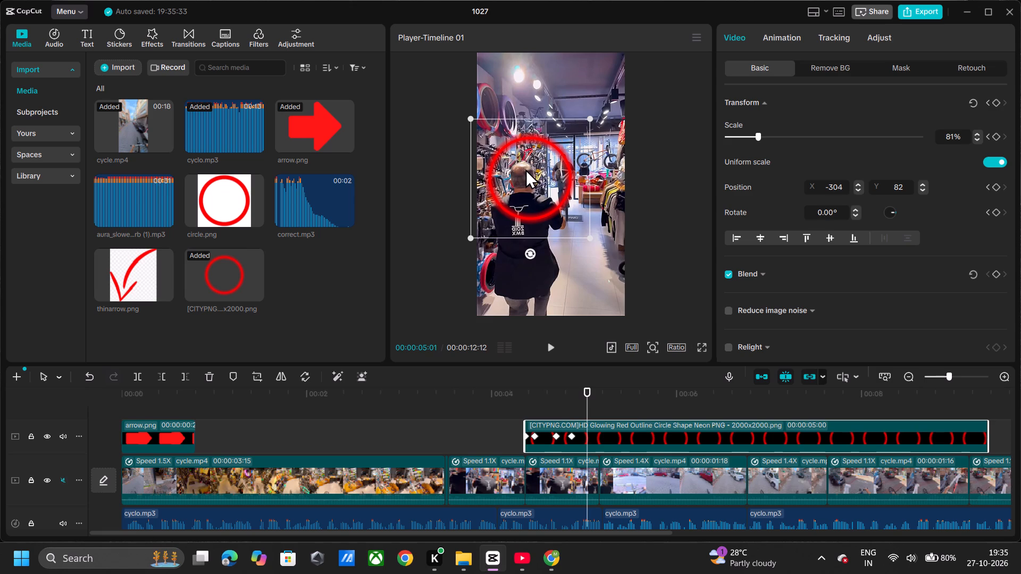
{"action": "left_click_drag", "start_coordinate": [525, 169], "coordinate": [514, 167]}
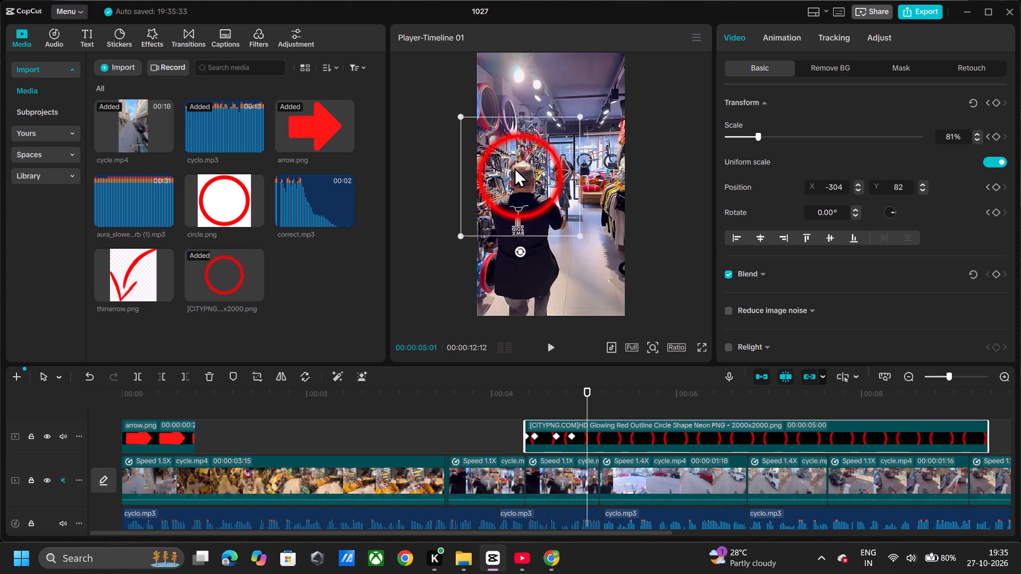
{"action": "left_click_drag", "start_coordinate": [514, 167], "coordinate": [514, 168]}
Three frames further, at 00:00:05:04, keyframe the circle over the man's head at about X -489, Y 199.
{"action": "key", "text": "Right"}
{"action": "key", "text": "Right"}
{"action": "key", "text": "Right"}
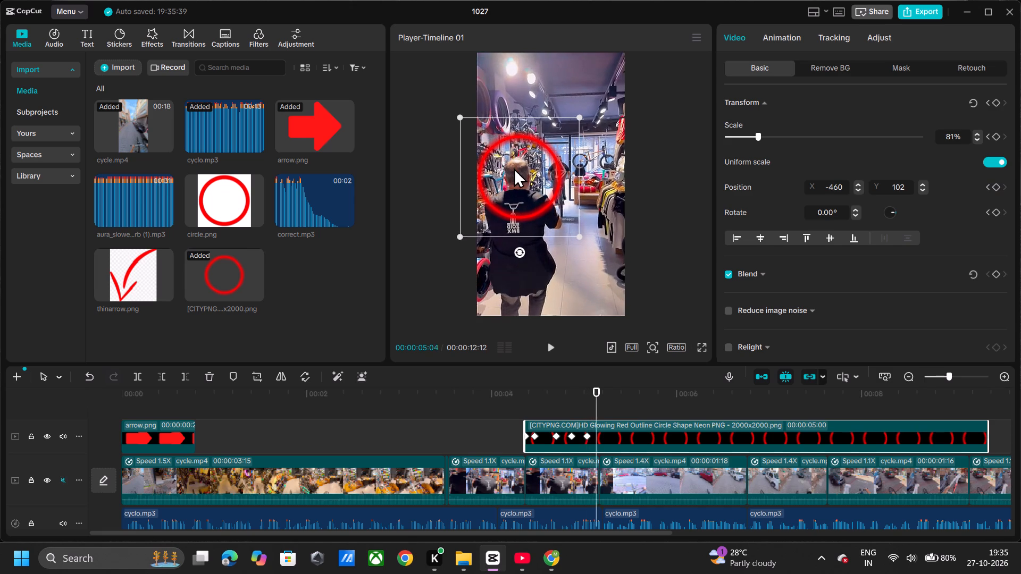
{"action": "key", "text": "Right"}
{"action": "key", "text": "Right"}
{"action": "key", "text": "Left"}
{"action": "key", "text": "Left"}
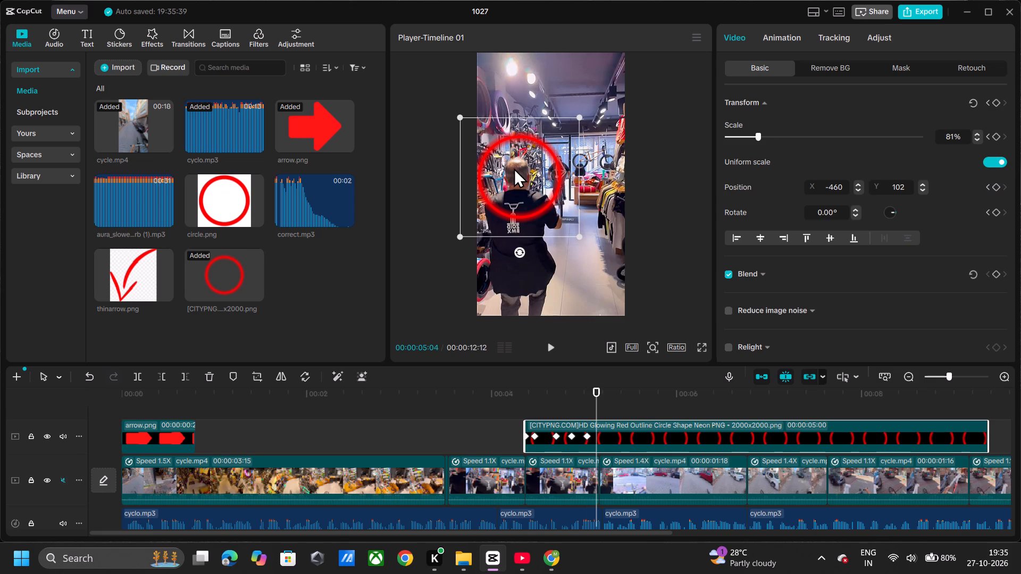
{"action": "left_click_drag", "start_coordinate": [514, 168], "coordinate": [517, 163]}
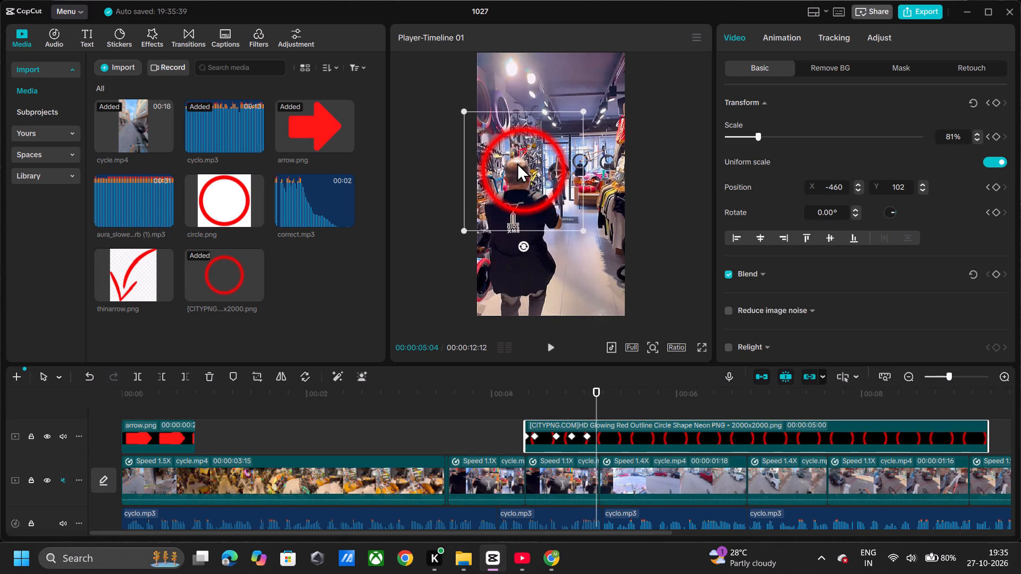
{"action": "left_click_drag", "start_coordinate": [517, 163], "coordinate": [512, 161]}
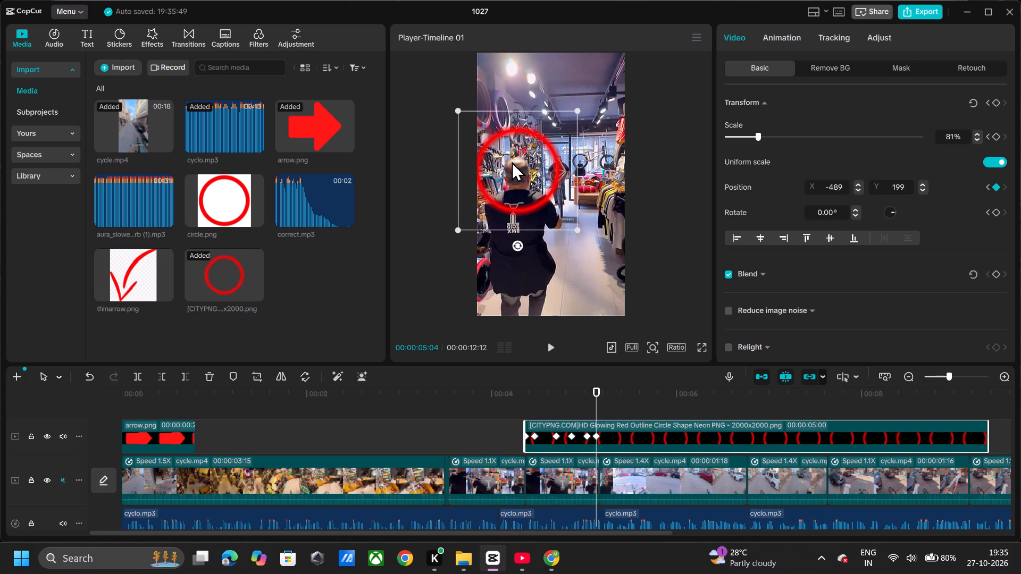
Split the circle clip at 00:00:05:04 and delete the part after the split.
{"action": "key", "text": "ctrl+b"}
{"action": "key", "text": "BackSpace"}
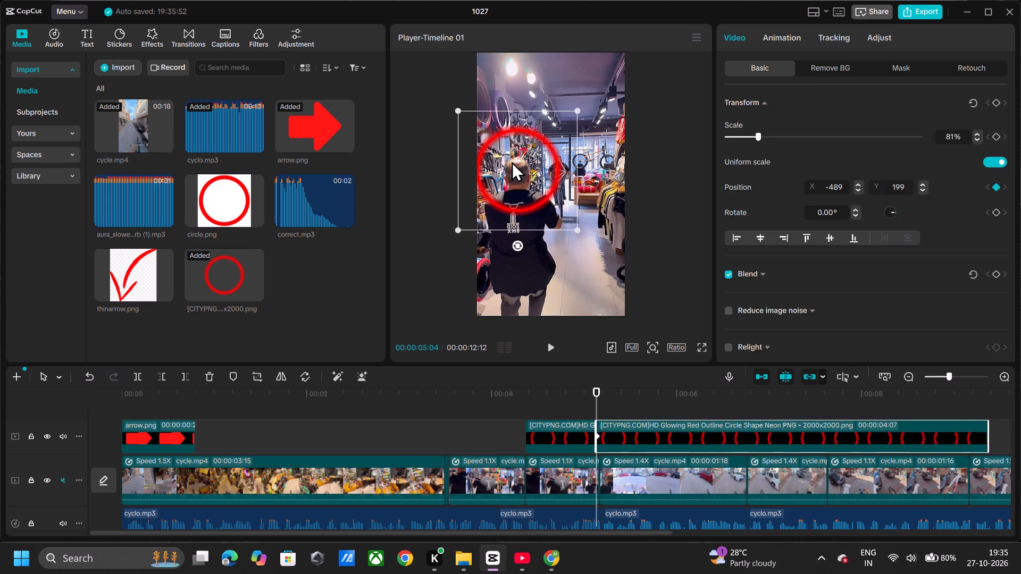
Play the shop section up to and past the circle clip to review the circle's tracking and timing.
{"action": "left_click", "coordinate": [346, 433]}
{"action": "key", "text": "space"}
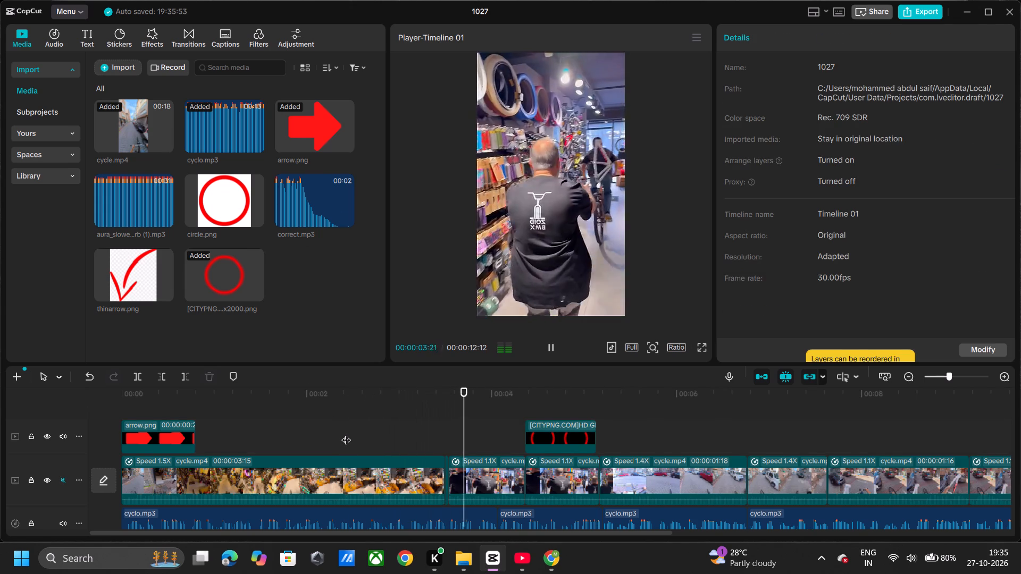
{"action": "key", "text": "space"}
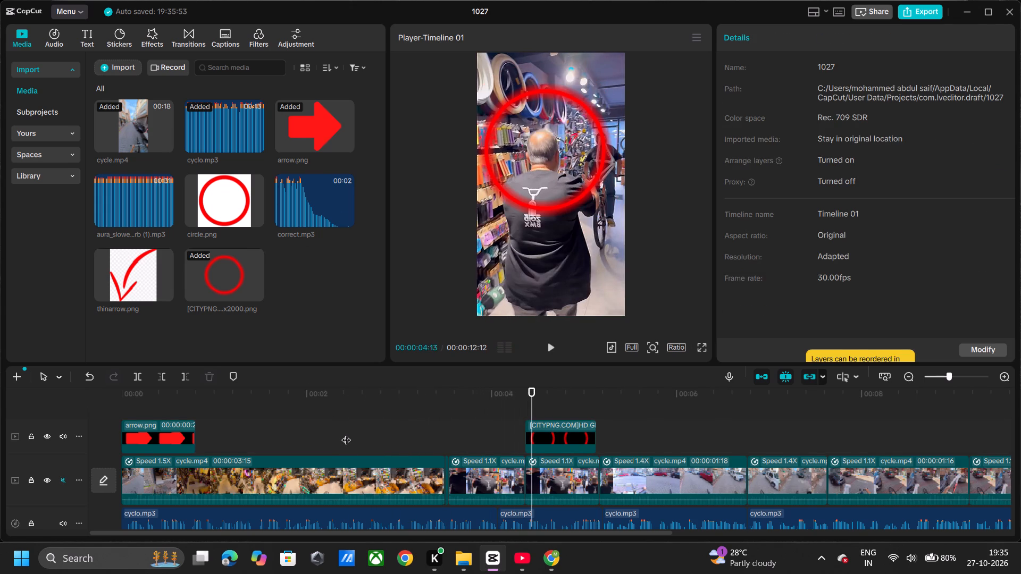
{"action": "left_click", "coordinate": [498, 442]}
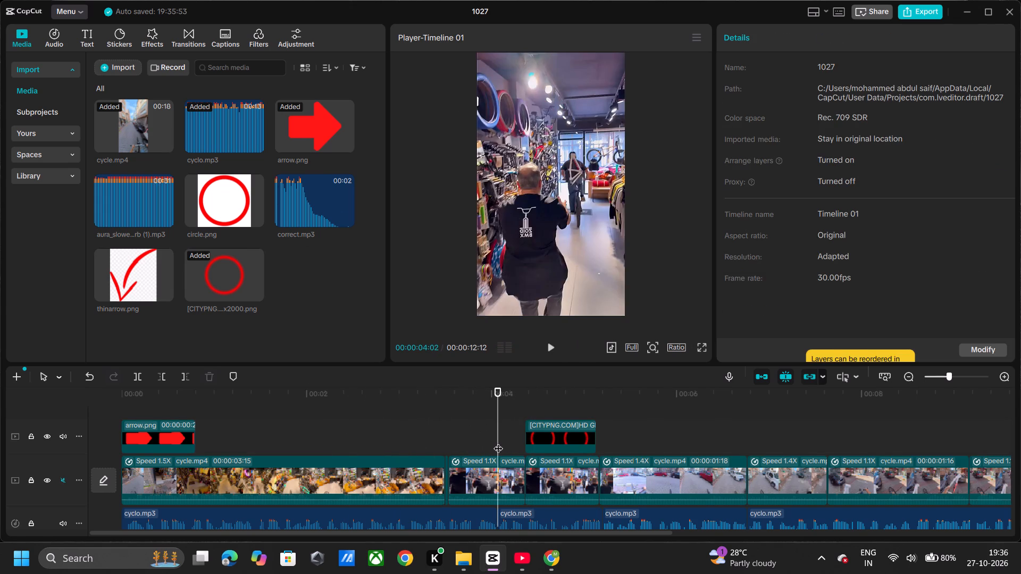
{"action": "key", "text": "space"}
{"action": "key", "text": "space"}
{"action": "key", "text": "space"}
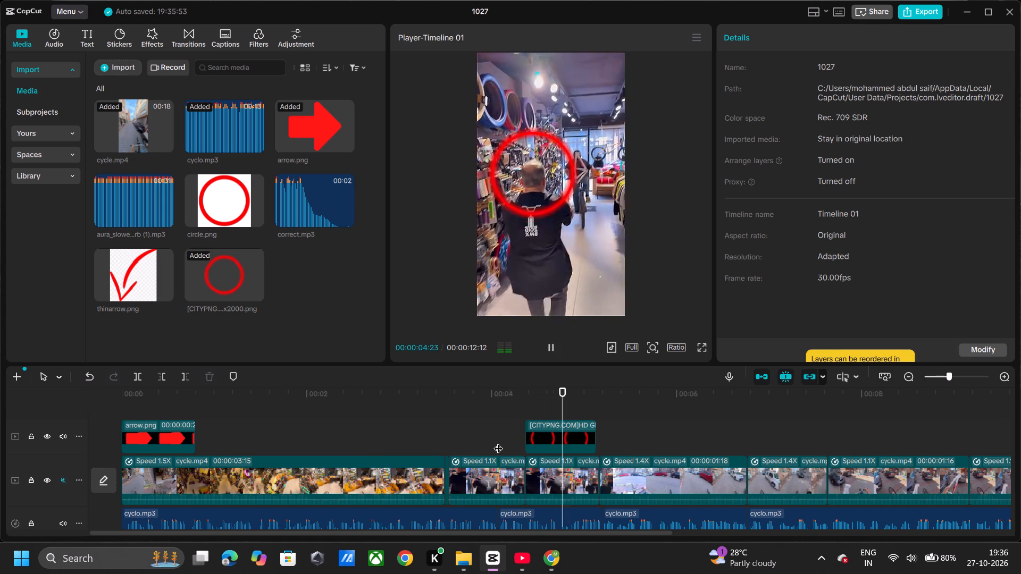
{"action": "key", "text": "space"}
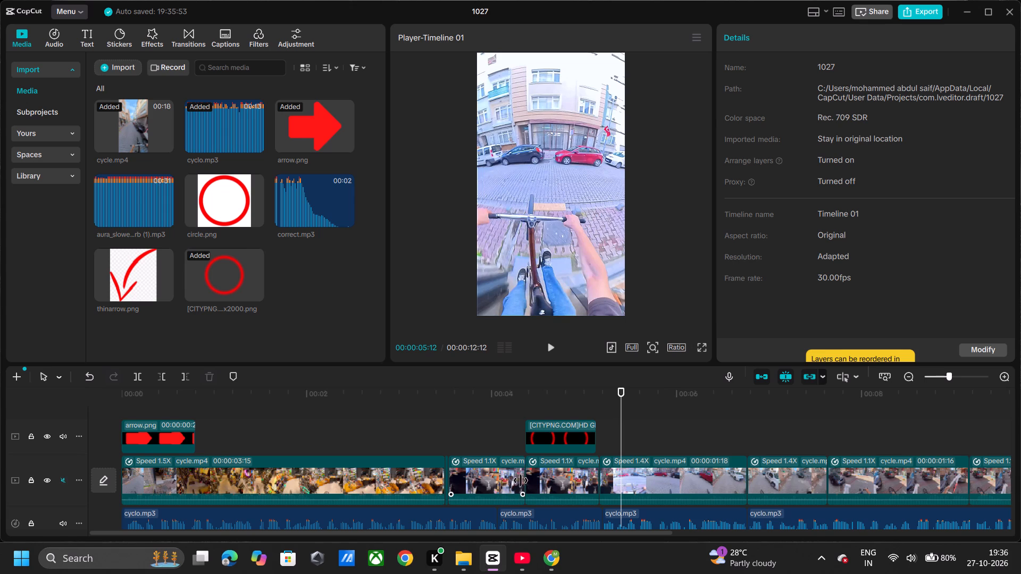
Trim about two frames from the start of the 1.1X cycle.mp4 clip that follows the 00:00:03:15 clip.
{"action": "left_click", "coordinate": [455, 471]}
{"action": "left_click", "coordinate": [455, 471]}
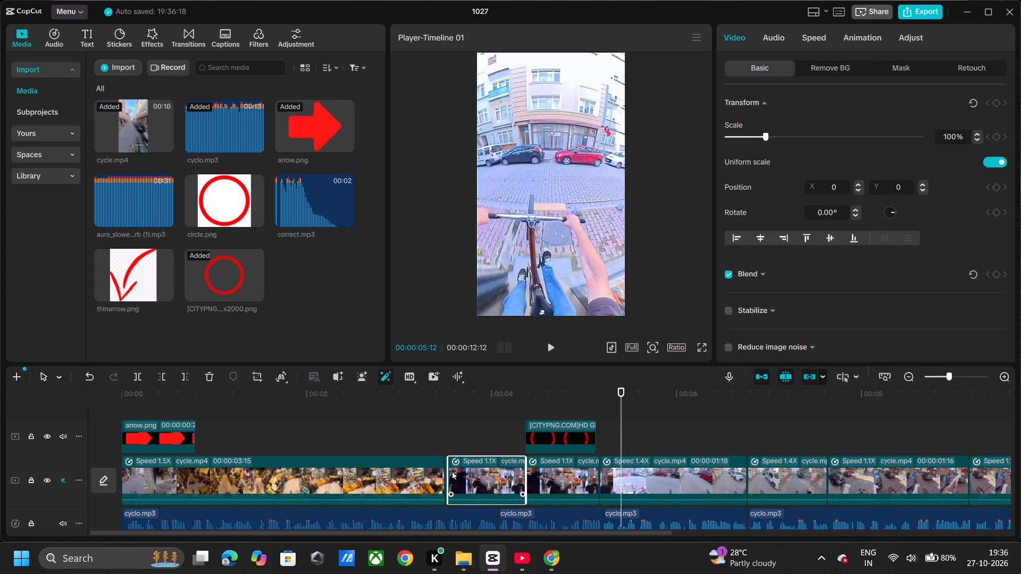
{"action": "left_click_drag", "start_coordinate": [449, 472], "coordinate": [451, 471]}
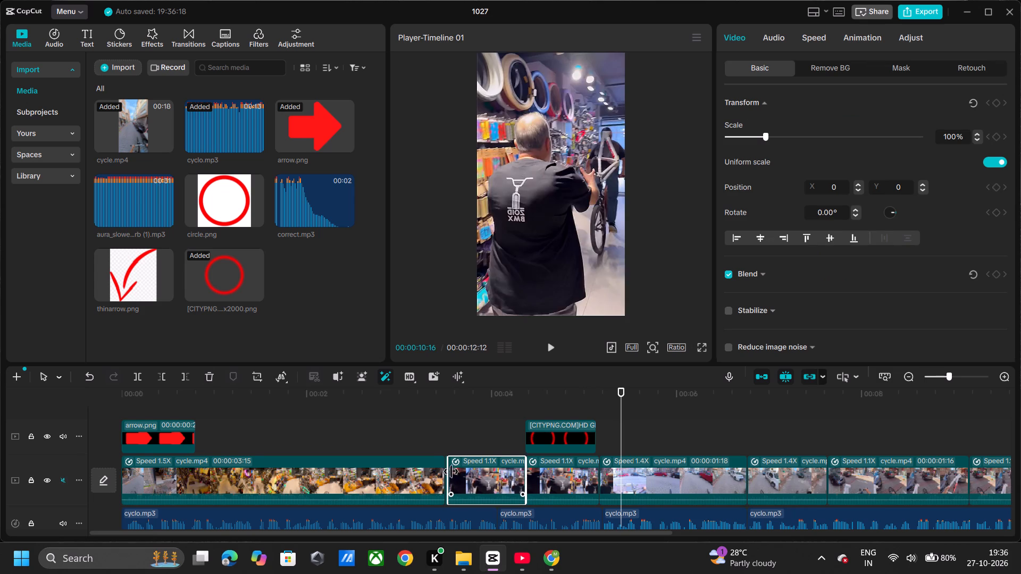
{"action": "left_click_drag", "start_coordinate": [451, 471], "coordinate": [456, 471]}
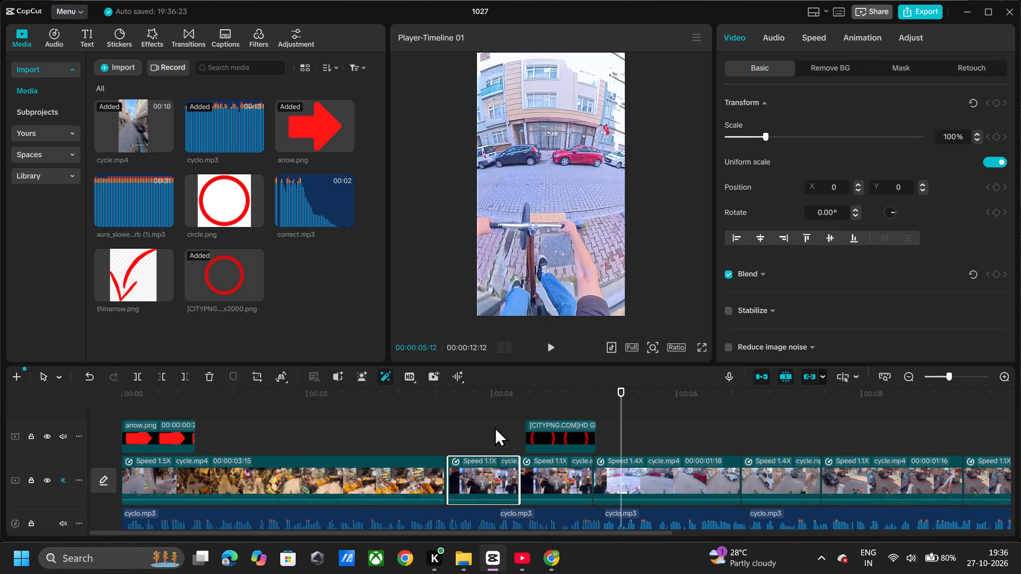
Move the circle clip about two frames earlier to align with the shifted cycle.mp4 cut.
{"action": "left_click_drag", "start_coordinate": [533, 438], "coordinate": [532, 438]}
{"action": "left_click_drag", "start_coordinate": [532, 438], "coordinate": [526, 440]}
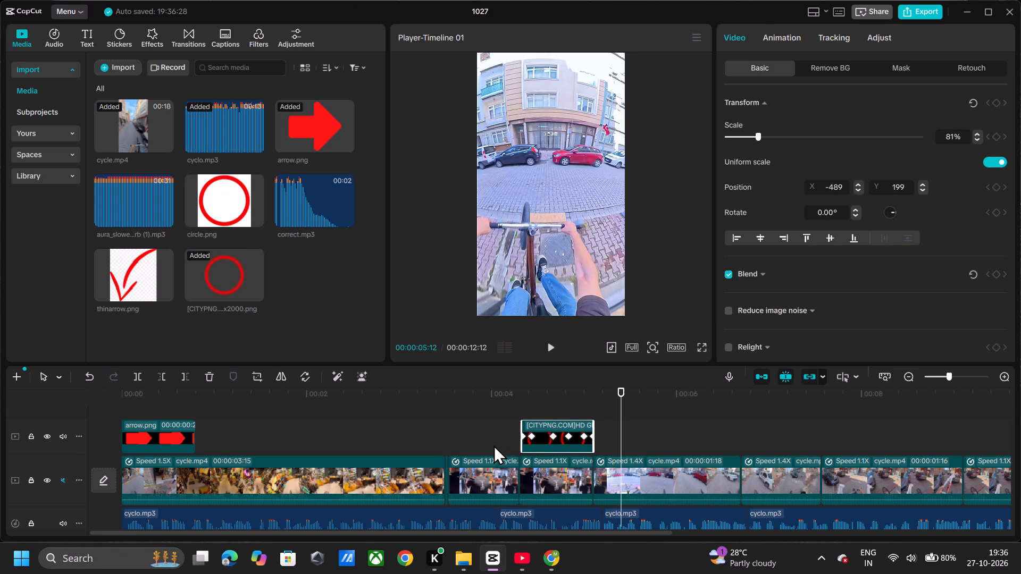
Play the circle section, and at 00:00:04:15 add a position keyframe for the circle at about X -128, Y 394.
{"action": "left_click", "coordinate": [496, 427]}
{"action": "key", "text": "space"}
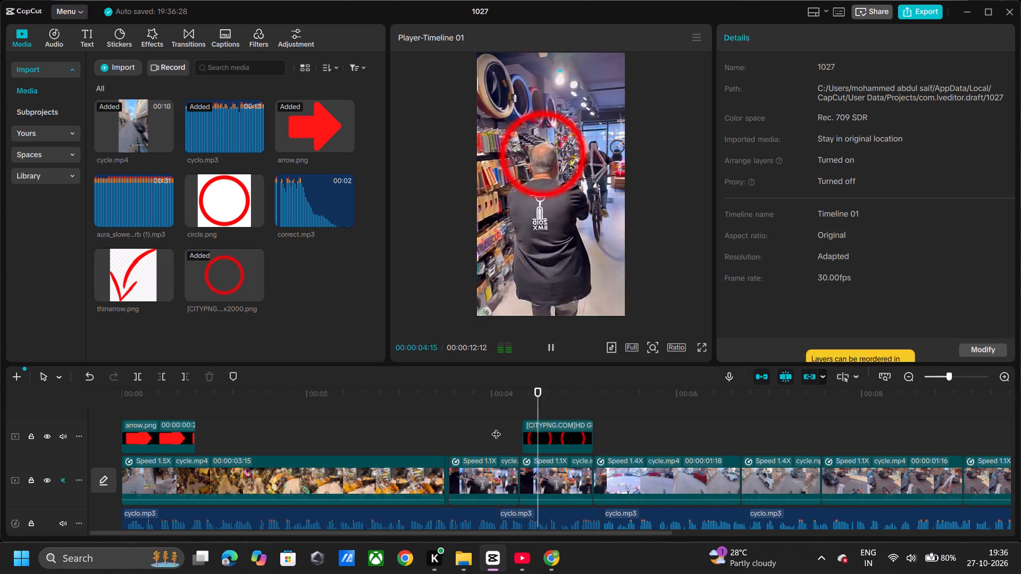
{"action": "key", "text": "space"}
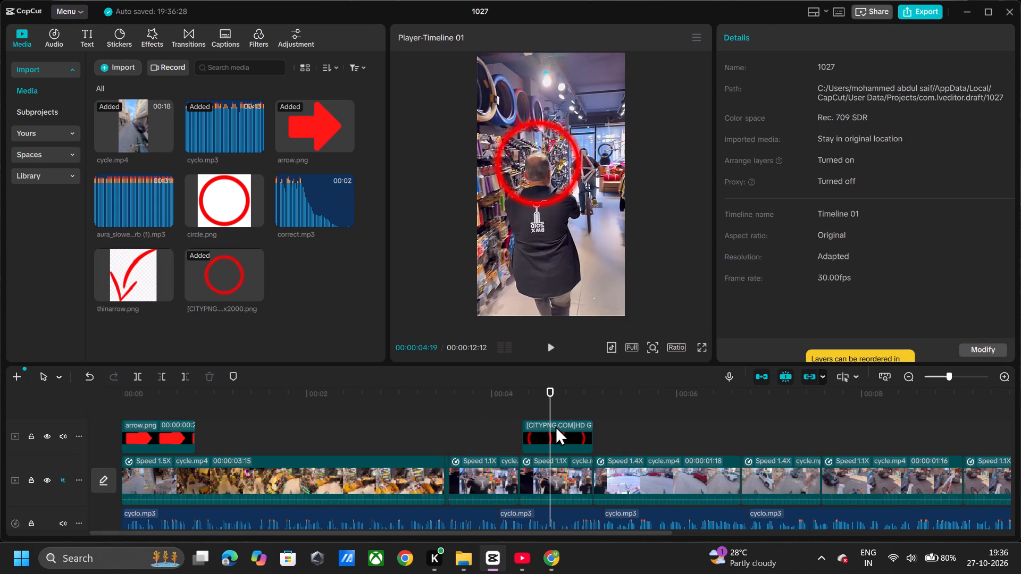
{"action": "left_click", "coordinate": [551, 428]}
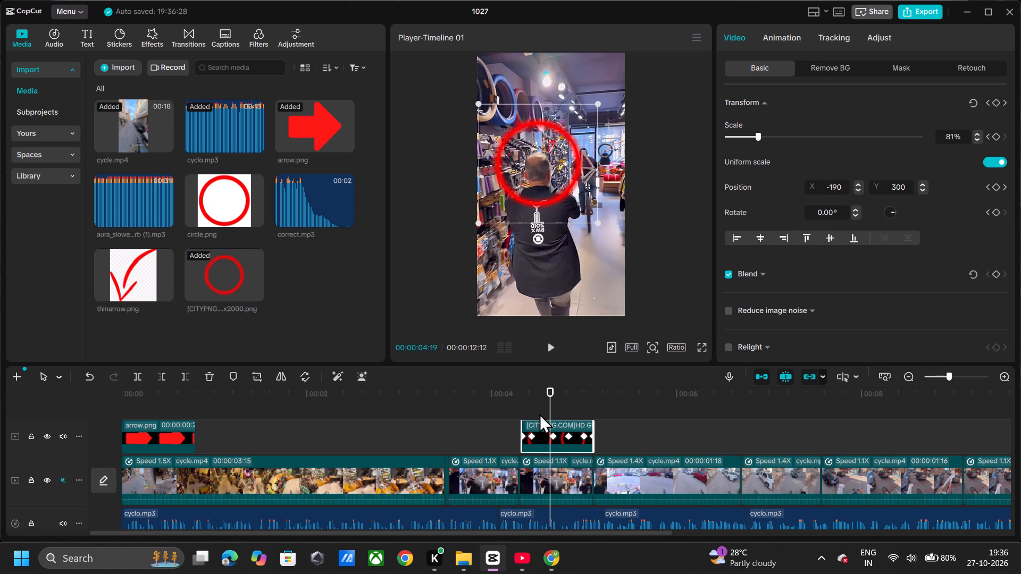
{"action": "left_click", "coordinate": [539, 406]}
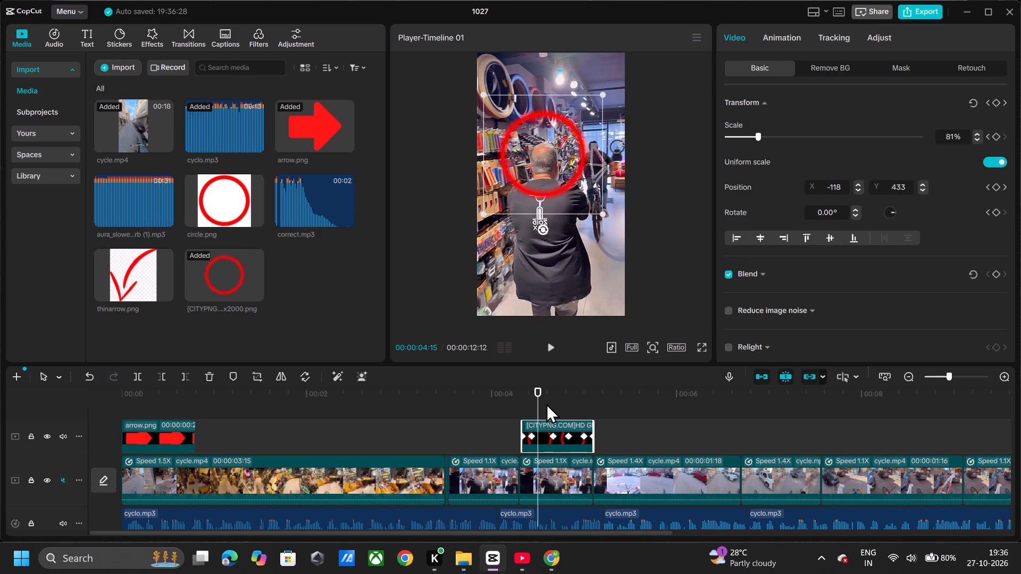
{"action": "left_click", "coordinate": [546, 403]}
{"action": "left_click", "coordinate": [538, 407]}
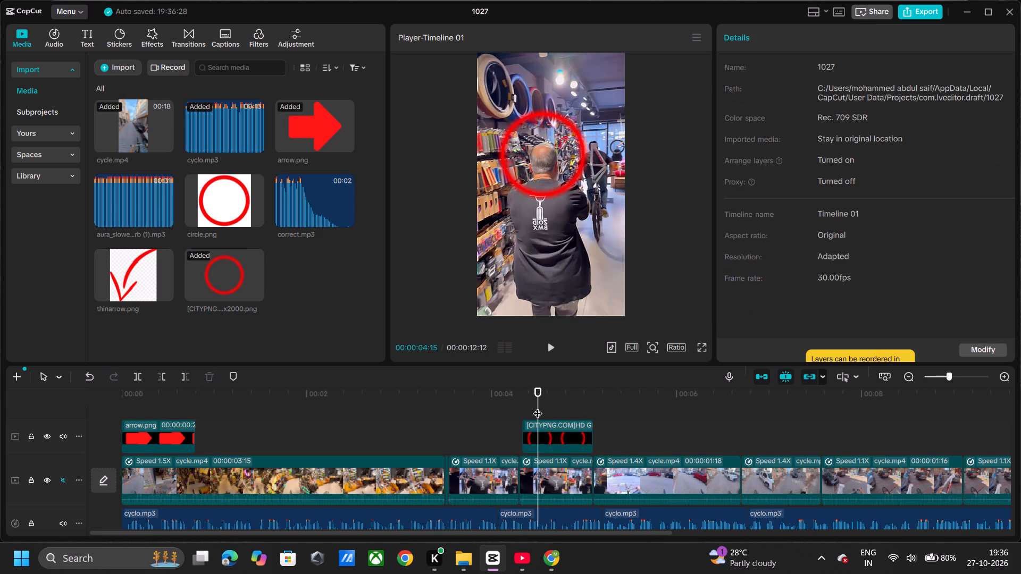
{"action": "left_click", "coordinate": [546, 433]}
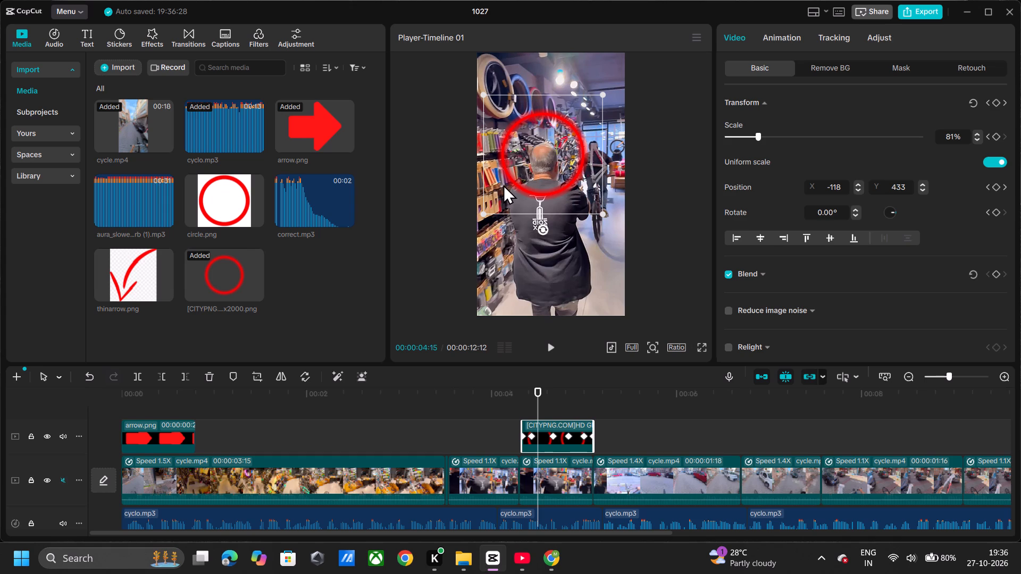
{"action": "left_click", "coordinate": [528, 157]}
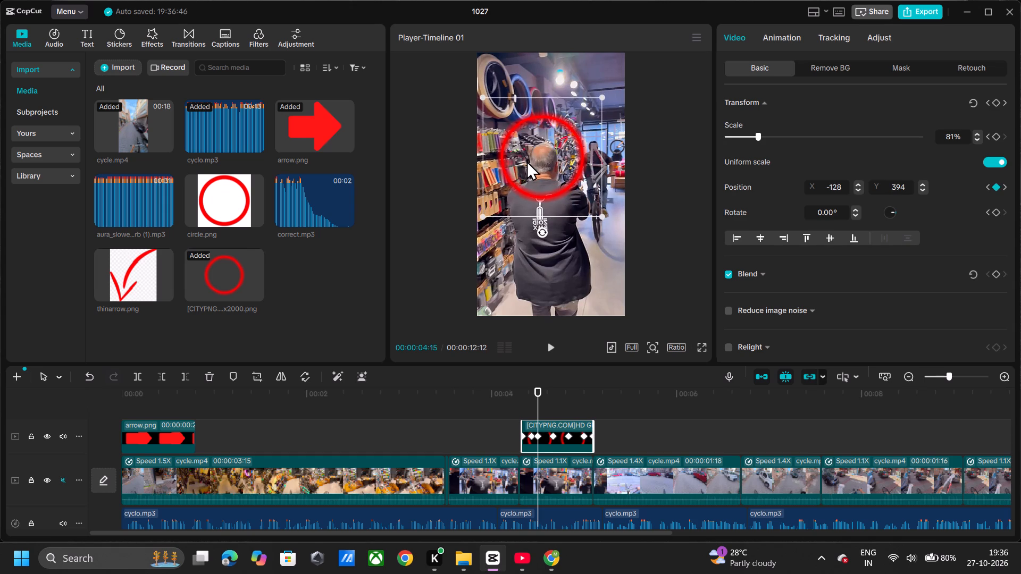
Reposition the circle around the man's head at 00:00:04:16, and keyframe it at about X -207, Y 275 at 00:00:04:19.
{"action": "key", "text": "Right"}
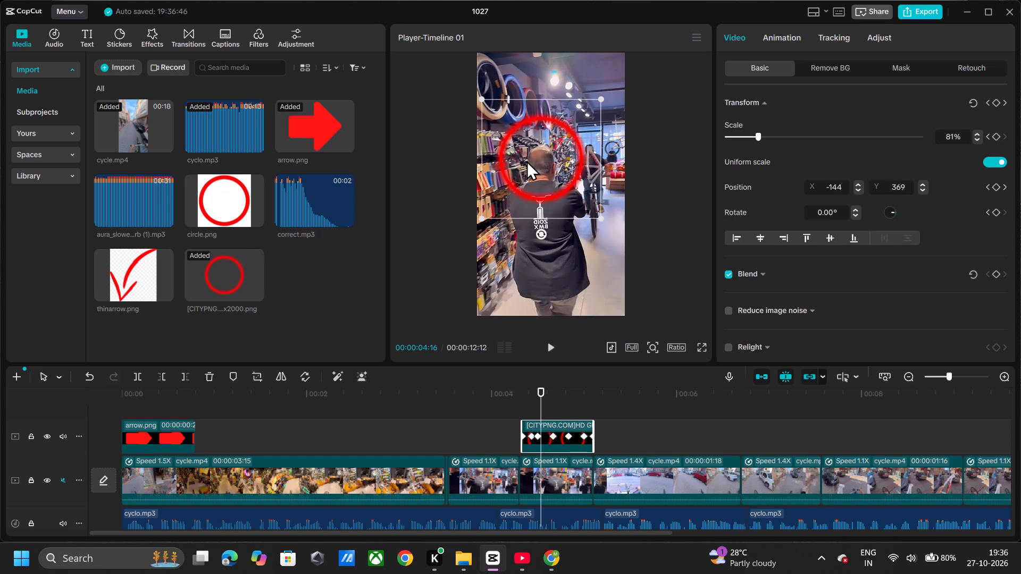
{"action": "left_click", "coordinate": [526, 161]}
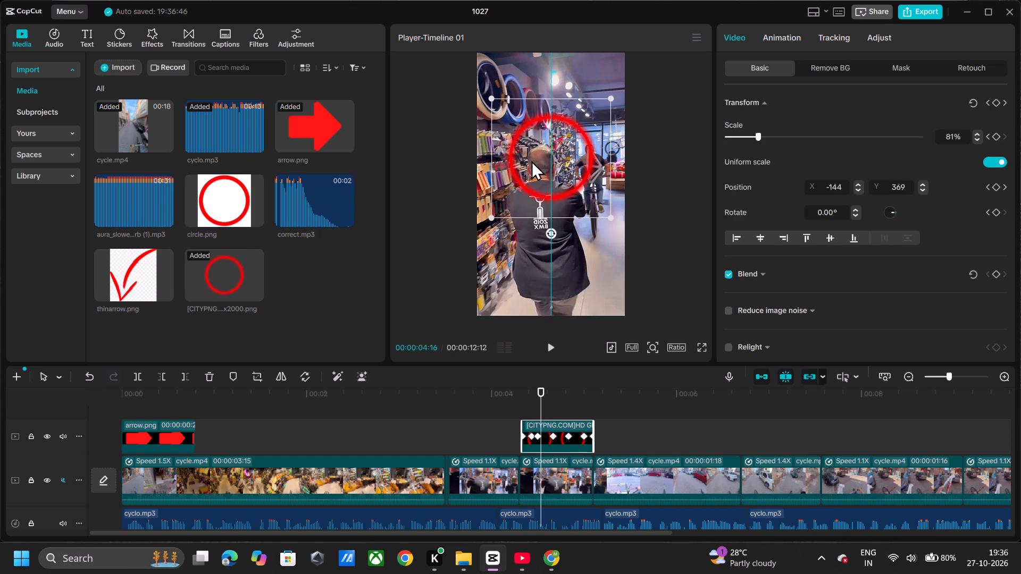
{"action": "key", "text": "Right"}
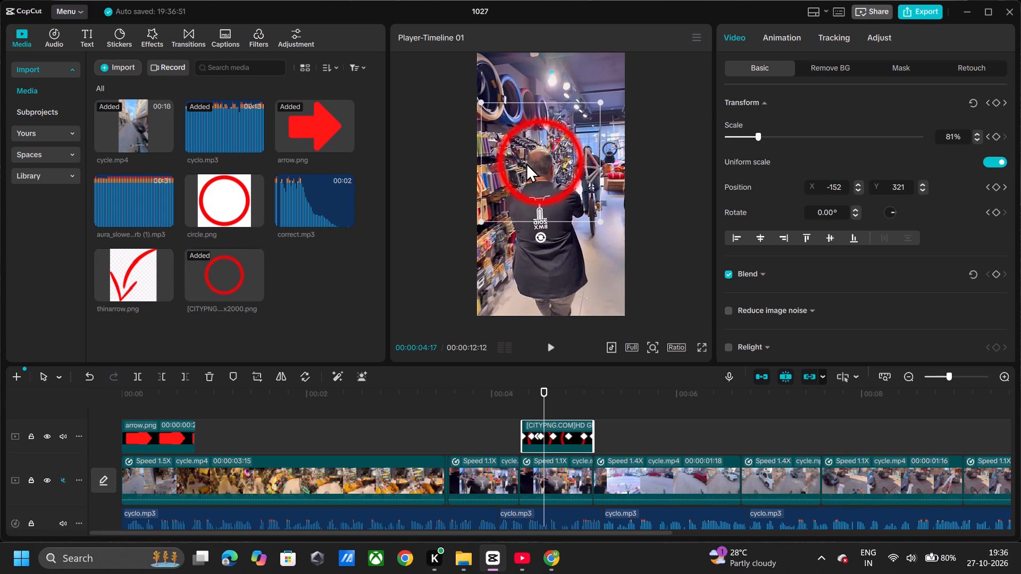
{"action": "key", "text": "Right"}
{"action": "key", "text": "Right"}
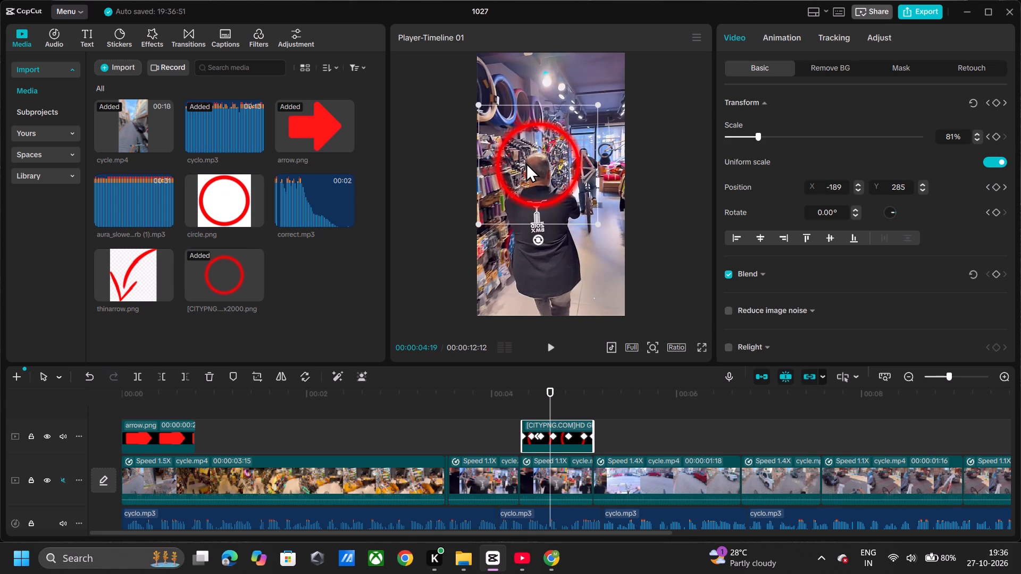
{"action": "left_click_drag", "start_coordinate": [526, 163], "coordinate": [523, 165]}
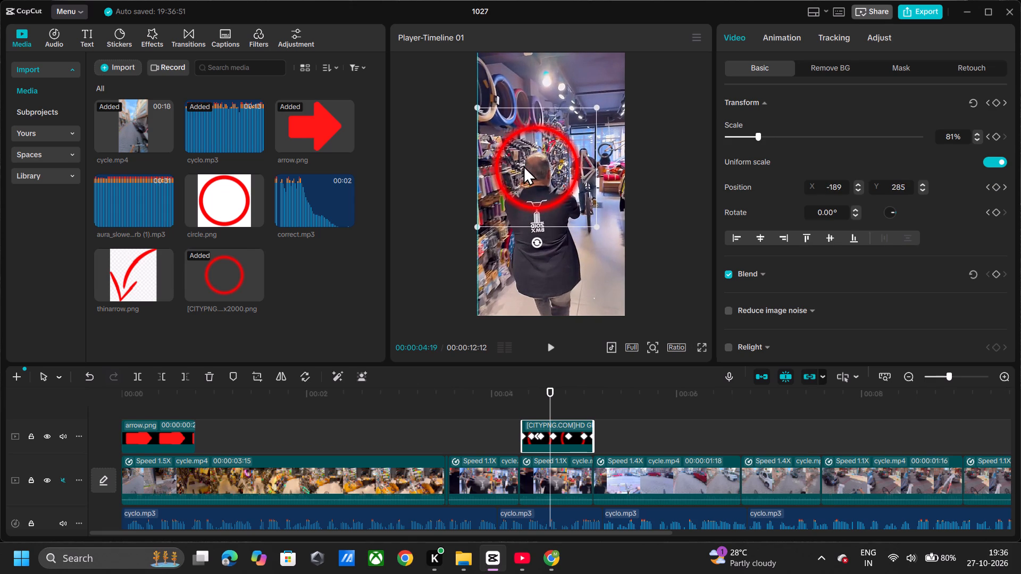
{"action": "left_click_drag", "start_coordinate": [523, 165], "coordinate": [531, 163]}
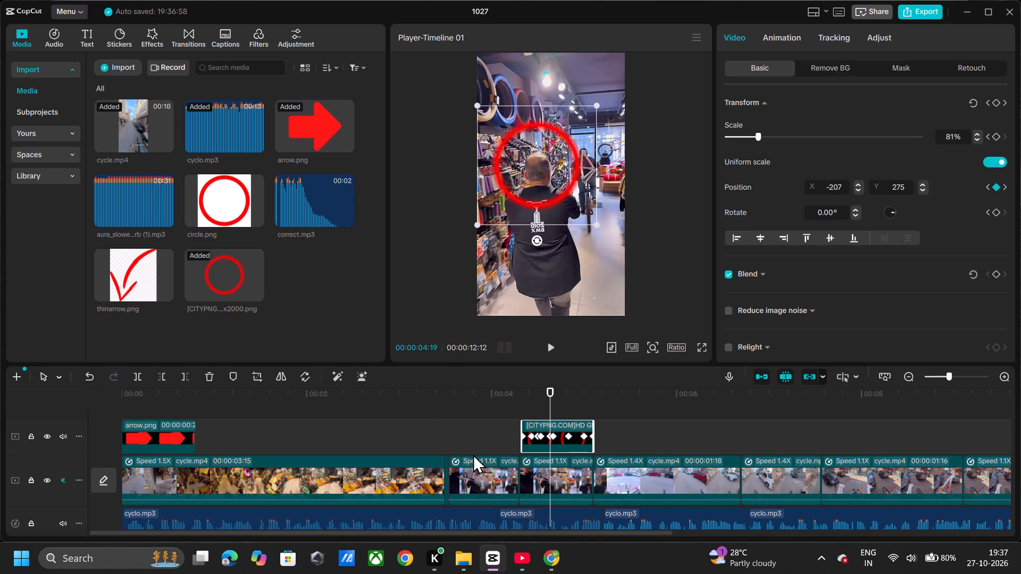
Preview the circle's entrance from 00:00:04:04 and move the circle clip about one frame earlier.
{"action": "left_click", "coordinate": [503, 442]}
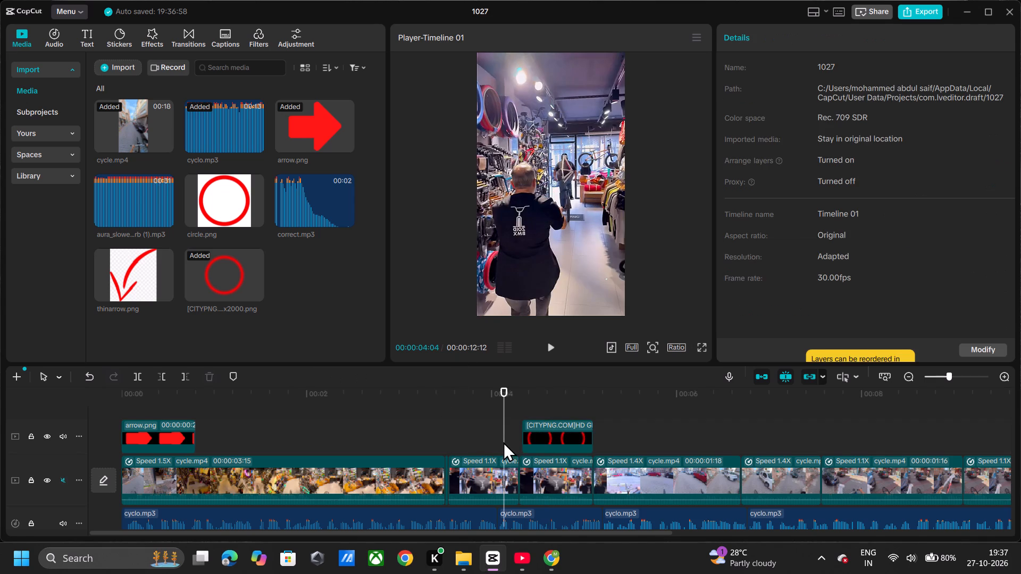
{"action": "key", "text": "space"}
{"action": "key", "text": "space"}
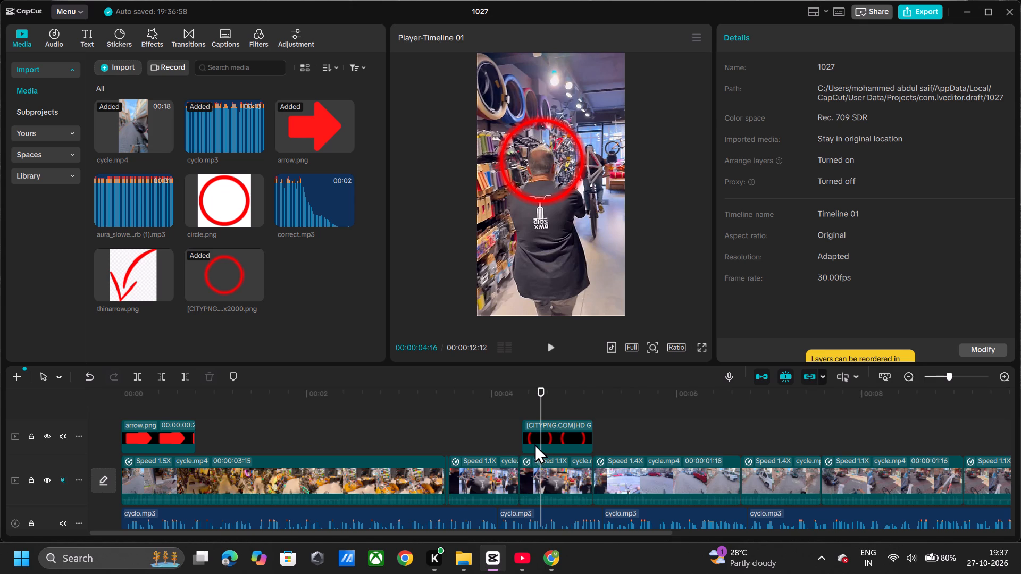
{"action": "left_click_drag", "start_coordinate": [534, 442], "coordinate": [533, 442]}
{"action": "left_click_drag", "start_coordinate": [533, 442], "coordinate": [528, 443]}
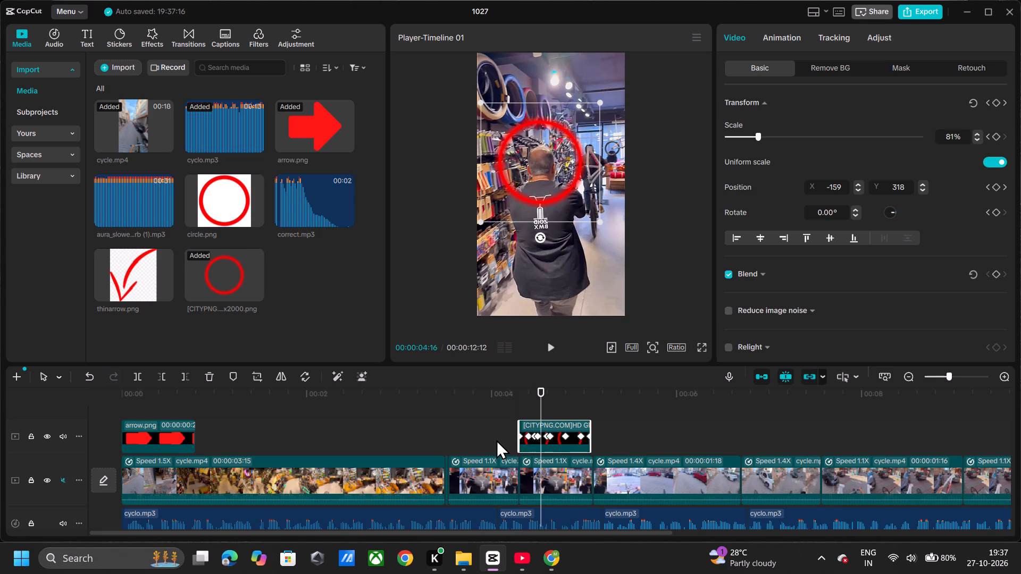
Preview the circle section, and enlarge the circle to 268% scale at its starting keyframe at 00:00:04:09.
{"action": "left_click", "coordinate": [496, 440]}
{"action": "key", "text": "space"}
{"action": "key", "text": "space"}
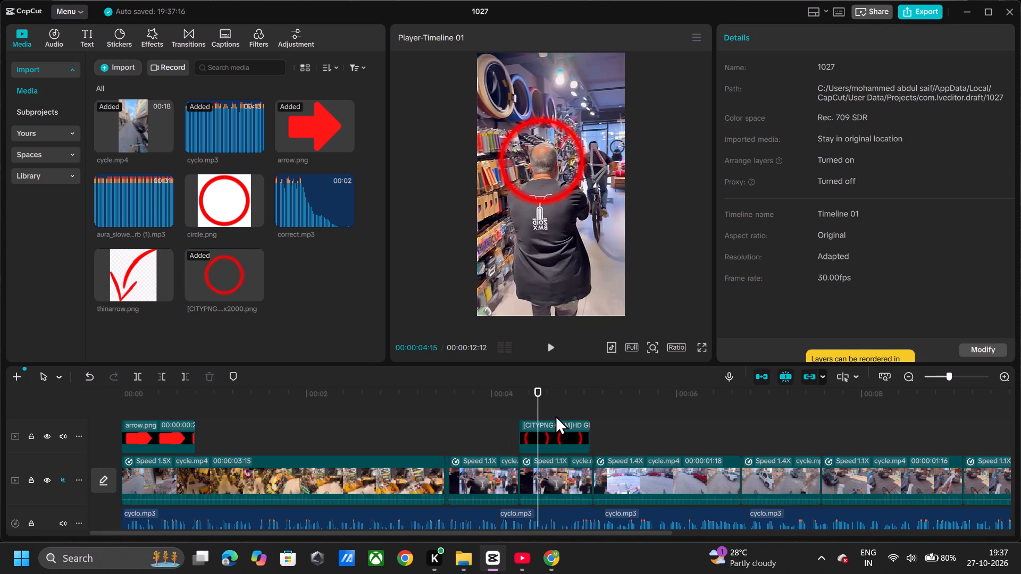
{"action": "left_click", "coordinate": [537, 428]}
{"action": "left_click", "coordinate": [519, 406]}
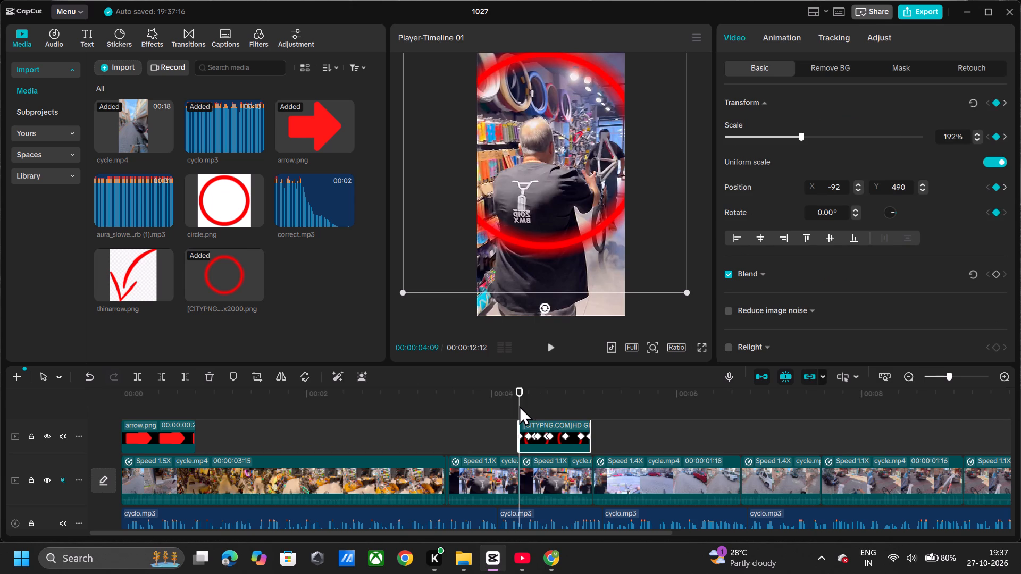
{"action": "left_click_drag", "start_coordinate": [690, 295], "coordinate": [801, 308]}
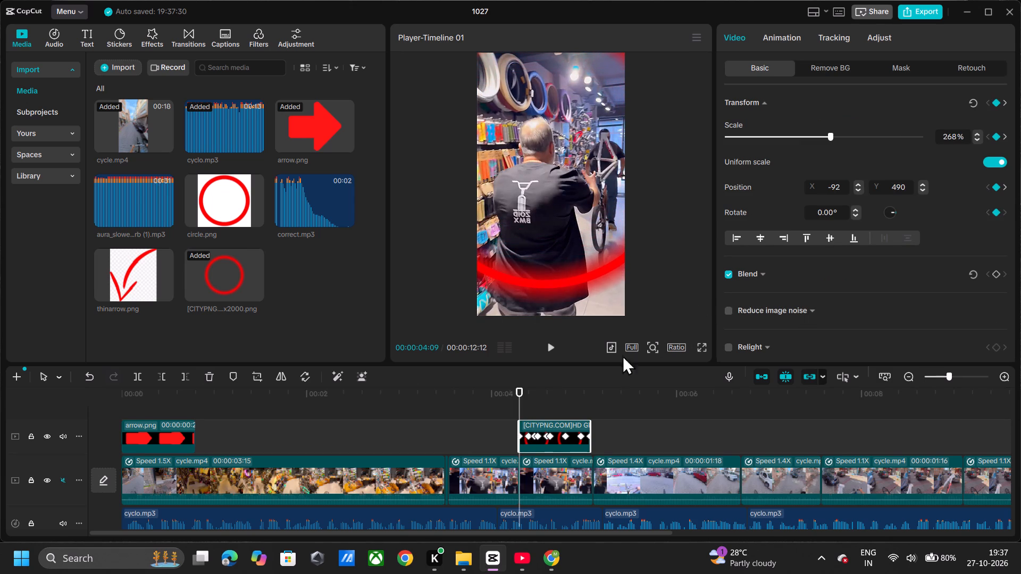
Play the circle's entrance repeatedly to check its new starting size, and watch the rest of the timeline through to the end.
{"action": "left_click", "coordinate": [472, 427]}
{"action": "key", "text": "space"}
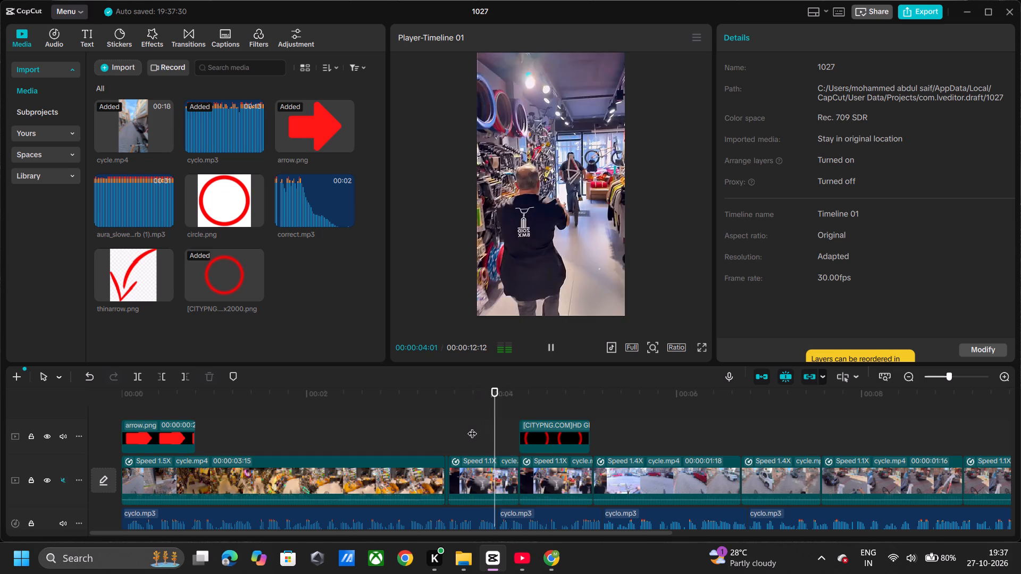
{"action": "key", "text": "space"}
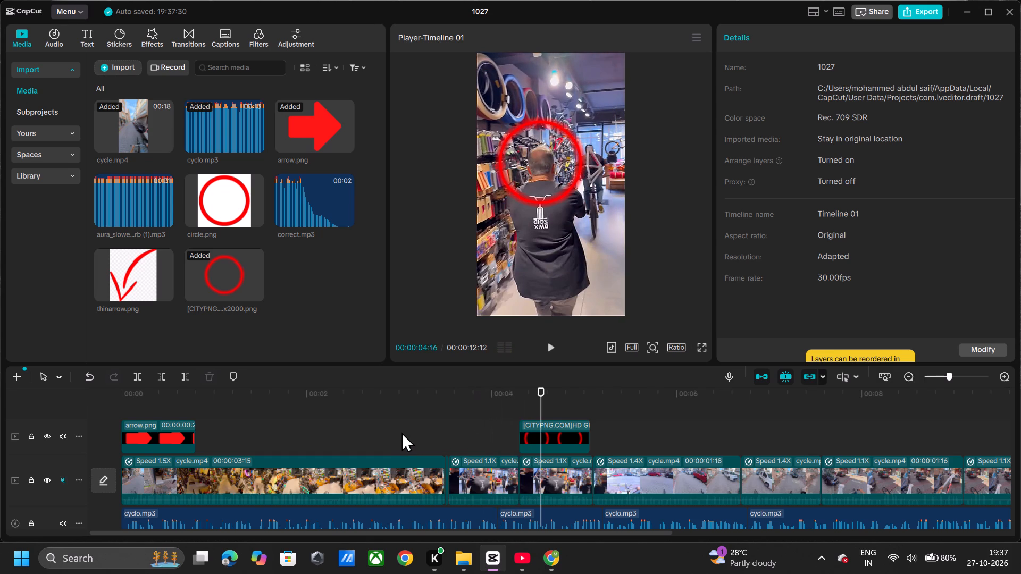
{"action": "left_click", "coordinate": [408, 428]}
{"action": "key", "text": "space"}
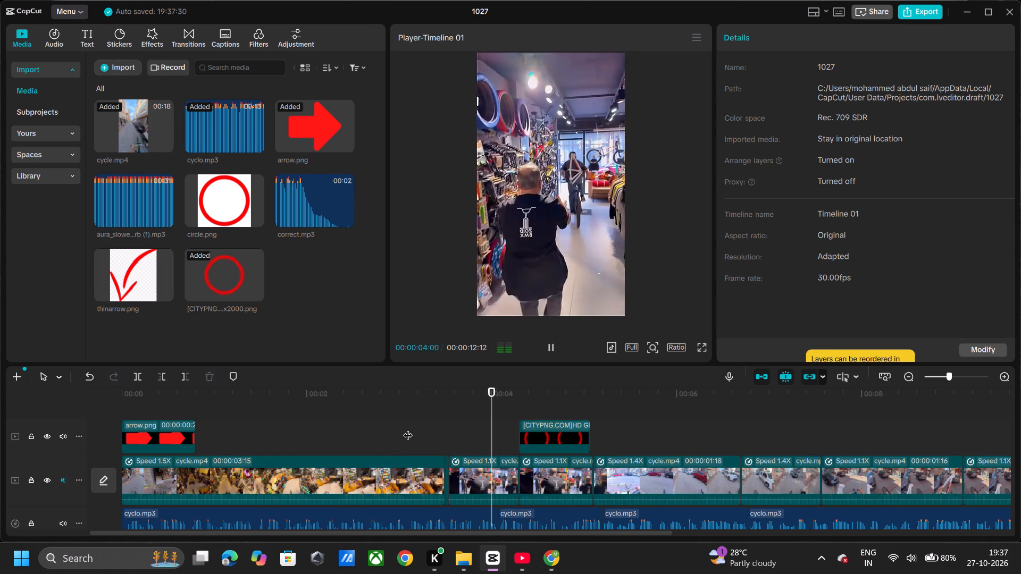
{"action": "key", "text": "space"}
{"action": "key", "text": "space"}
{"action": "key", "text": "space"}
{"action": "key", "text": "space"}
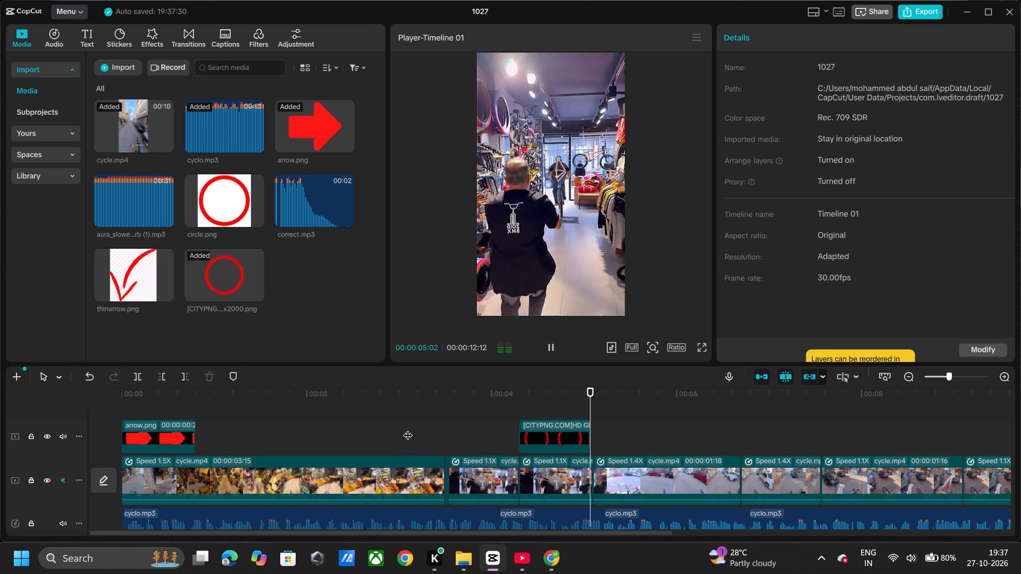
{"action": "key", "text": "space"}
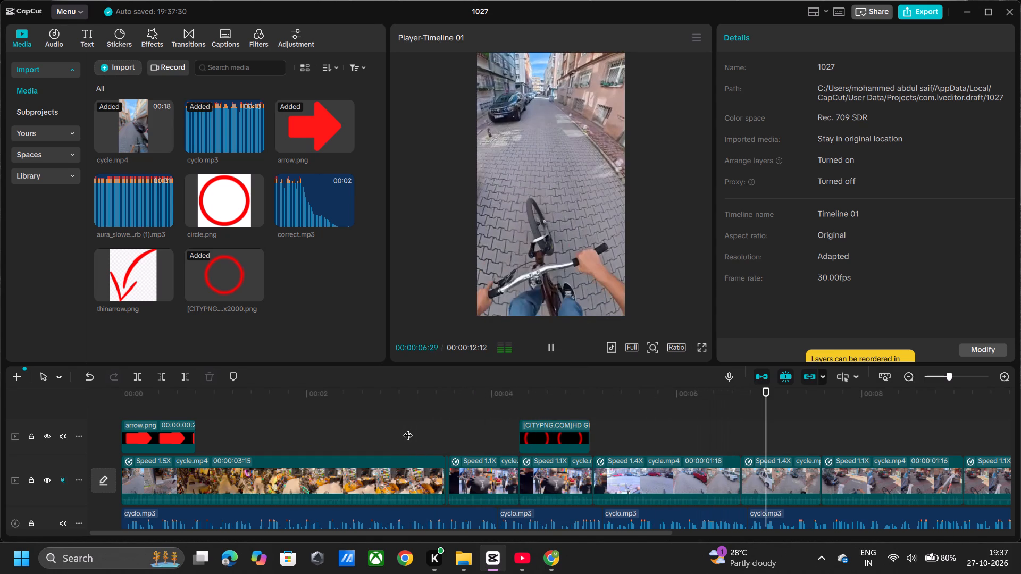
{"action": "key", "text": "space"}
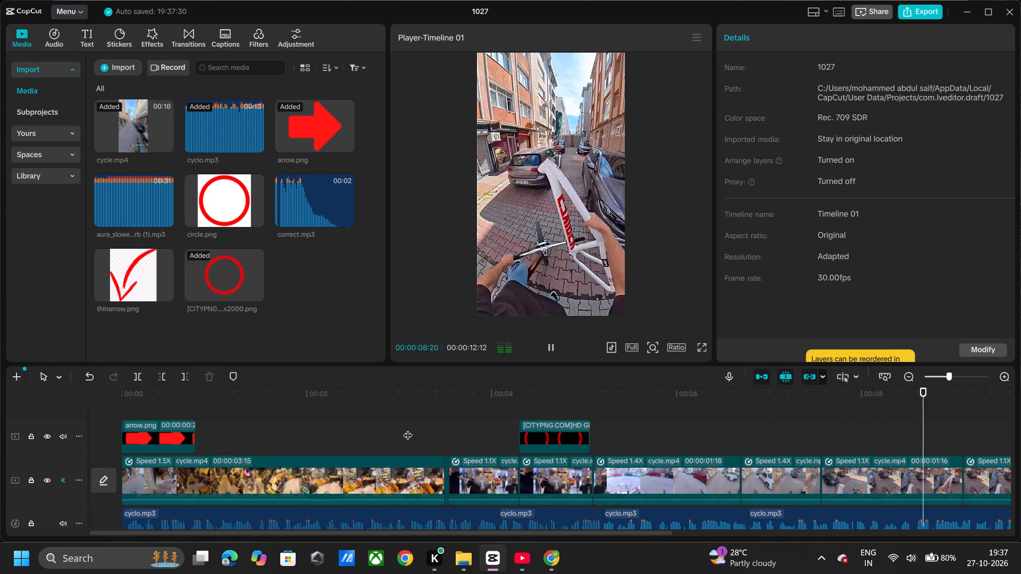
{"action": "key", "text": "space"}
{"action": "key", "text": "space"}
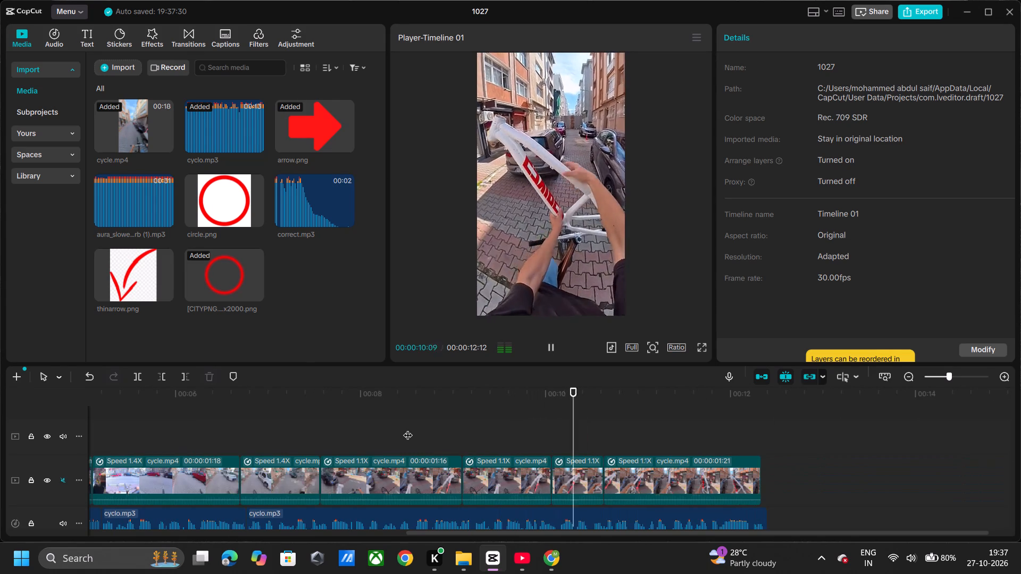
{"action": "key", "text": "space"}
{"action": "key", "text": "space"}
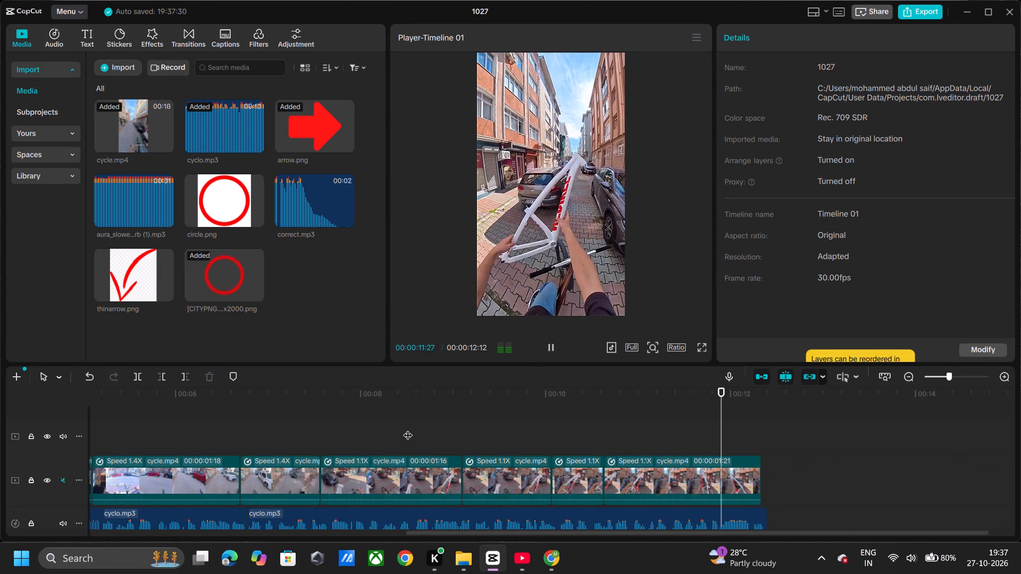
{"action": "key", "text": "space"}
{"action": "key", "text": "space"}
{"action": "key", "text": "space"}
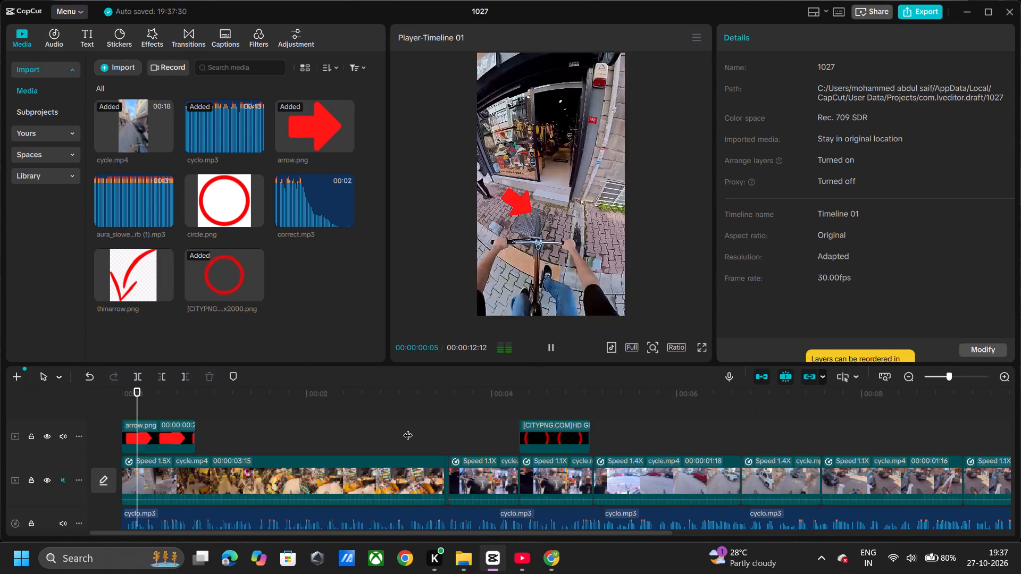
Trim the end of the last cyclo.mp3 clip to line up with the end of the final cycle.mp4 clip.
{"action": "left_click", "coordinate": [630, 445]}
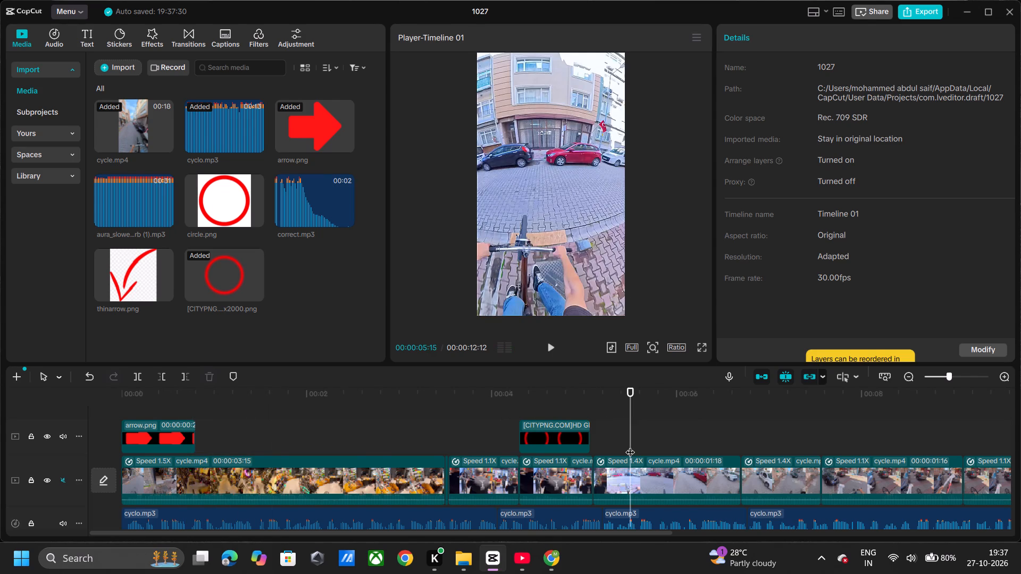
{"action": "scroll", "coordinate": [630, 445], "scroll_direction": "left", "scroll_amount": 4}
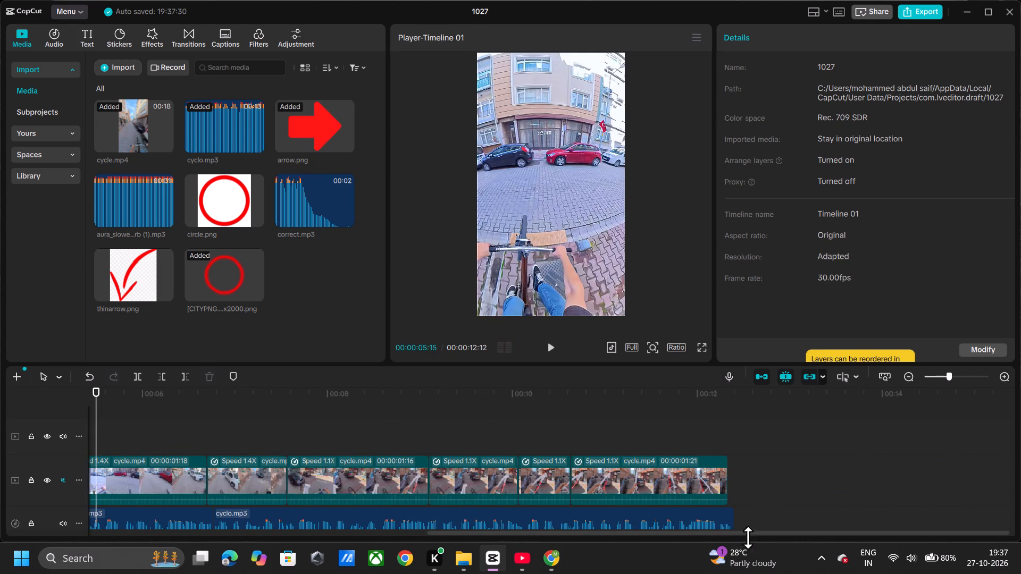
{"action": "left_click_drag", "start_coordinate": [733, 522], "coordinate": [721, 522]}
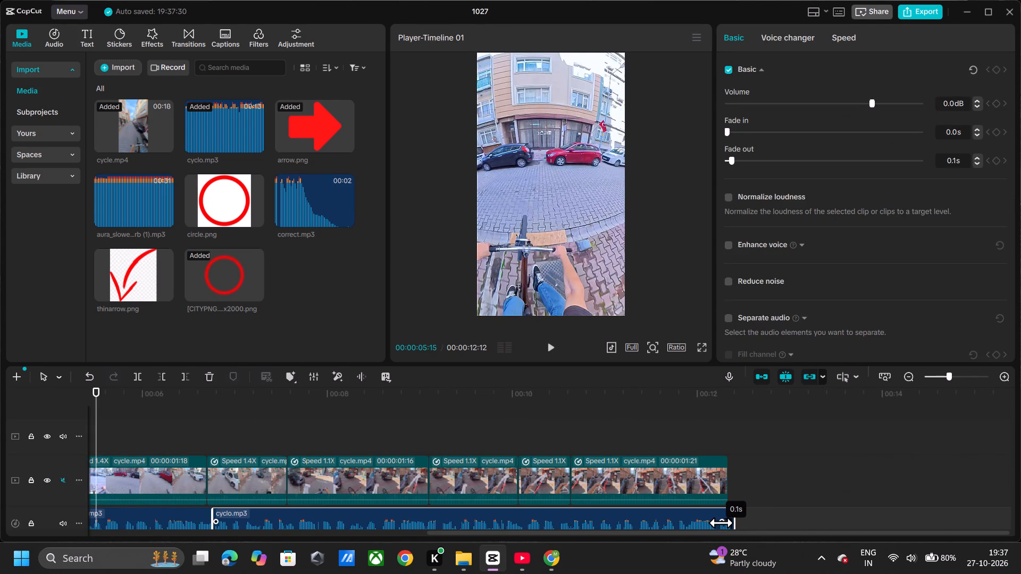
{"action": "left_click_drag", "start_coordinate": [721, 522], "coordinate": [750, 518]}
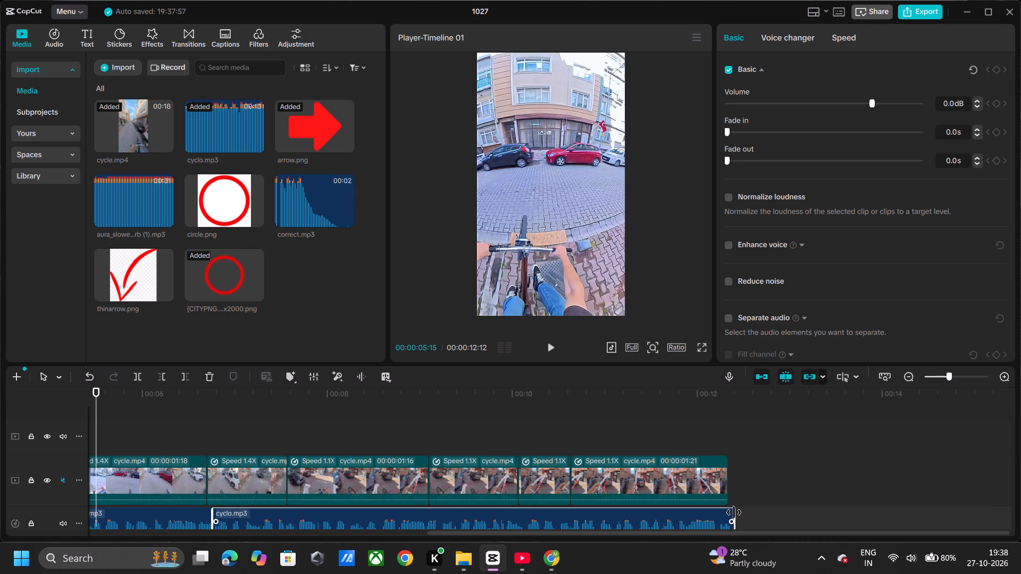
{"action": "left_click_drag", "start_coordinate": [734, 512], "coordinate": [726, 516]}
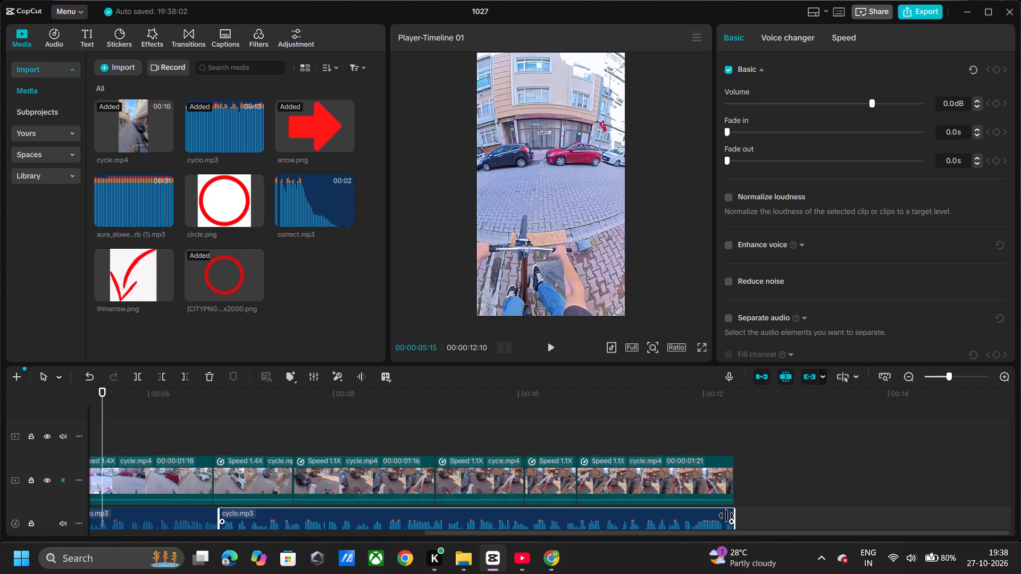
Play the end of the timeline to check the trimmed audio, and continue from the start to about 00:00:03:23.
{"action": "left_click", "coordinate": [683, 432]}
{"action": "key", "text": "space"}
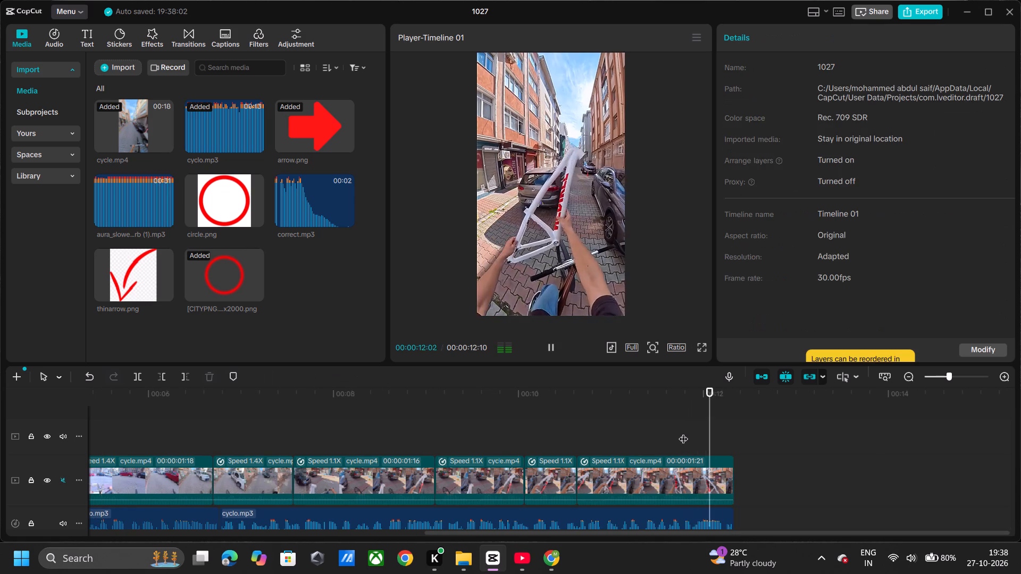
{"action": "key", "text": "space"}
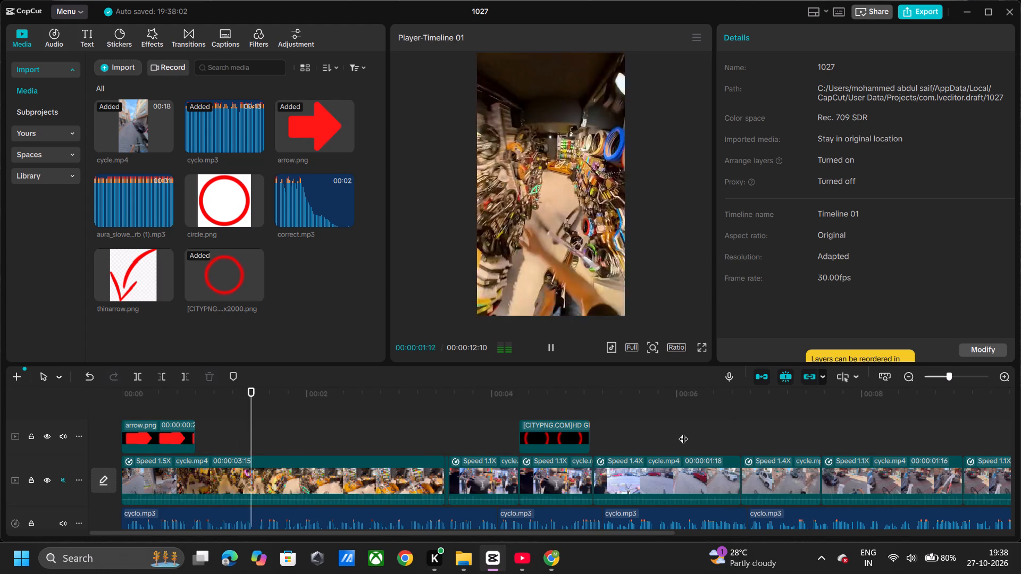
{"action": "key", "text": "space"}
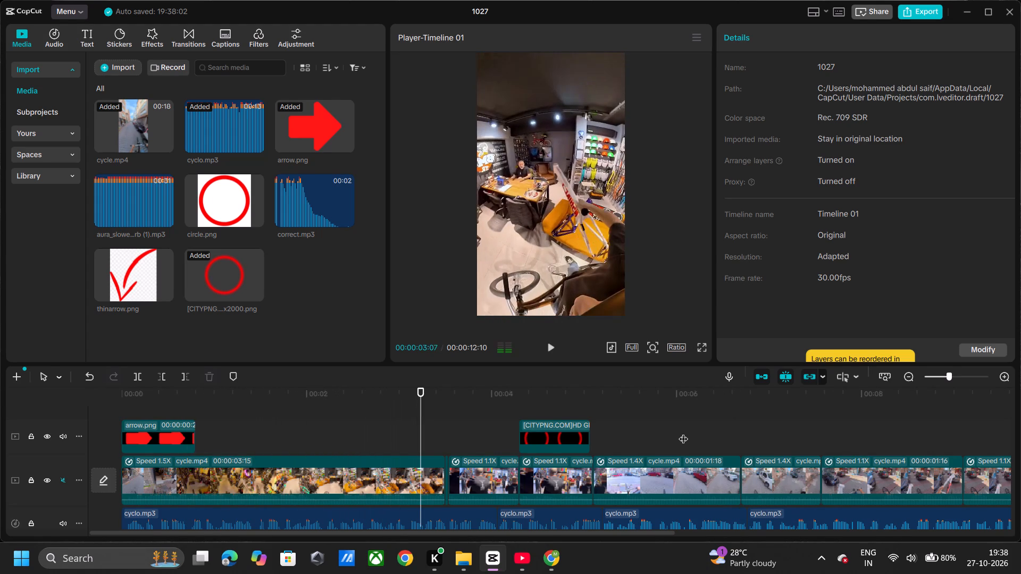
{"action": "key", "text": "space"}
{"action": "key", "text": "space"}
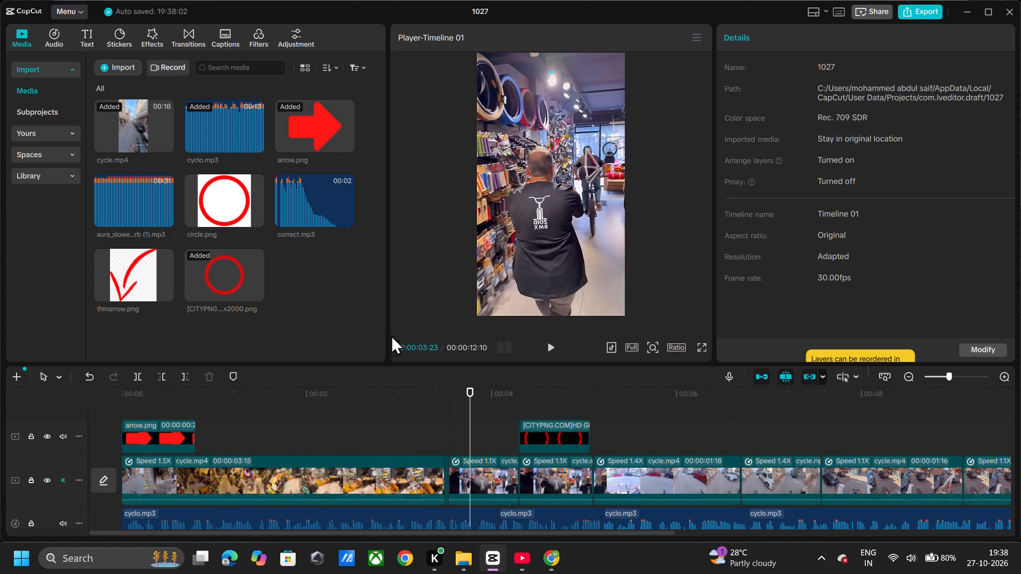
Replay the opening arrow section from the beginning, and return the playhead to 00:00:00:00.
{"action": "left_click", "coordinate": [127, 407]}
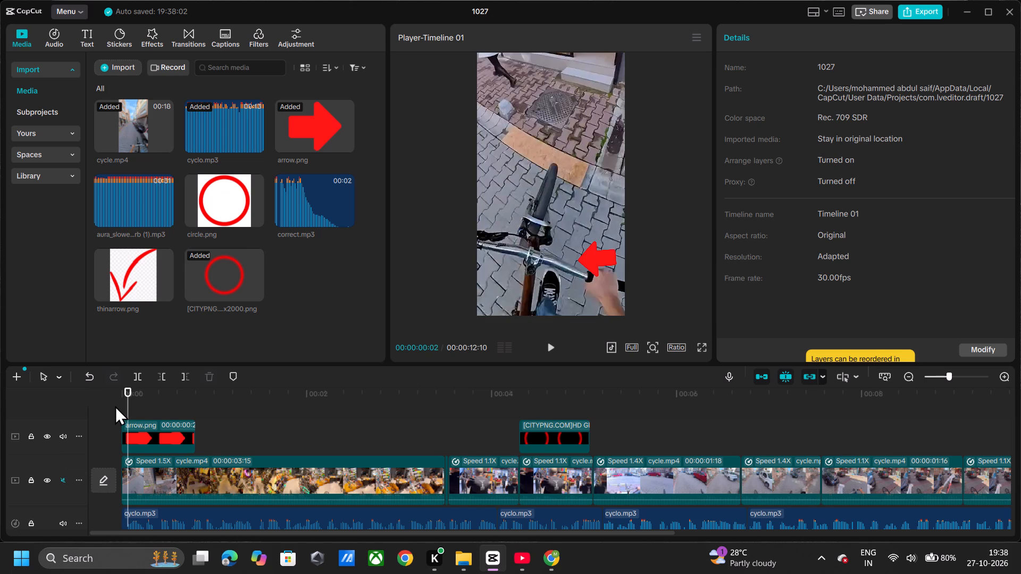
{"action": "left_click", "coordinate": [123, 389]}
{"action": "key", "text": "space"}
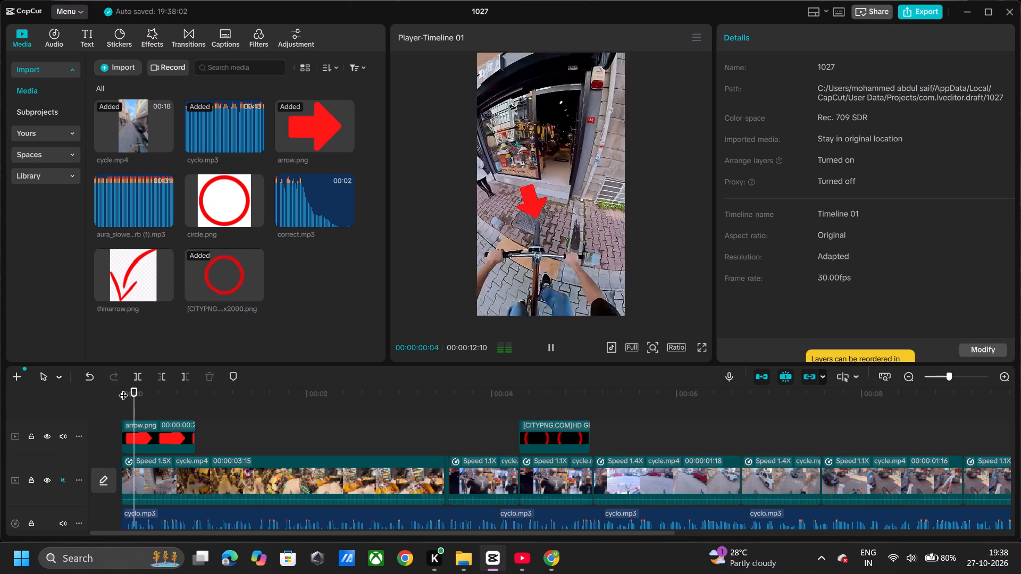
{"action": "key", "text": "space"}
{"action": "key", "text": "space"}
{"action": "key", "text": "space"}
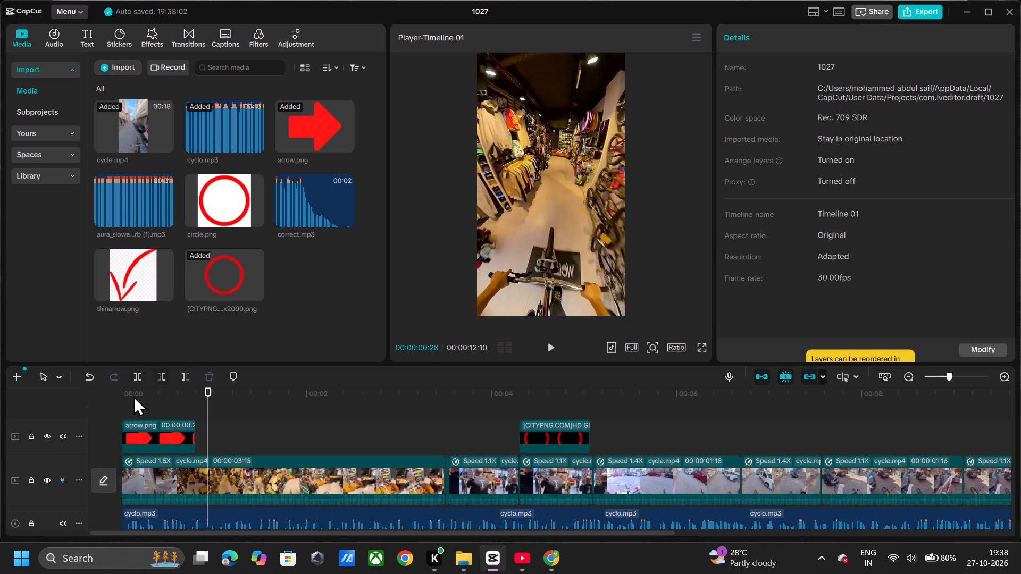
{"action": "left_click", "coordinate": [121, 389]}
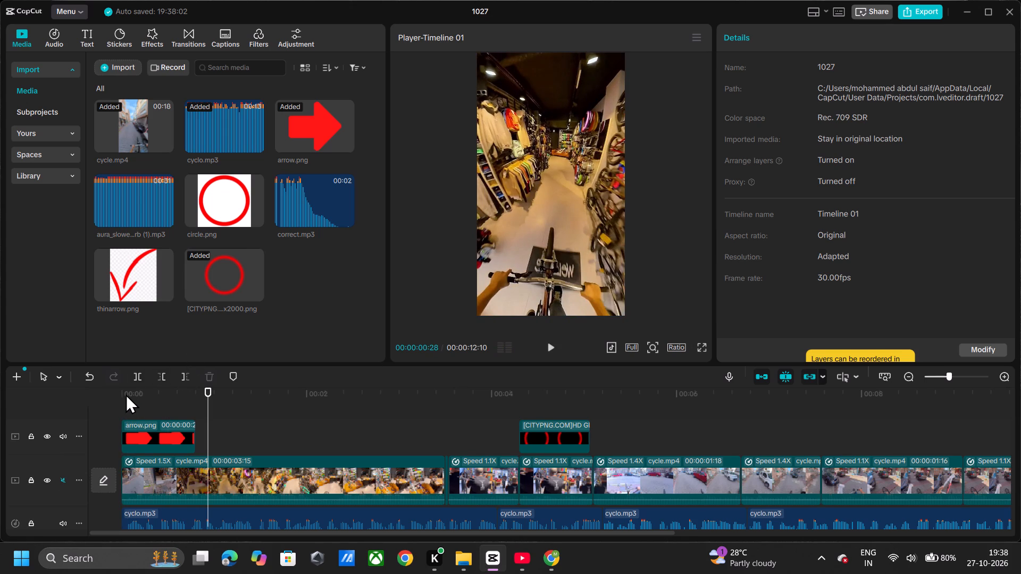
{"action": "left_click", "coordinate": [125, 394]}
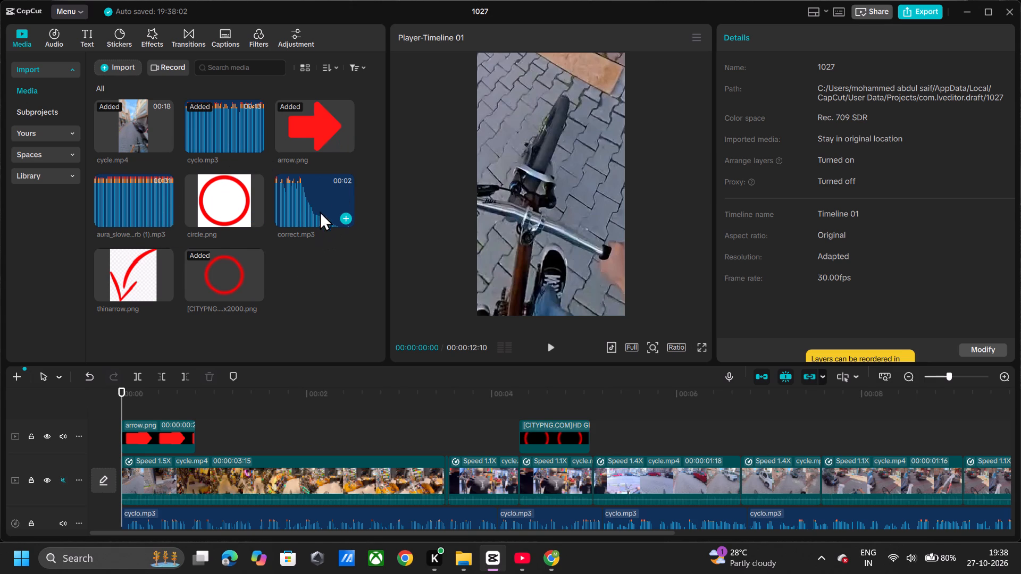
Look through the folders and recent files in Home for more media to import into the project.
{"action": "left_click", "coordinate": [126, 72]}
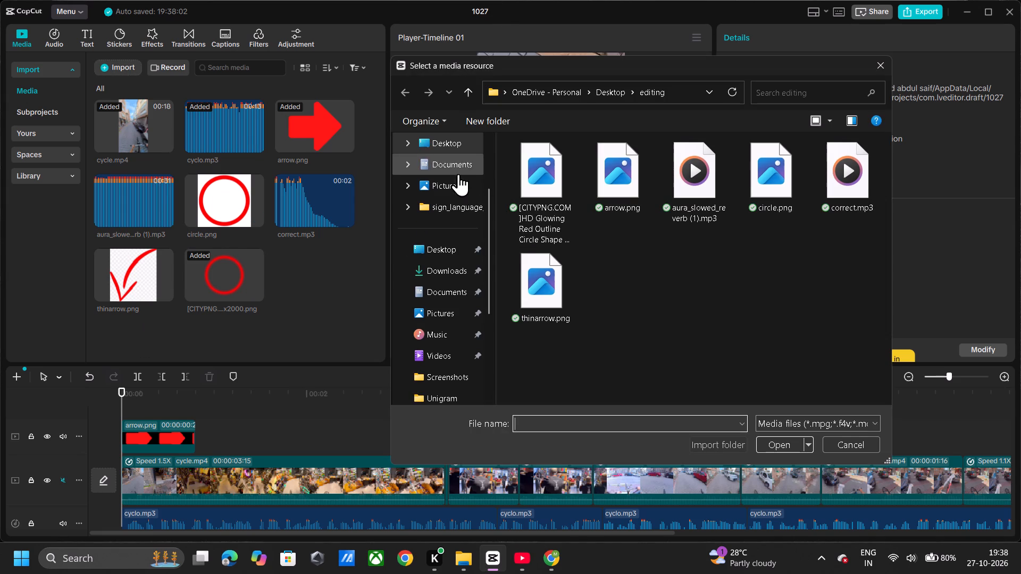
{"action": "scroll", "coordinate": [459, 138], "scroll_direction": "up", "scroll_amount": 3}
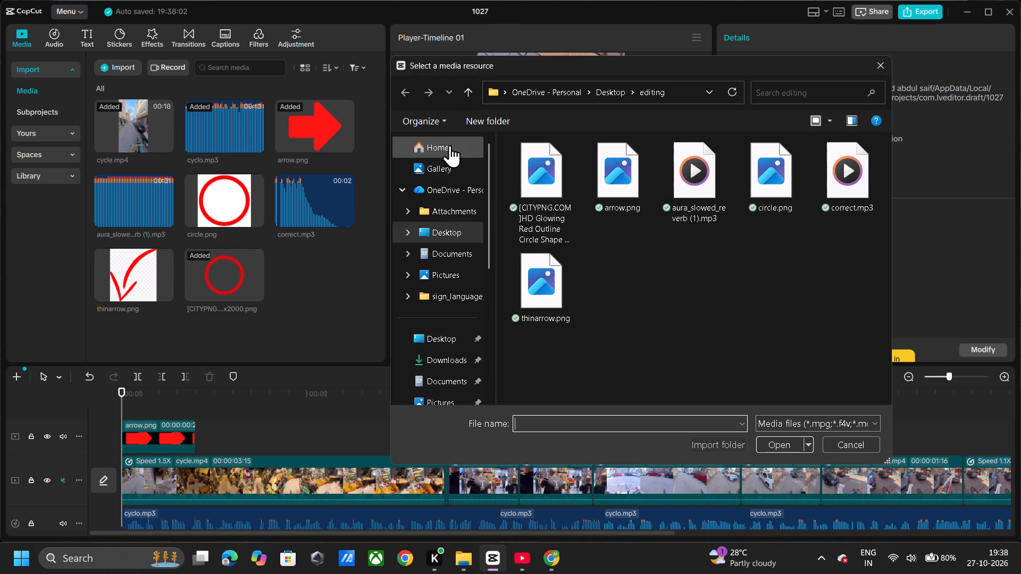
{"action": "left_click", "coordinate": [449, 147]}
{"action": "scroll", "coordinate": [625, 234], "scroll_direction": "down", "scroll_amount": 3}
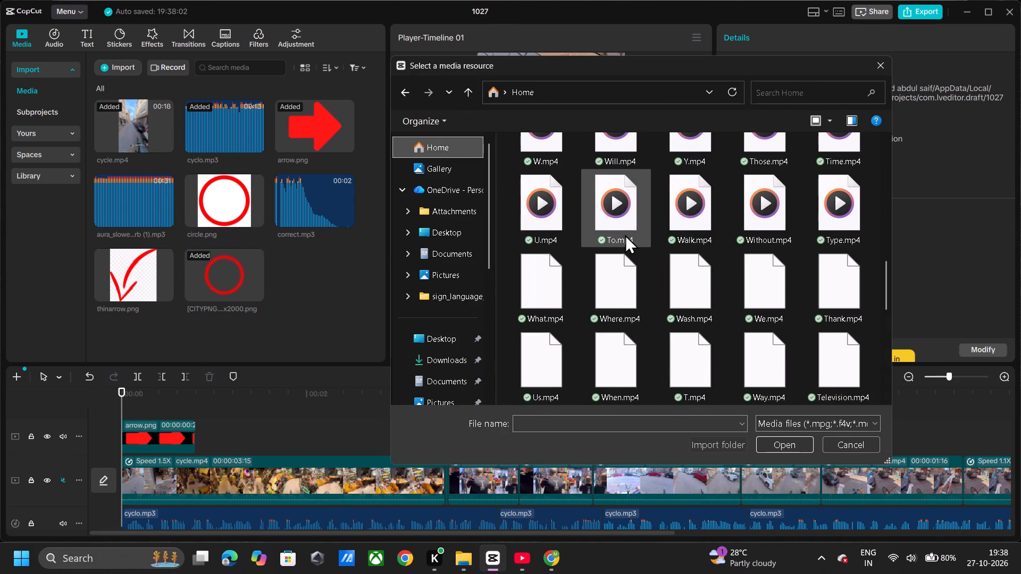
{"action": "scroll", "coordinate": [625, 234], "scroll_direction": "down", "scroll_amount": 2}
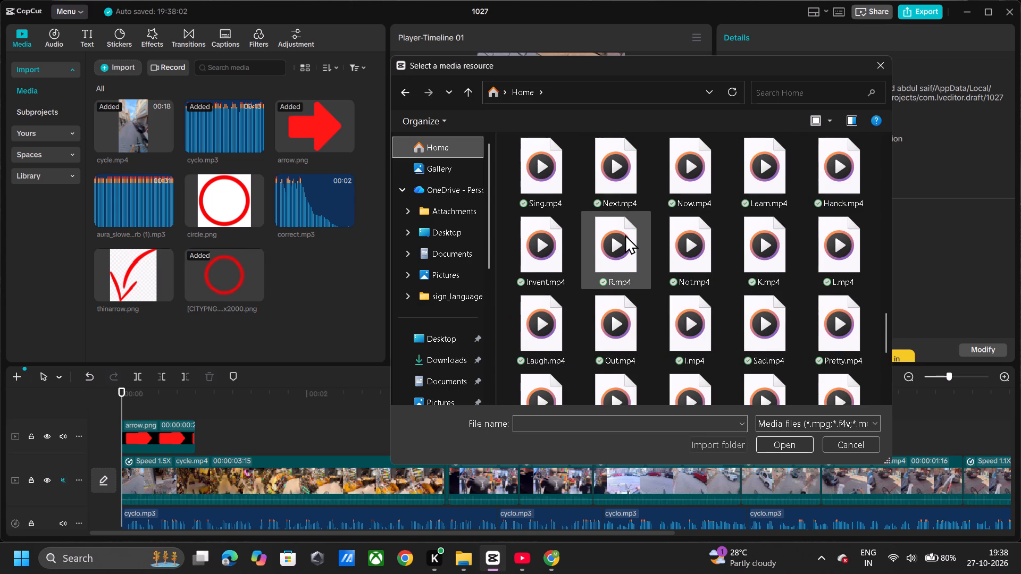
{"action": "scroll", "coordinate": [625, 234], "scroll_direction": "up", "scroll_amount": 1}
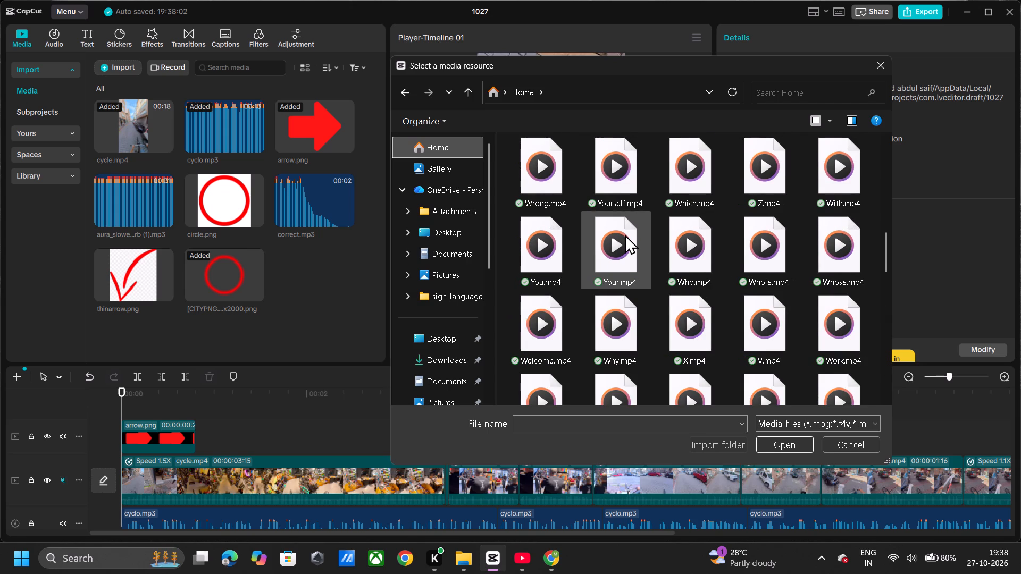
{"action": "scroll", "coordinate": [625, 234], "scroll_direction": "up", "scroll_amount": 2}
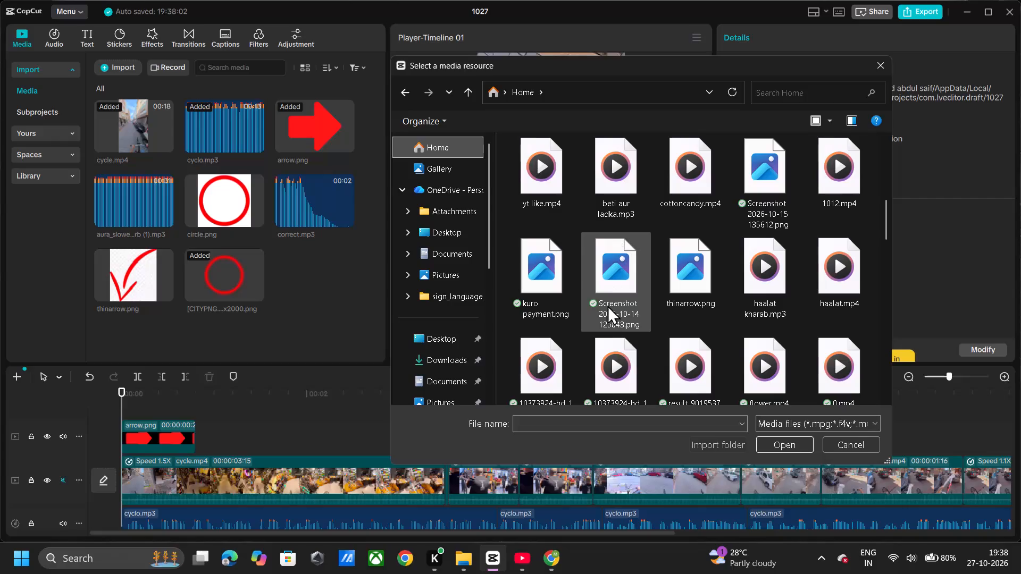
{"action": "scroll", "coordinate": [631, 243], "scroll_direction": "up", "scroll_amount": 1}
{"action": "scroll", "coordinate": [631, 243], "scroll_direction": "down", "scroll_amount": 2}
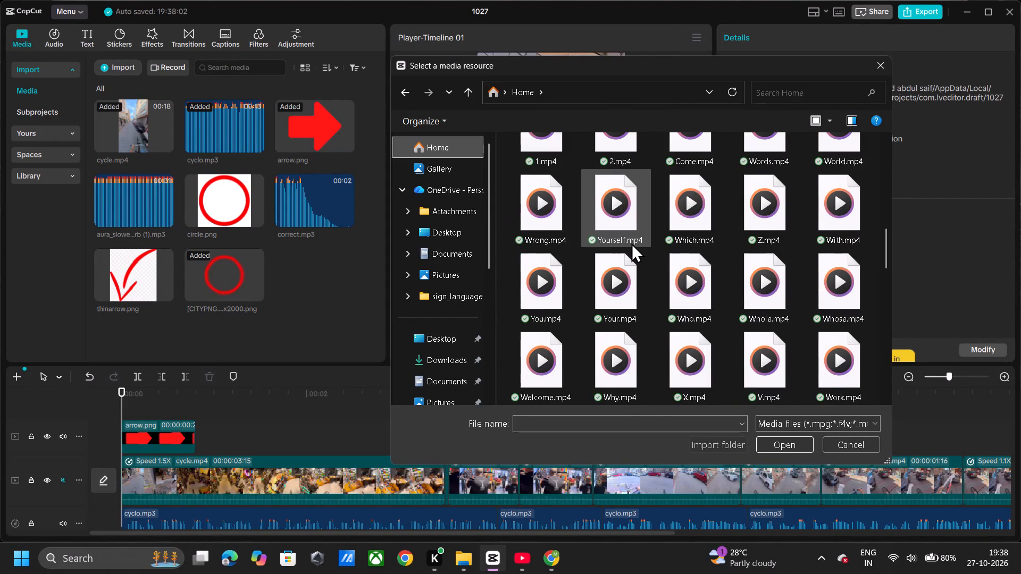
{"action": "scroll", "coordinate": [631, 243], "scroll_direction": "down", "scroll_amount": 3}
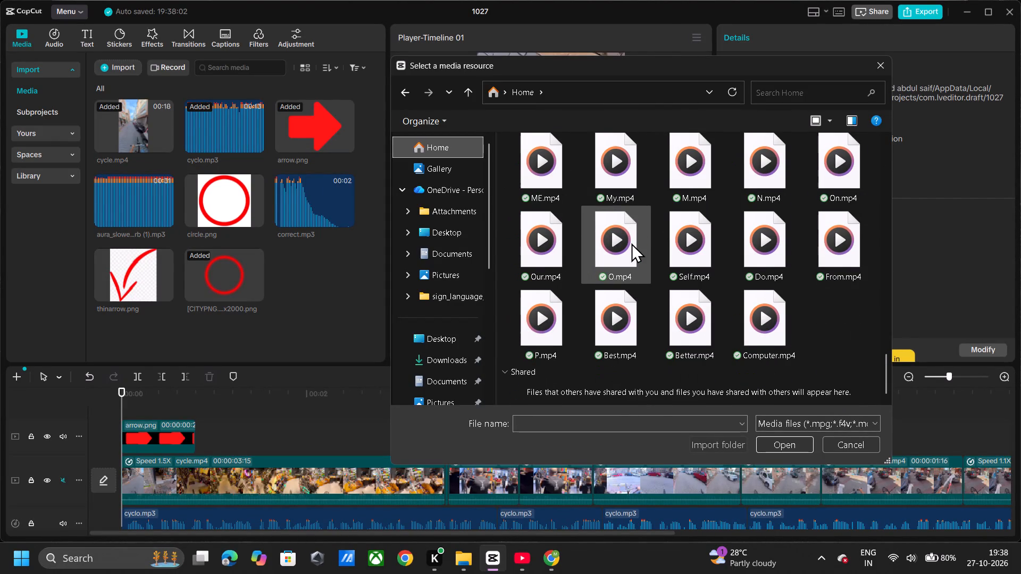
{"action": "scroll", "coordinate": [631, 243], "scroll_direction": "up", "scroll_amount": 3}
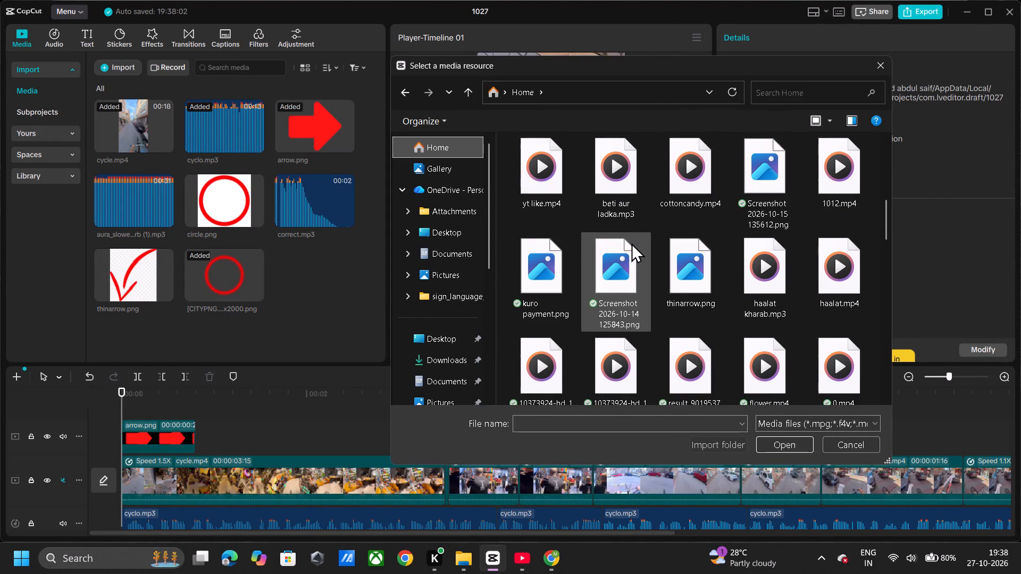
{"action": "scroll", "coordinate": [631, 243], "scroll_direction": "down", "scroll_amount": 1}
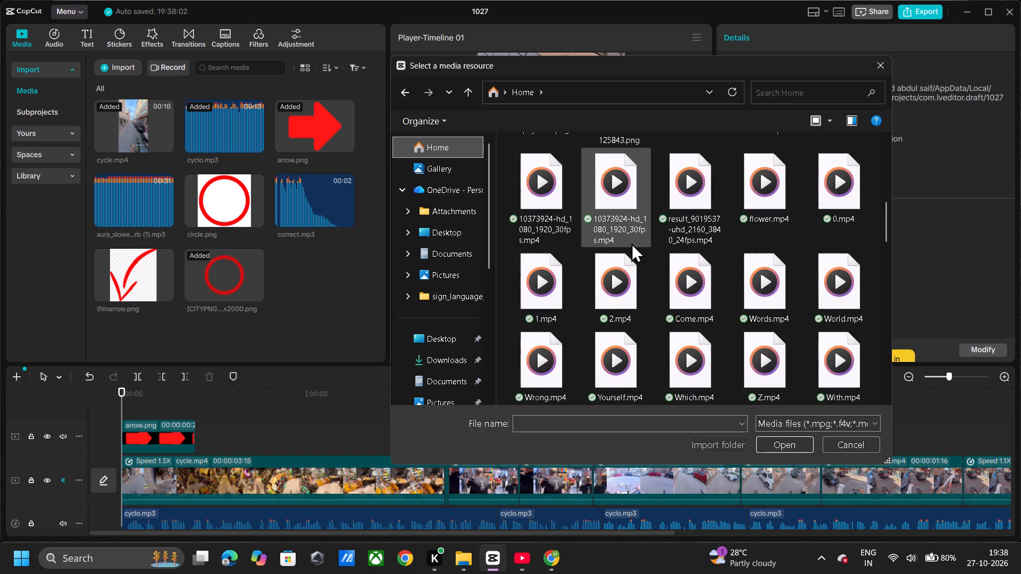
{"action": "scroll", "coordinate": [631, 243], "scroll_direction": "down", "scroll_amount": 1}
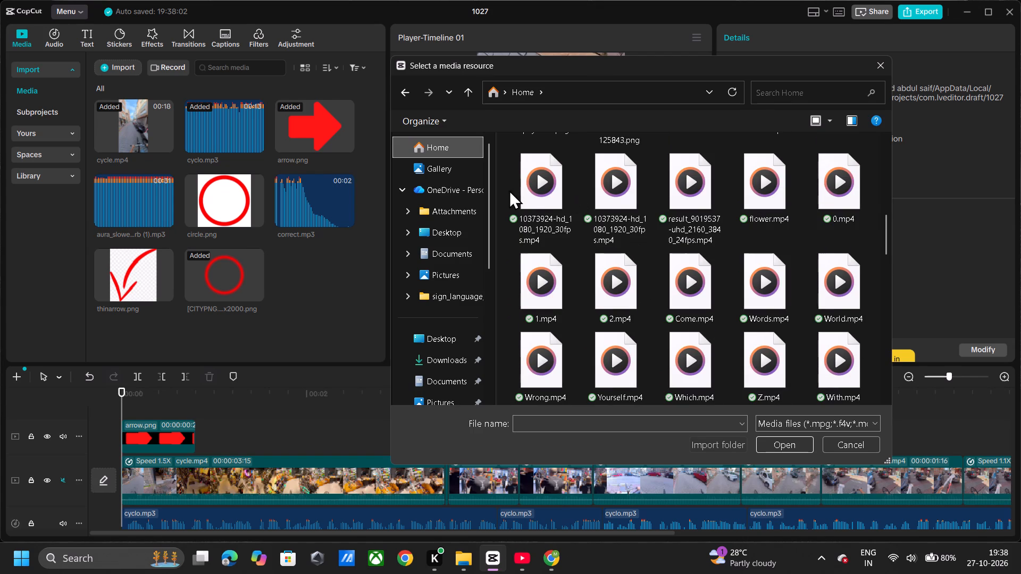
{"action": "scroll", "coordinate": [606, 191], "scroll_direction": "up", "scroll_amount": 1}
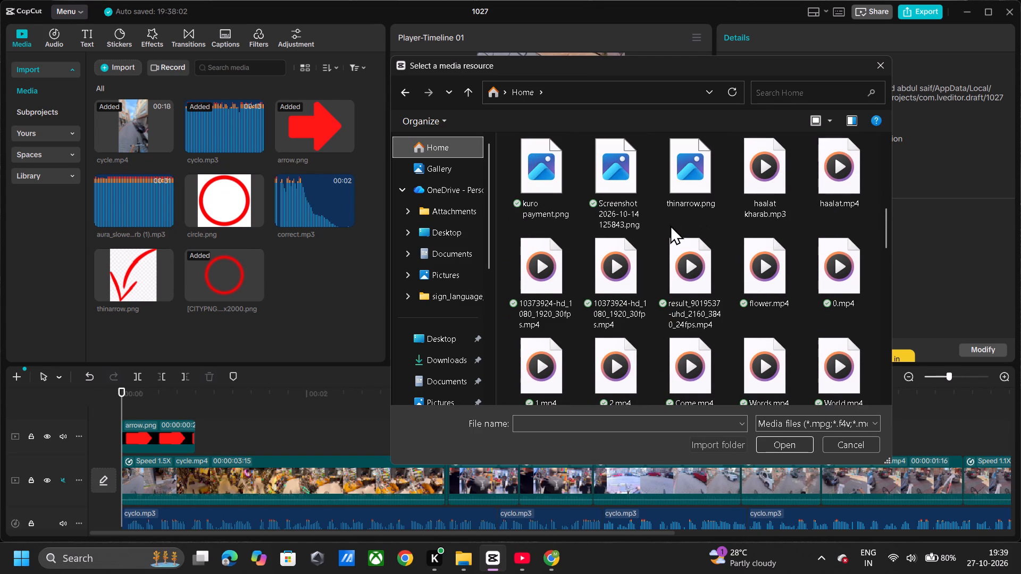
{"action": "scroll", "coordinate": [670, 225], "scroll_direction": "up", "scroll_amount": 1}
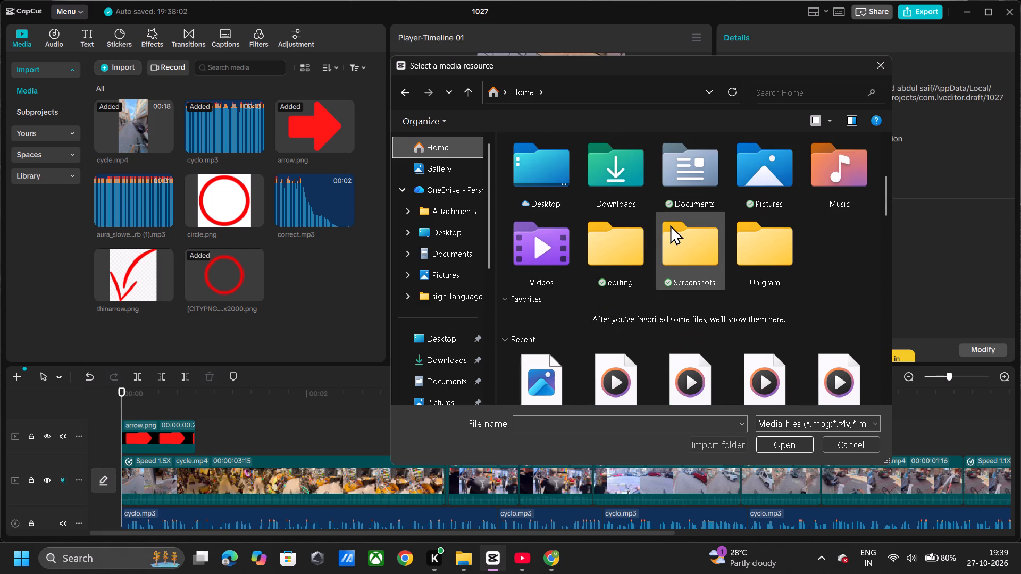
{"action": "scroll", "coordinate": [670, 225], "scroll_direction": "up", "scroll_amount": 1}
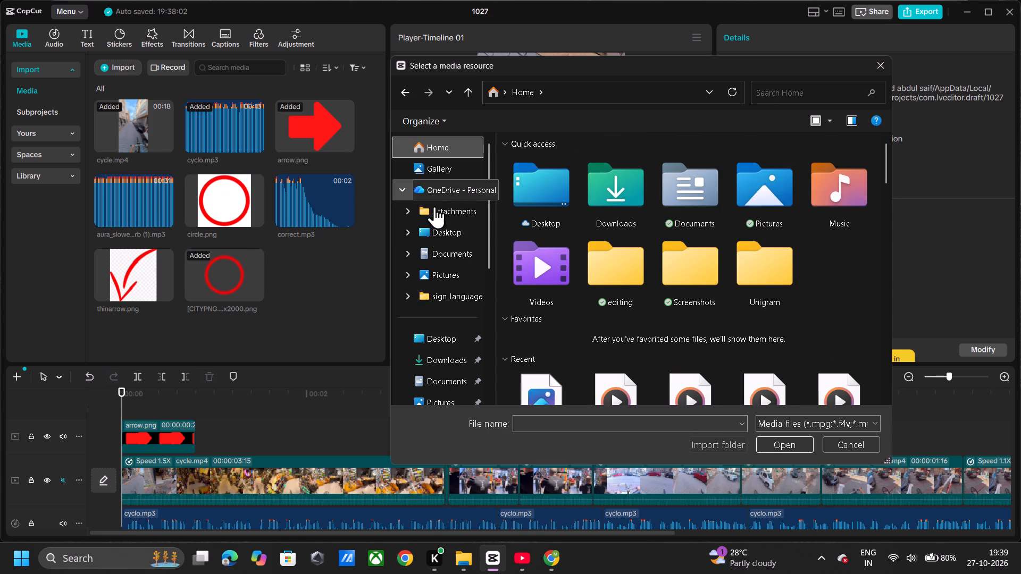
{"action": "left_click", "coordinate": [458, 360]}
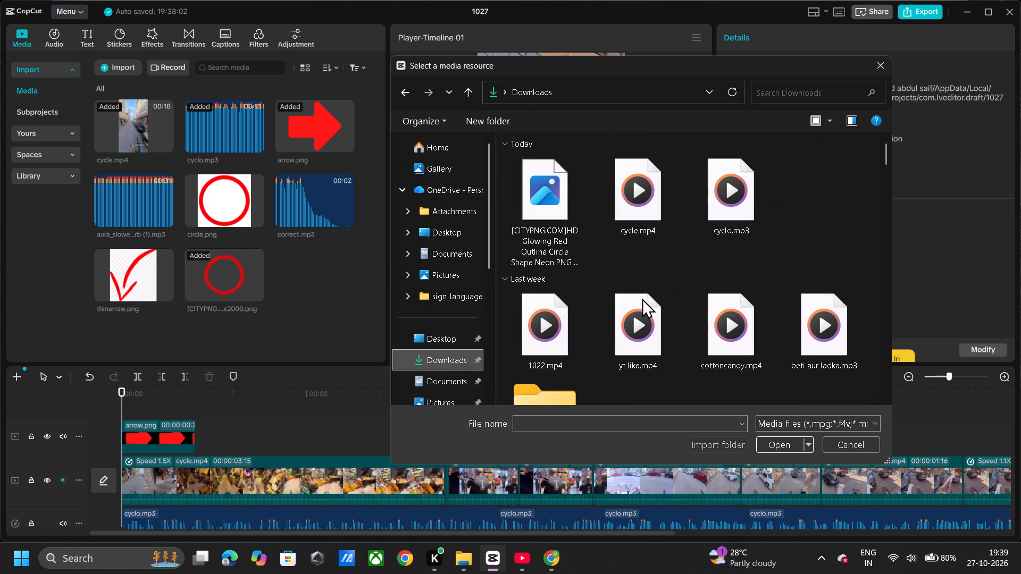
{"action": "scroll", "coordinate": [650, 303], "scroll_direction": "down", "scroll_amount": 5}
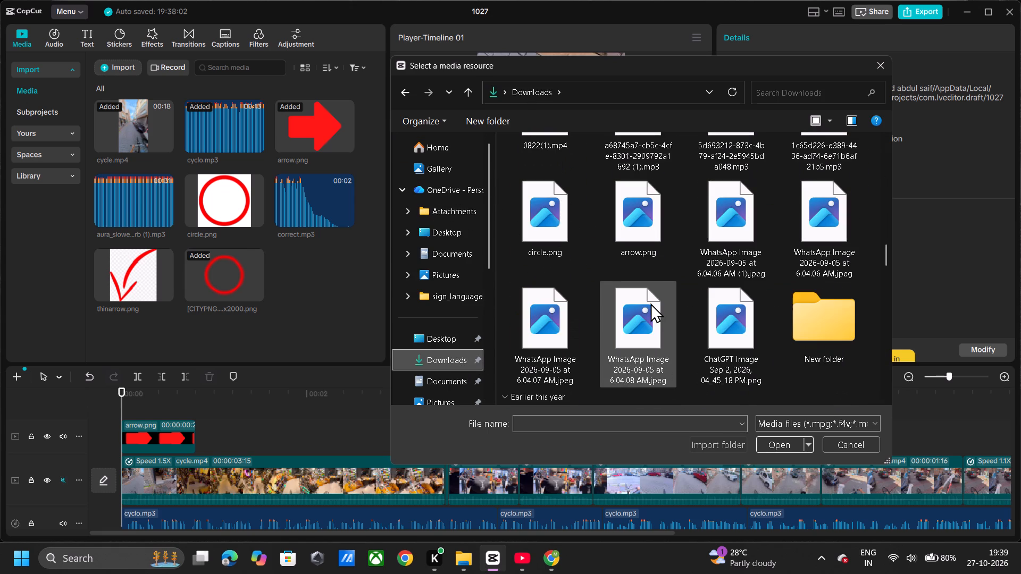
{"action": "scroll", "coordinate": [650, 303], "scroll_direction": "down", "scroll_amount": 1}
{"action": "scroll", "coordinate": [650, 303], "scroll_direction": "up", "scroll_amount": 1}
{"action": "scroll", "coordinate": [650, 303], "scroll_direction": "down", "scroll_amount": 1}
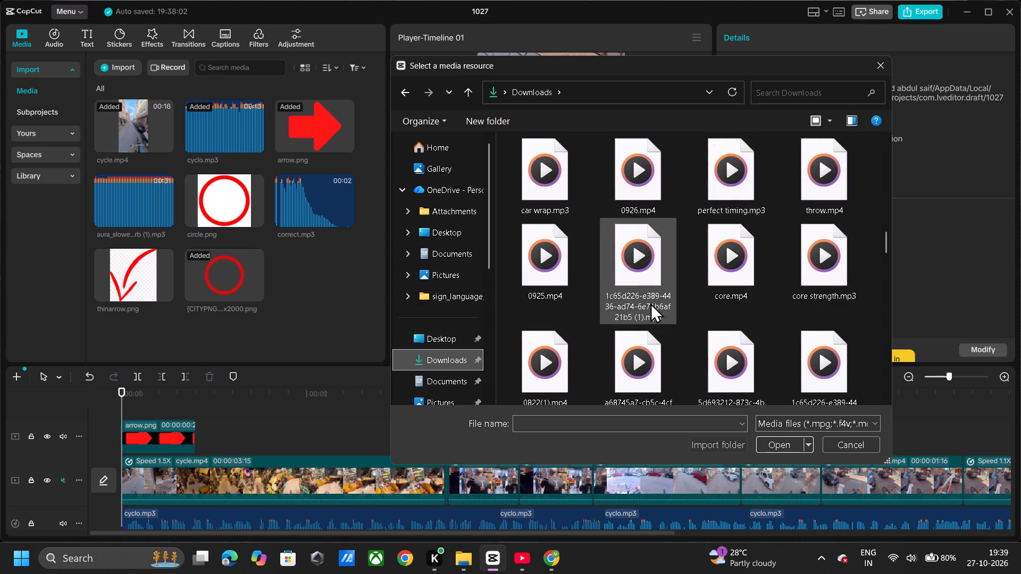
{"action": "scroll", "coordinate": [650, 303], "scroll_direction": "down", "scroll_amount": 1}
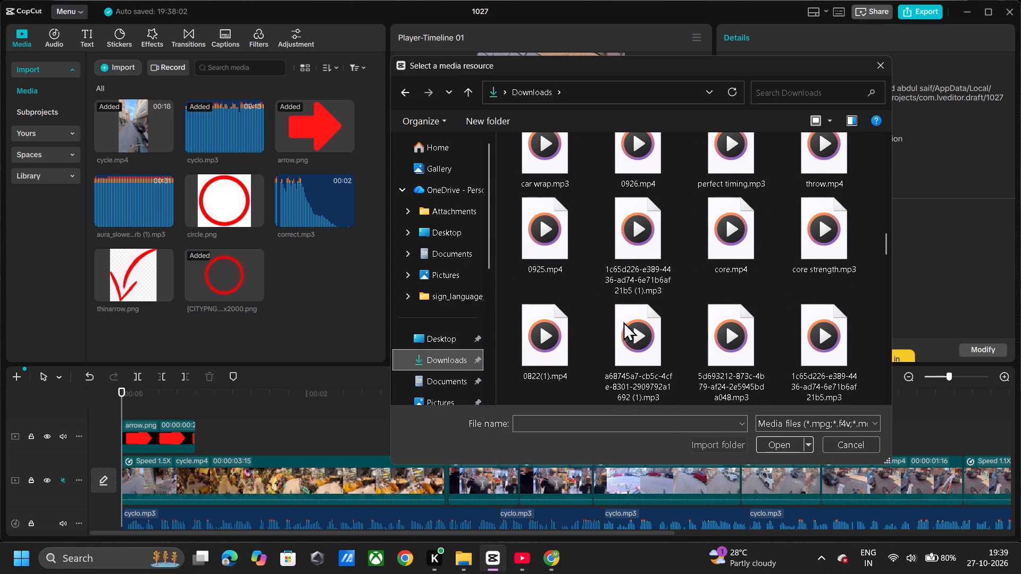
{"action": "left_click_drag", "start_coordinate": [587, 318], "coordinate": [746, 327]}
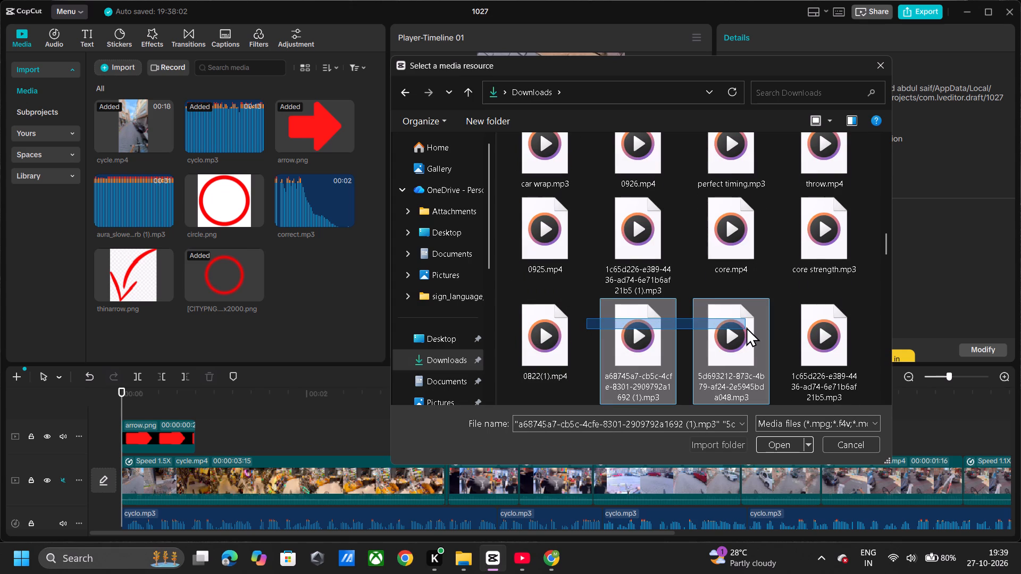
{"action": "left_click_drag", "start_coordinate": [746, 327], "coordinate": [865, 322]}
{"action": "left_click", "coordinate": [784, 444]}
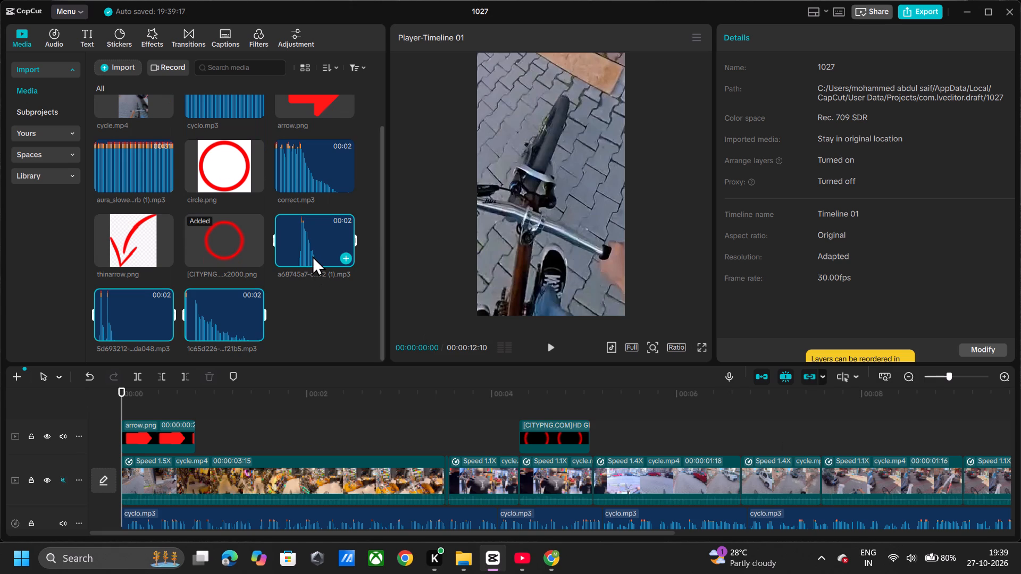
Preview the imported a68745a7 and 1c65d226 sound effects in the media library.
{"action": "left_click", "coordinate": [312, 256]}
{"action": "left_click", "coordinate": [312, 256]}
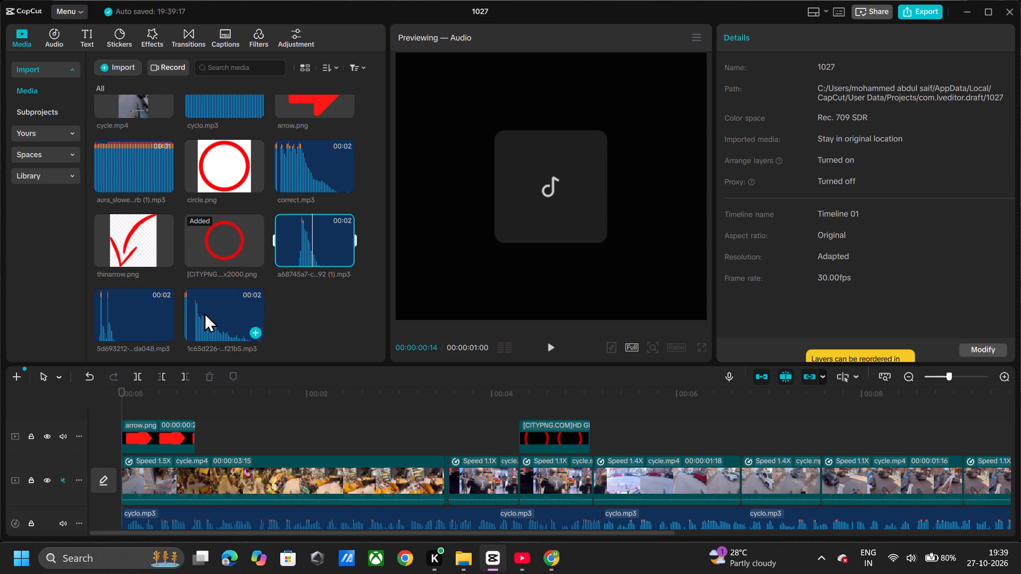
{"action": "left_click", "coordinate": [213, 309]}
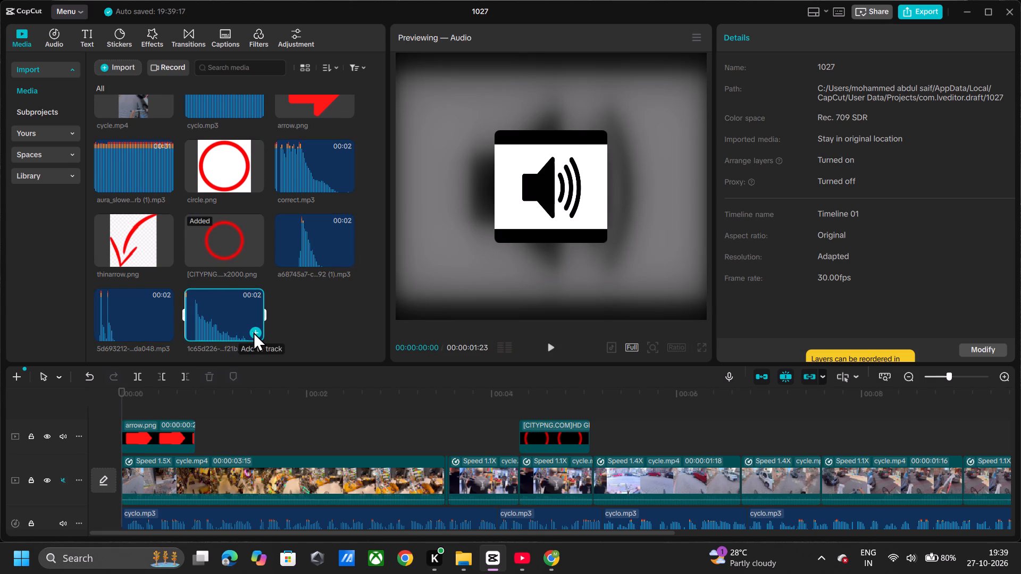
Place the 1c65d226 sound effect at 00:00:00:00 on its own audio track, with the quiet lead-in trimmed off its start.
{"action": "left_click", "coordinate": [253, 332]}
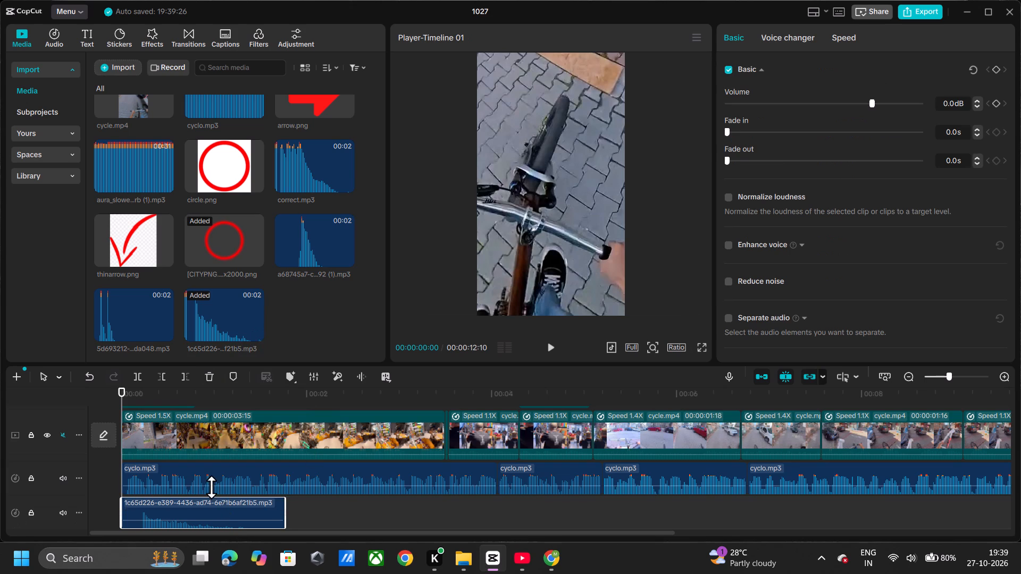
{"action": "left_click", "coordinate": [203, 499]}
{"action": "left_click_drag", "start_coordinate": [119, 509], "coordinate": [132, 514]}
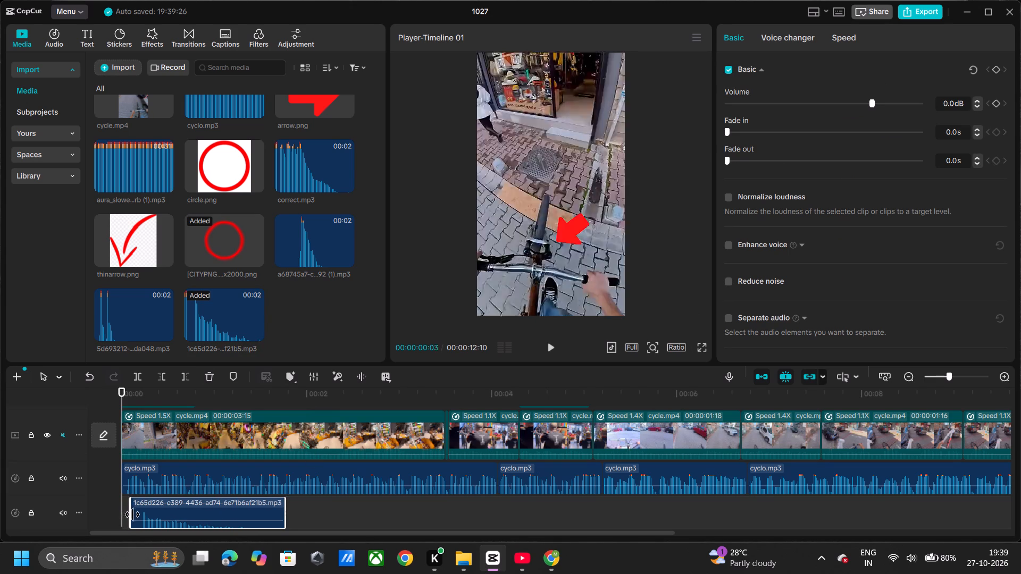
{"action": "left_click_drag", "start_coordinate": [132, 514], "coordinate": [138, 517]}
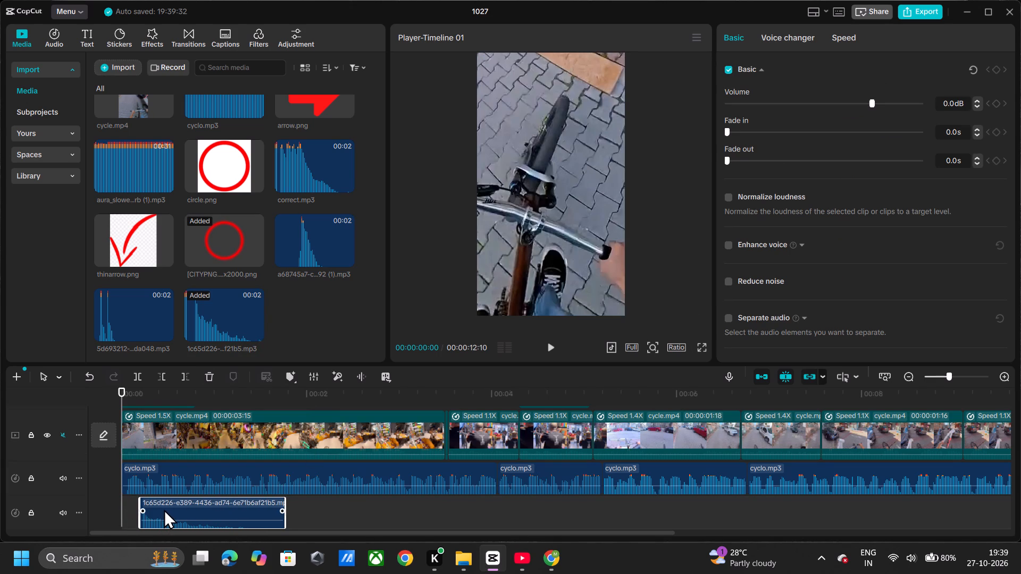
{"action": "left_click_drag", "start_coordinate": [164, 509], "coordinate": [143, 507]}
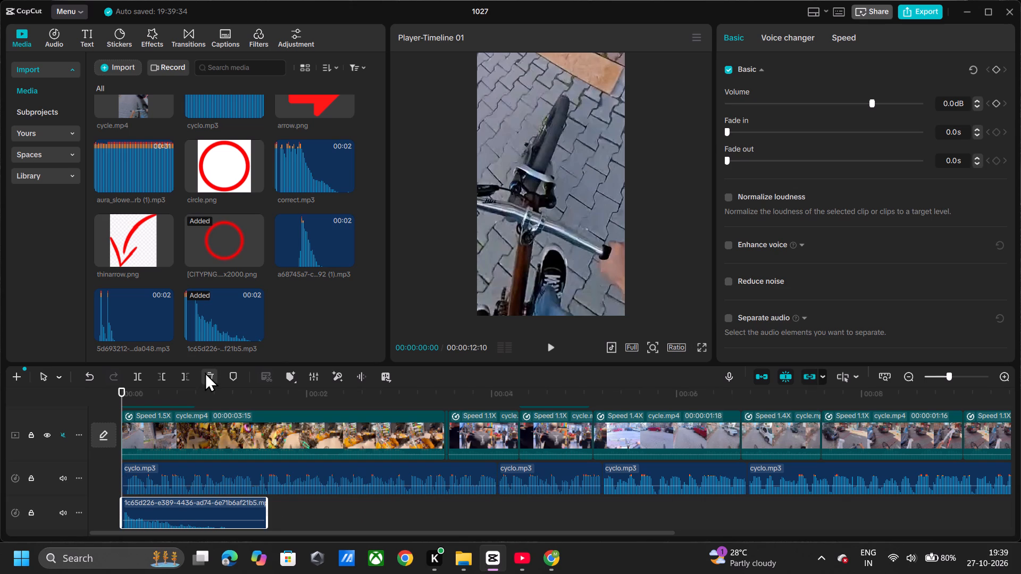
Play the opening repeatedly to check the sound effect against the arrow, and return the playhead to 00:00:00:00.
{"action": "key", "text": "space"}
{"action": "key", "text": "space"}
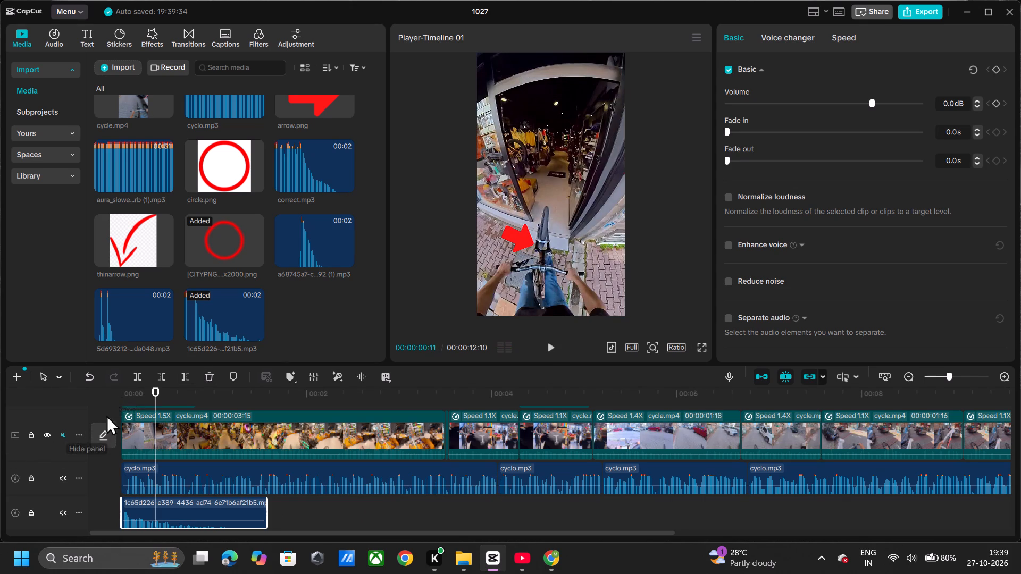
{"action": "left_click_drag", "start_coordinate": [119, 393], "coordinate": [127, 391]}
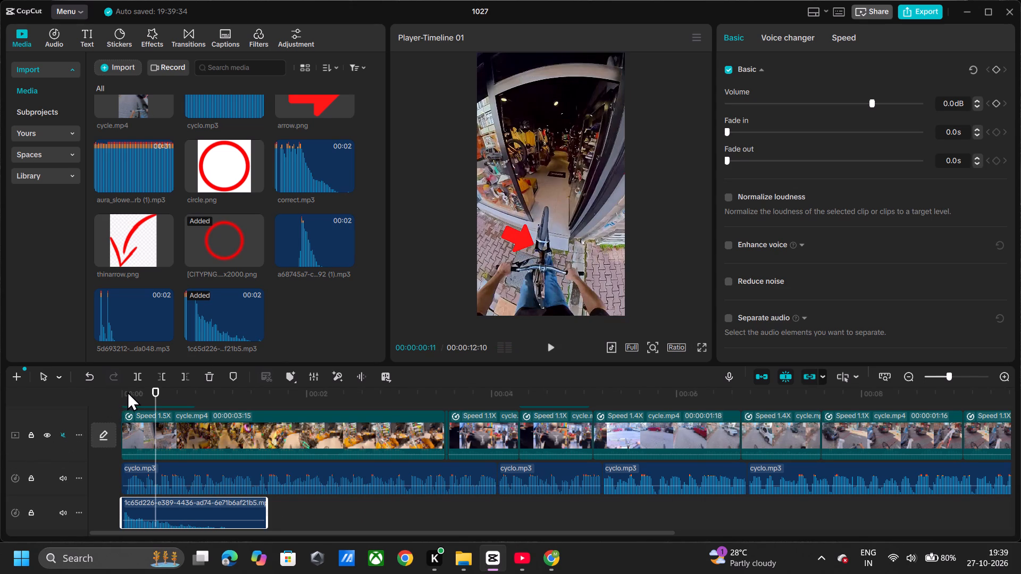
{"action": "left_click", "coordinate": [127, 391]}
{"action": "left_click_drag", "start_coordinate": [127, 390], "coordinate": [46, 368]}
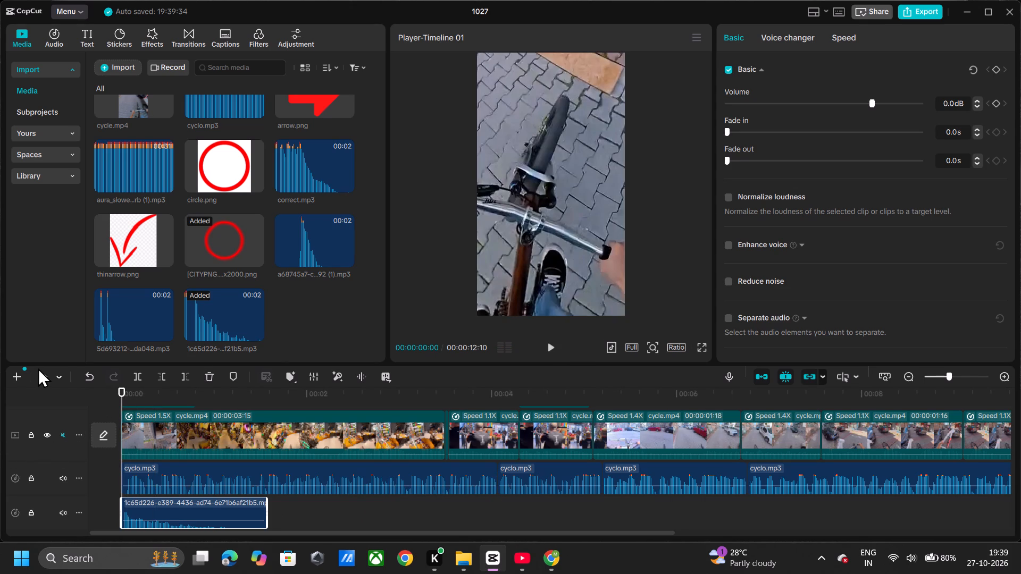
{"action": "key", "text": "space"}
{"action": "key", "text": "space"}
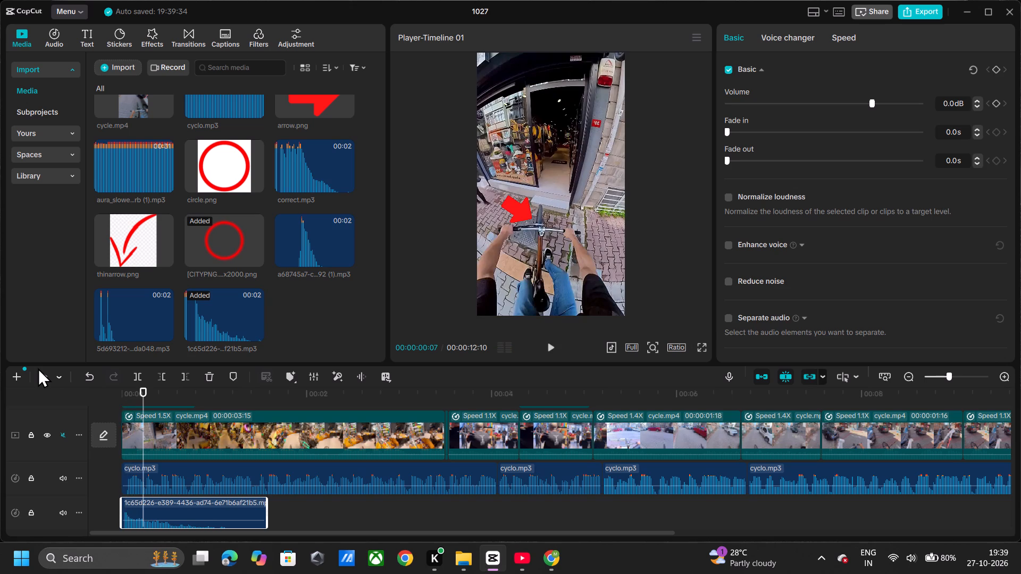
{"action": "key", "text": "space"}
{"action": "key", "text": "space"}
{"action": "key", "text": "space"}
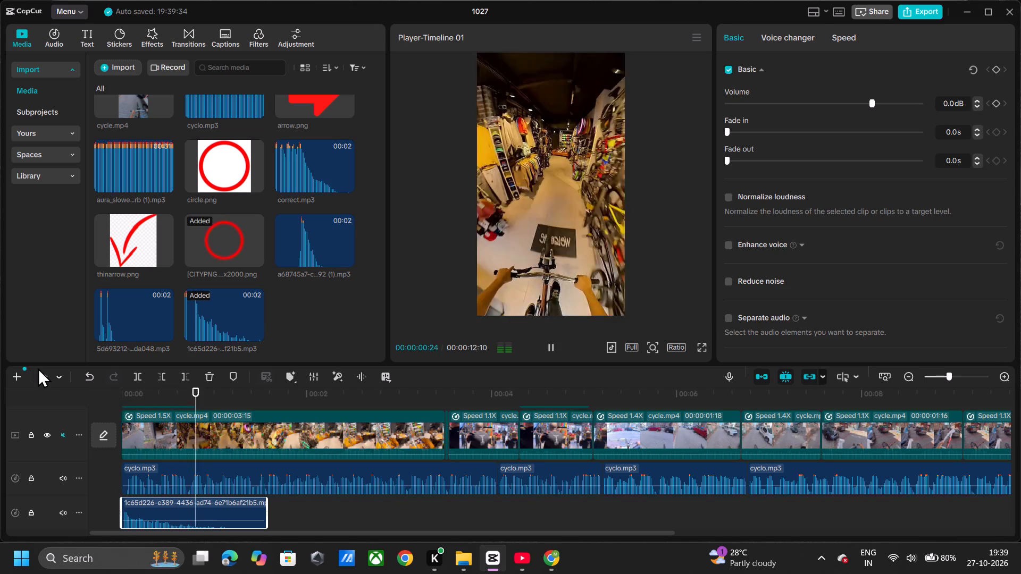
{"action": "key", "text": "space"}
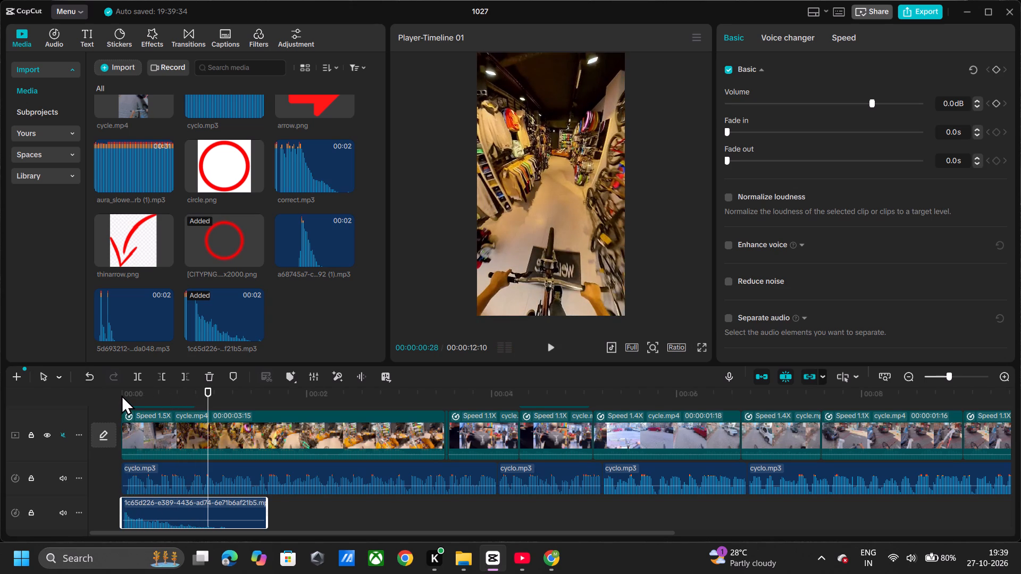
{"action": "left_click", "coordinate": [121, 394]}
{"action": "left_click", "coordinate": [121, 394]}
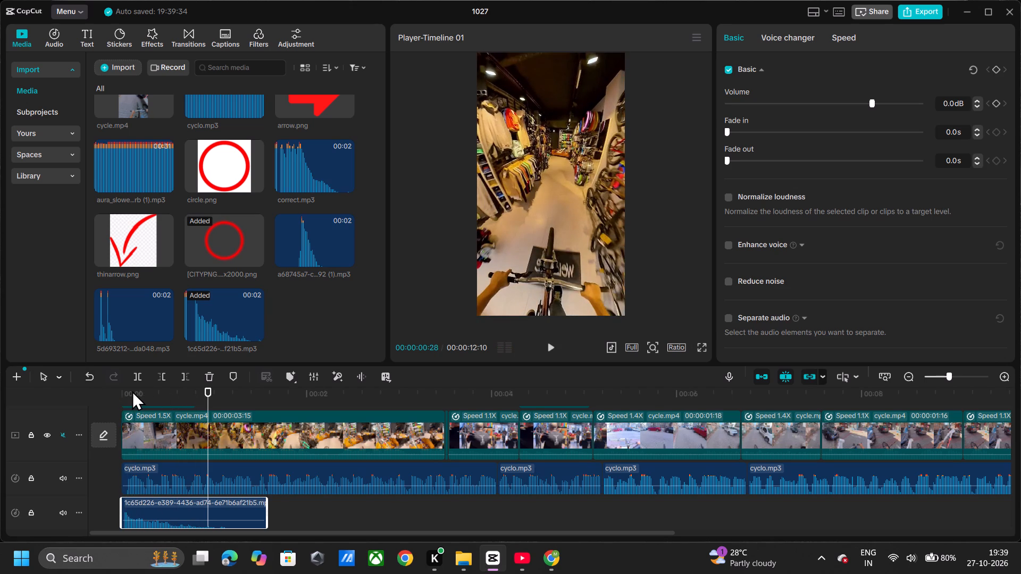
{"action": "left_click", "coordinate": [122, 390]}
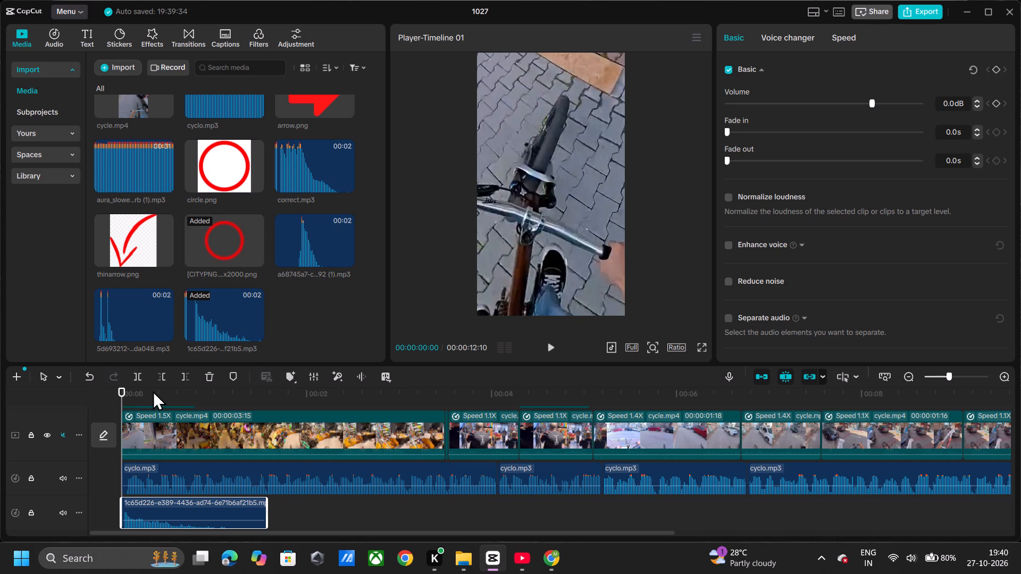
Play the timeline in short bursts from 00:00:00:00 through the circle overlay to check the opening sound effect and cuts.
{"action": "key", "text": "space"}
{"action": "key", "text": "space"}
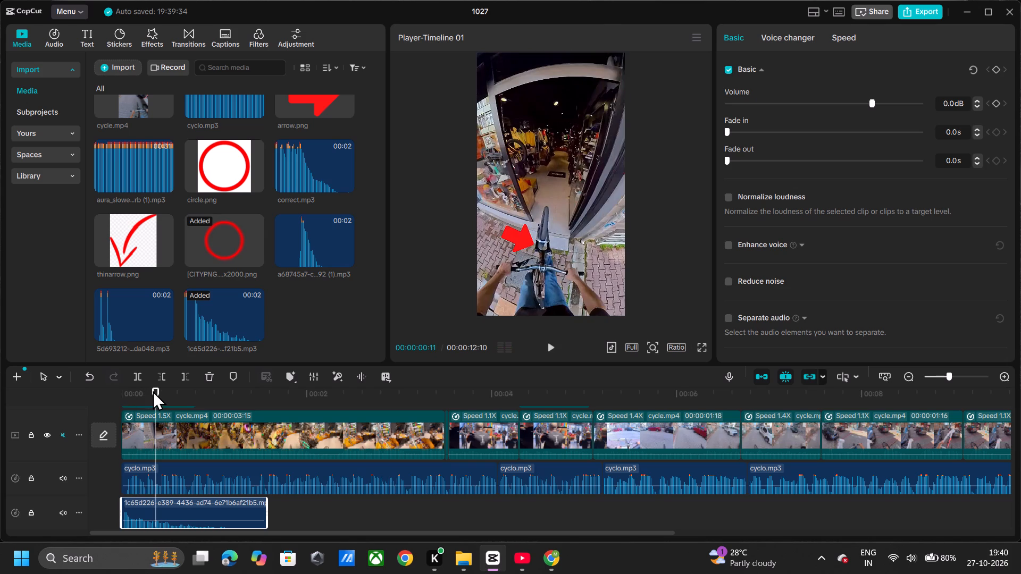
{"action": "key", "text": "space"}
{"action": "key", "text": "space"}
{"action": "key", "text": "space"}
{"action": "key", "text": "space"}
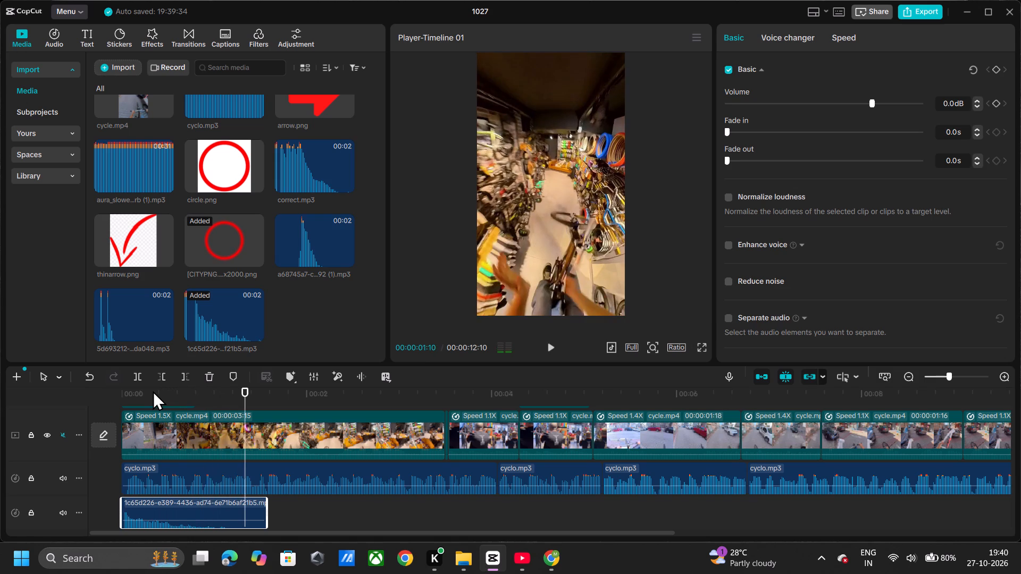
{"action": "key", "text": "space"}
{"action": "key", "text": "space"}
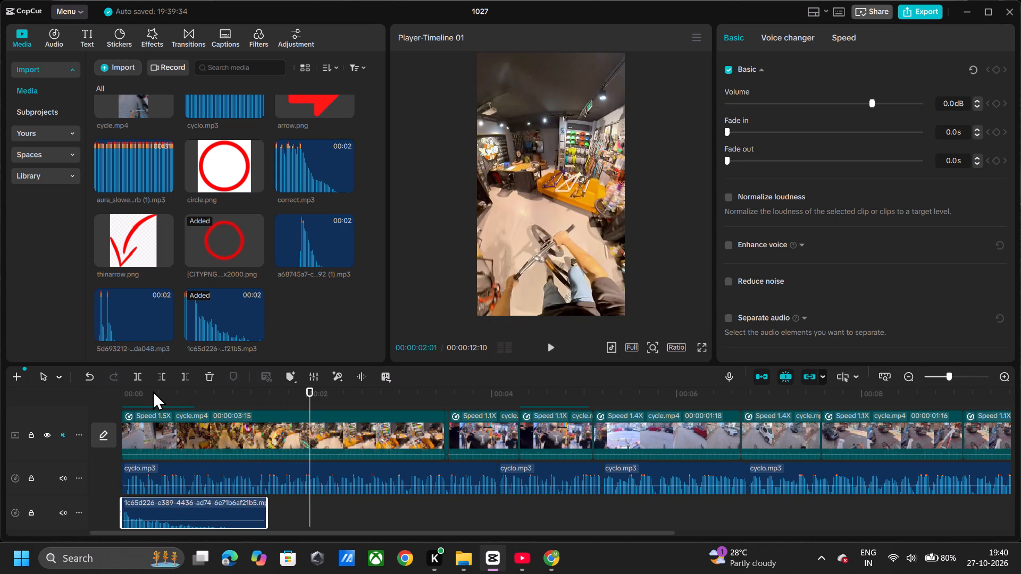
{"action": "key", "text": "space"}
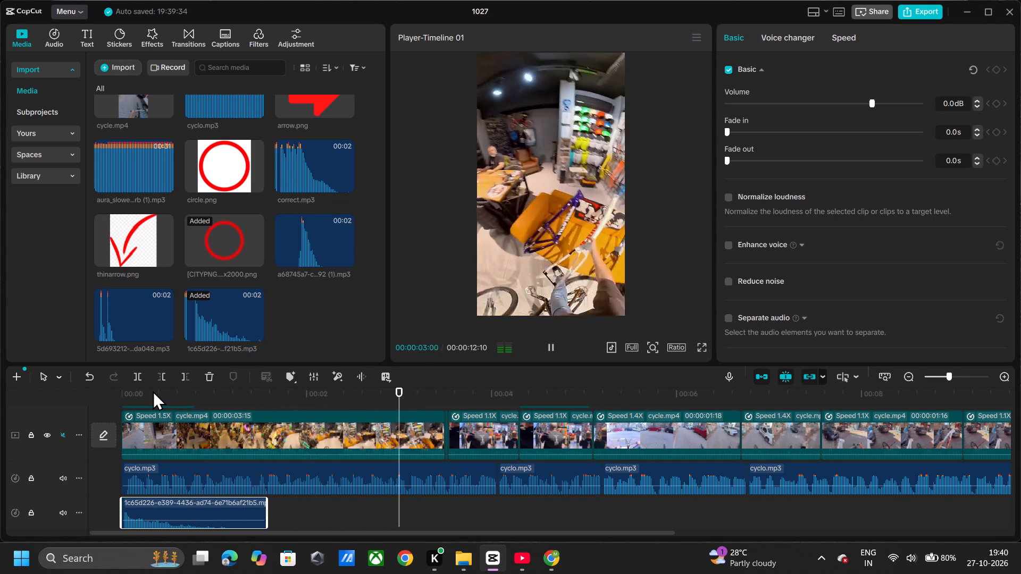
{"action": "key", "text": "space"}
{"action": "key", "text": "space"}
{"action": "key", "text": "space"}
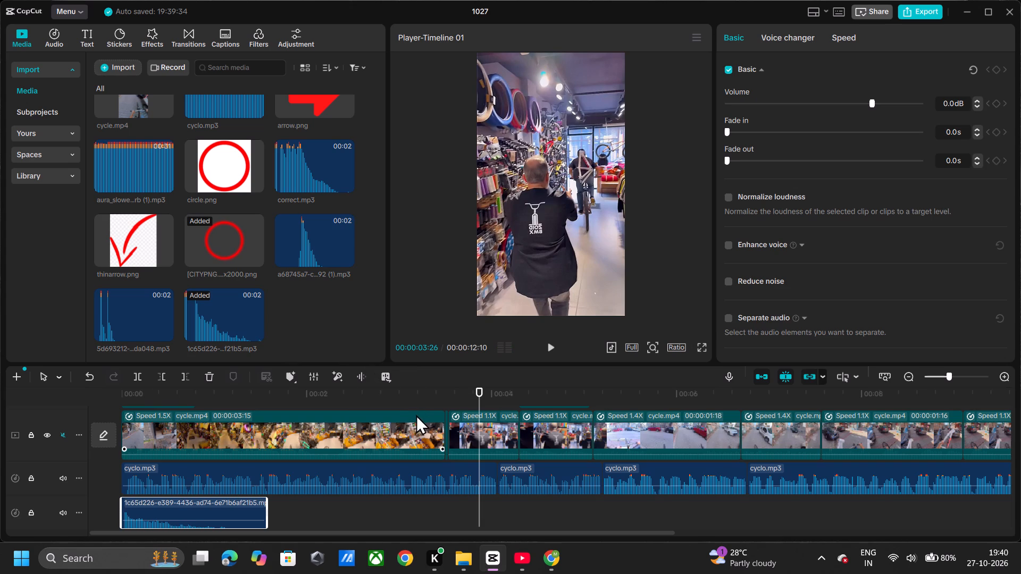
{"action": "left_click", "coordinate": [417, 390]}
{"action": "key", "text": "space"}
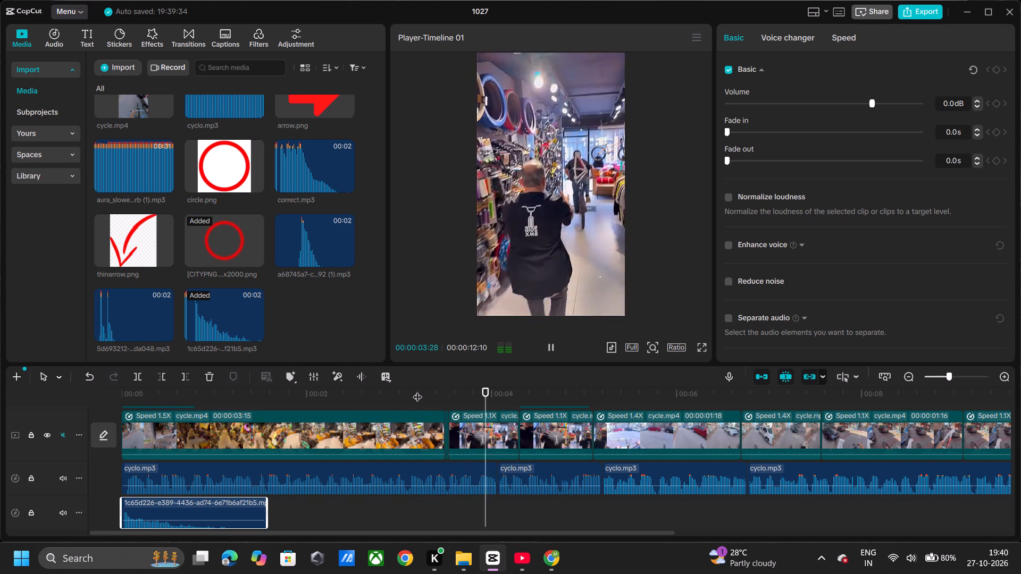
{"action": "key", "text": "space"}
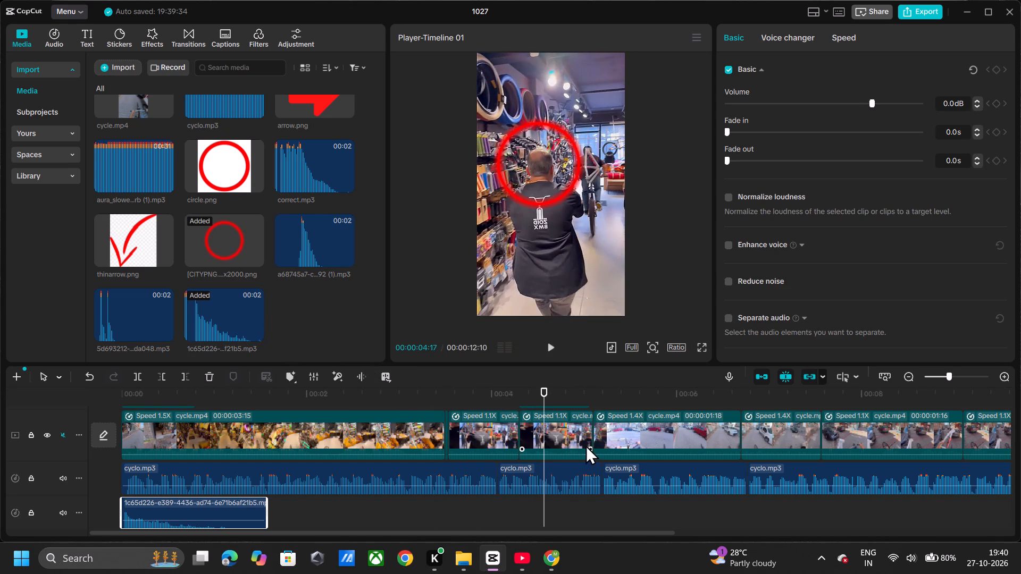
Place the 5d693212 sound effect on the sound-effect track at the circle's appearance near 00:00:04:09, starting a few frames earlier.
{"action": "left_click", "coordinate": [512, 396]}
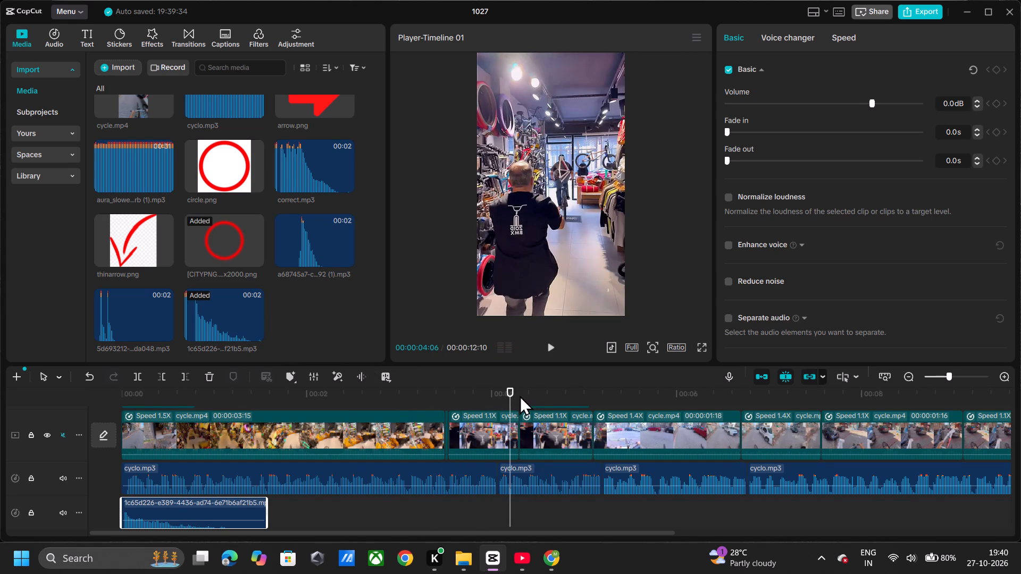
{"action": "left_click", "coordinate": [520, 395]}
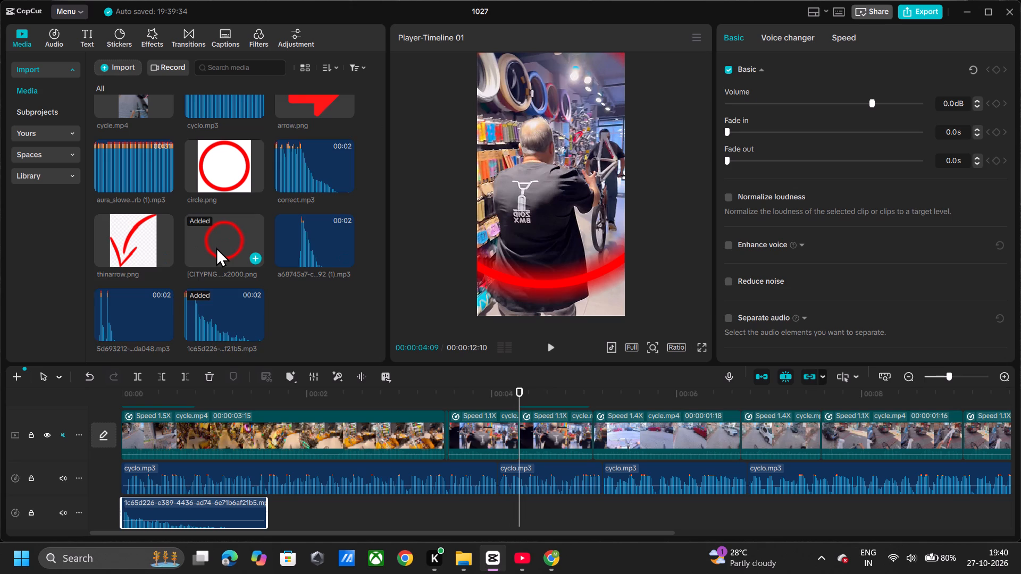
{"action": "scroll", "coordinate": [216, 247], "scroll_direction": "up", "scroll_amount": 1}
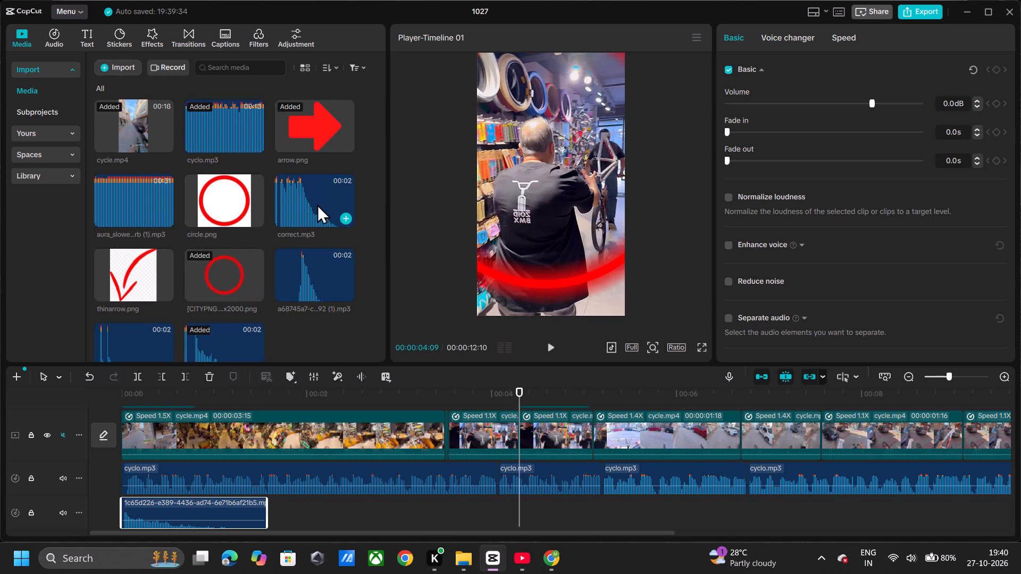
{"action": "scroll", "coordinate": [209, 315], "scroll_direction": "down", "scroll_amount": 1}
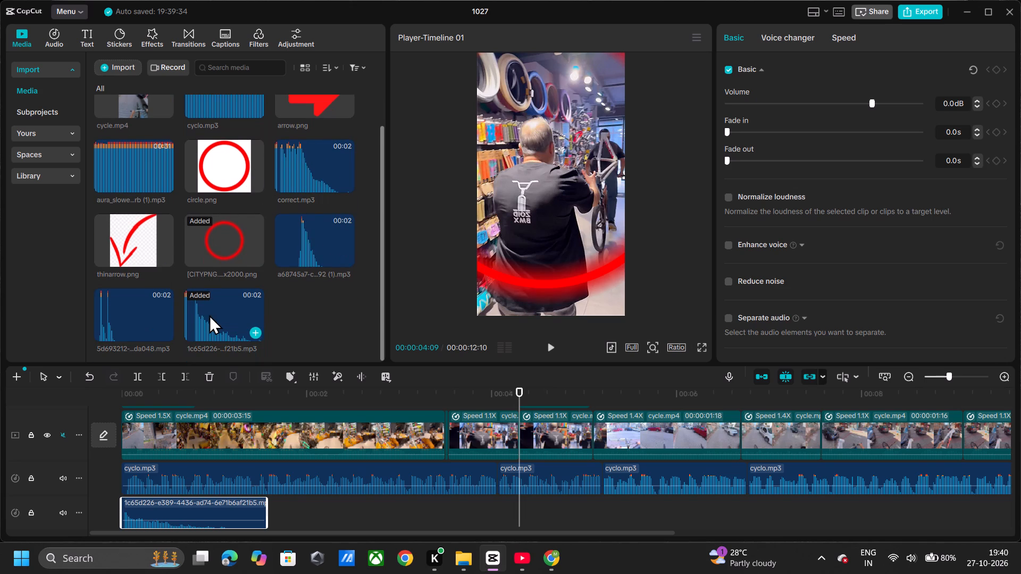
{"action": "left_click", "coordinate": [115, 328]}
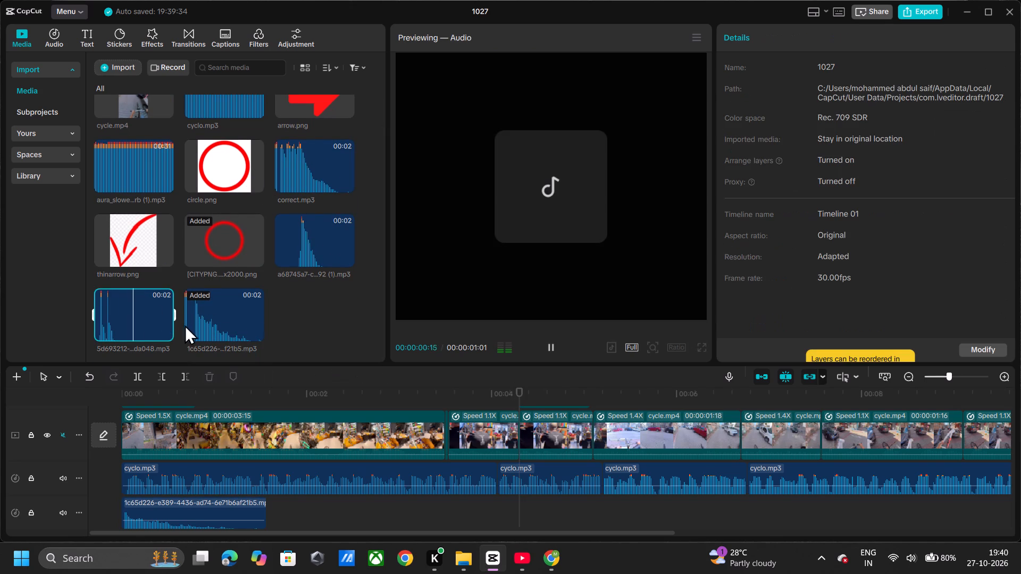
{"action": "left_click", "coordinate": [166, 331]}
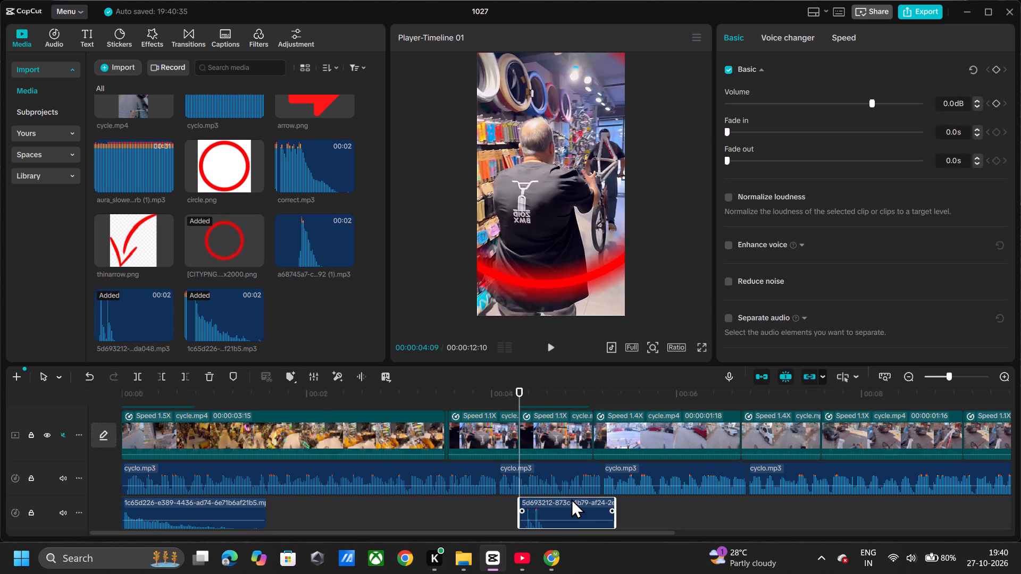
{"action": "left_click_drag", "start_coordinate": [572, 503], "coordinate": [568, 503]}
{"action": "left_click_drag", "start_coordinate": [568, 503], "coordinate": [562, 504]}
{"action": "left_click", "coordinate": [488, 502]}
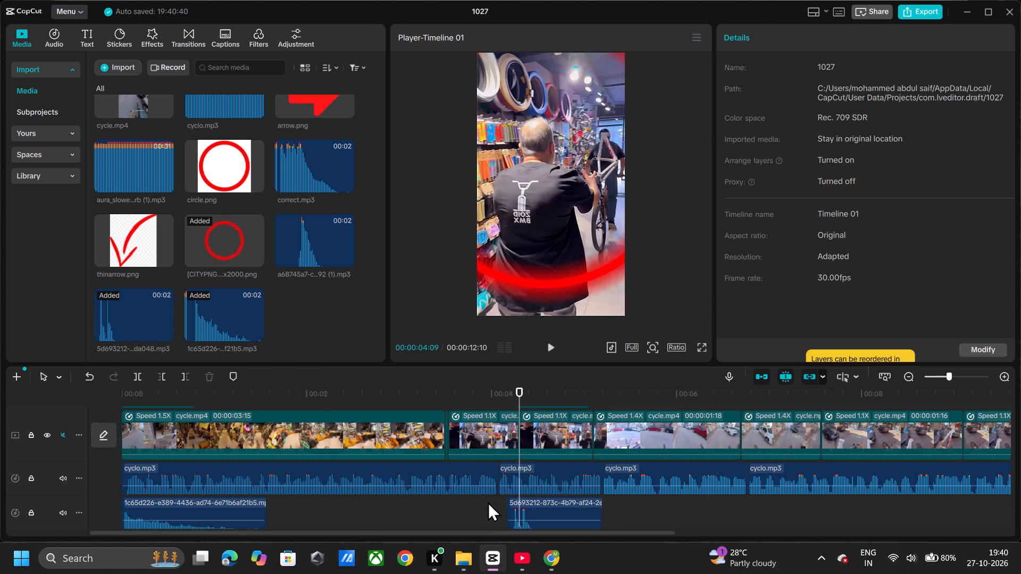
Play the timeline from the circle overlay to the end at 00:00:12:10 to check the new sound effect and remaining cuts.
{"action": "key", "text": "space"}
{"action": "key", "text": "space"}
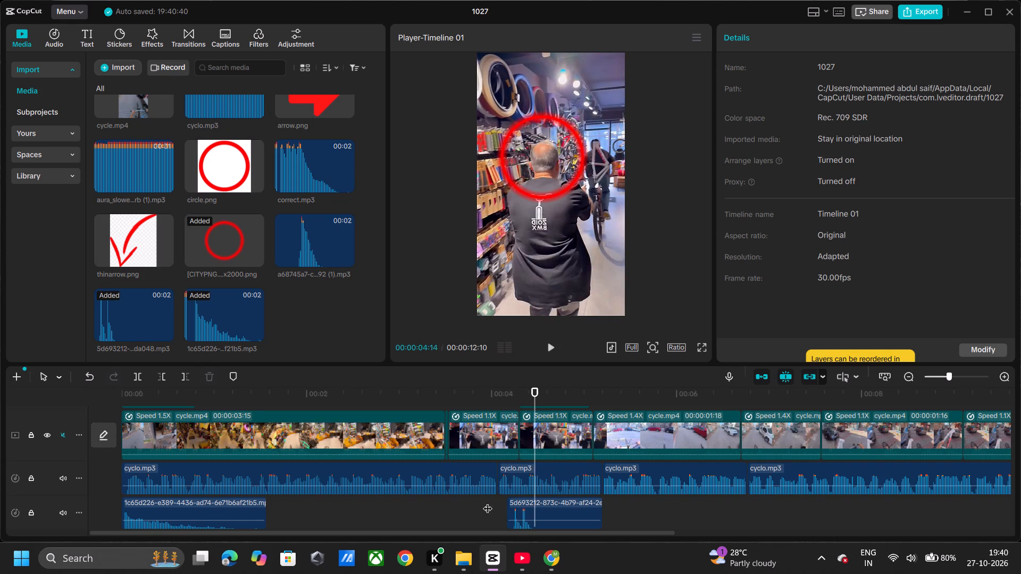
{"action": "key", "text": "space"}
{"action": "key", "text": "space"}
{"action": "key", "text": "space"}
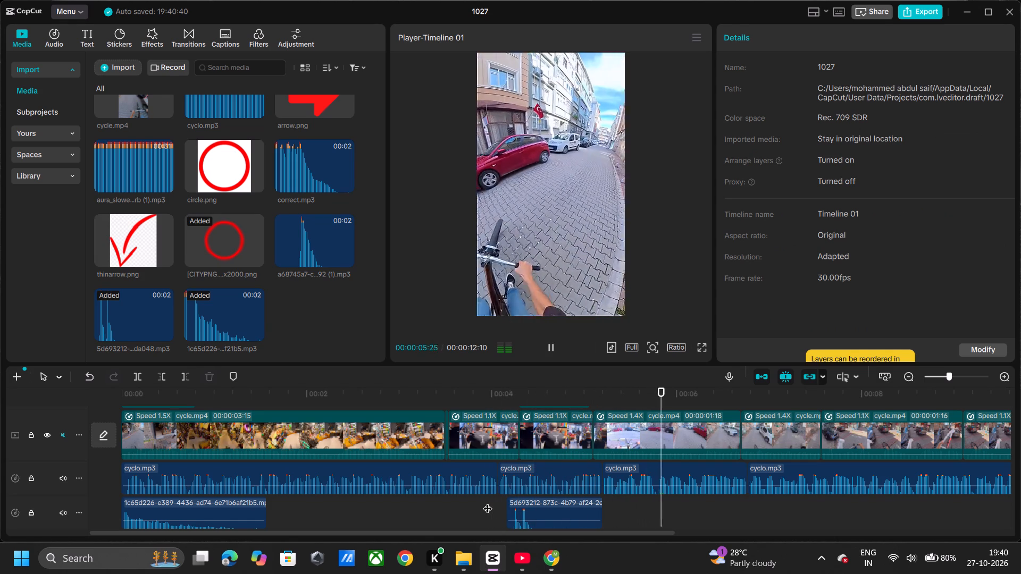
{"action": "key", "text": "space"}
{"action": "key", "text": "space"}
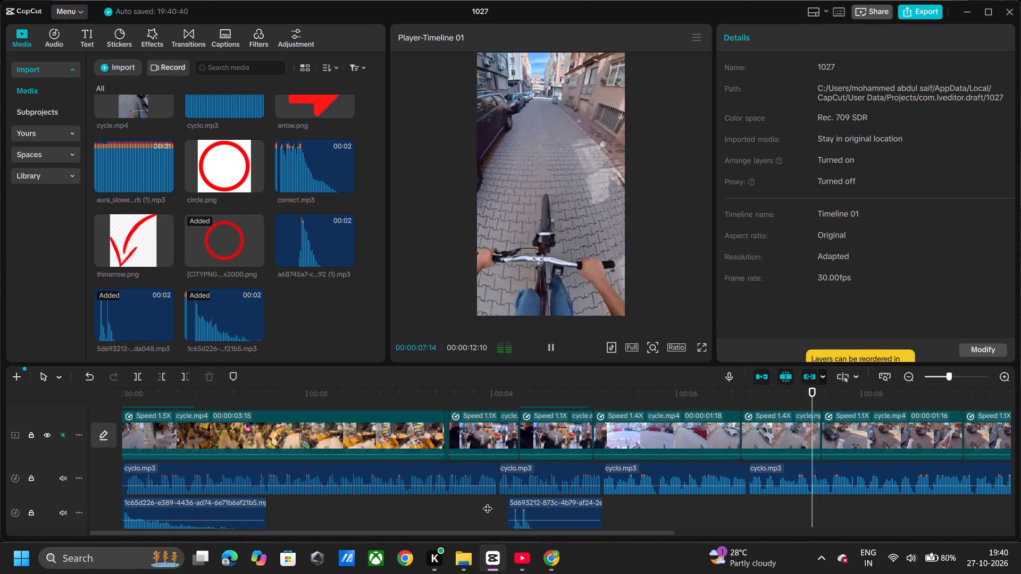
{"action": "key", "text": "space"}
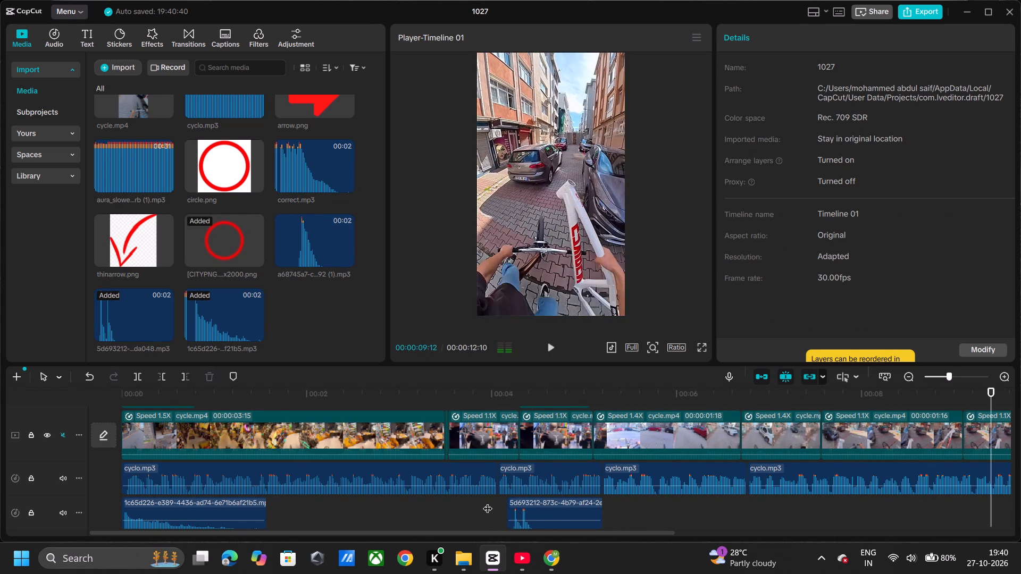
{"action": "key", "text": "space"}
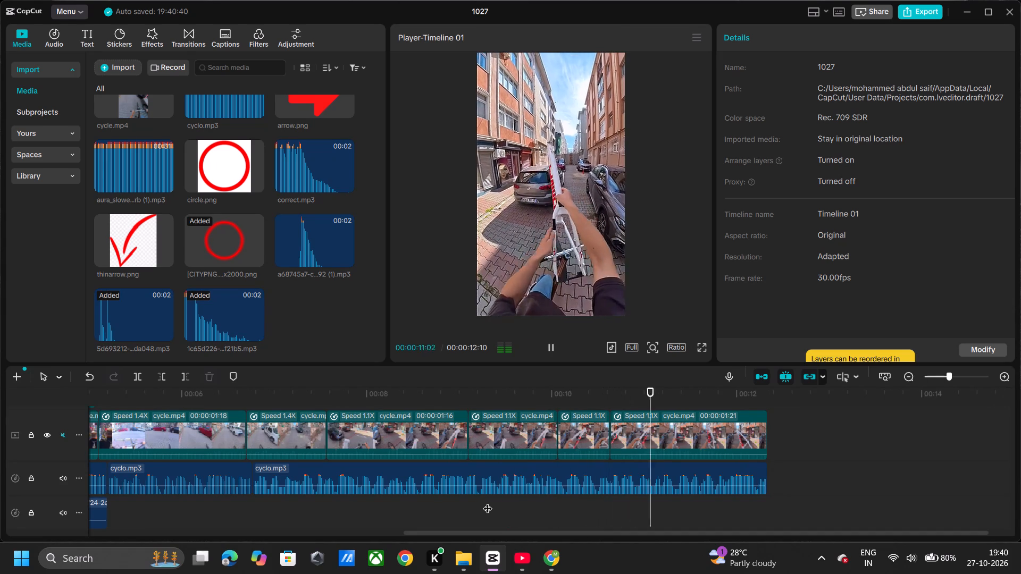
{"action": "key", "text": "space"}
{"action": "key", "text": "space"}
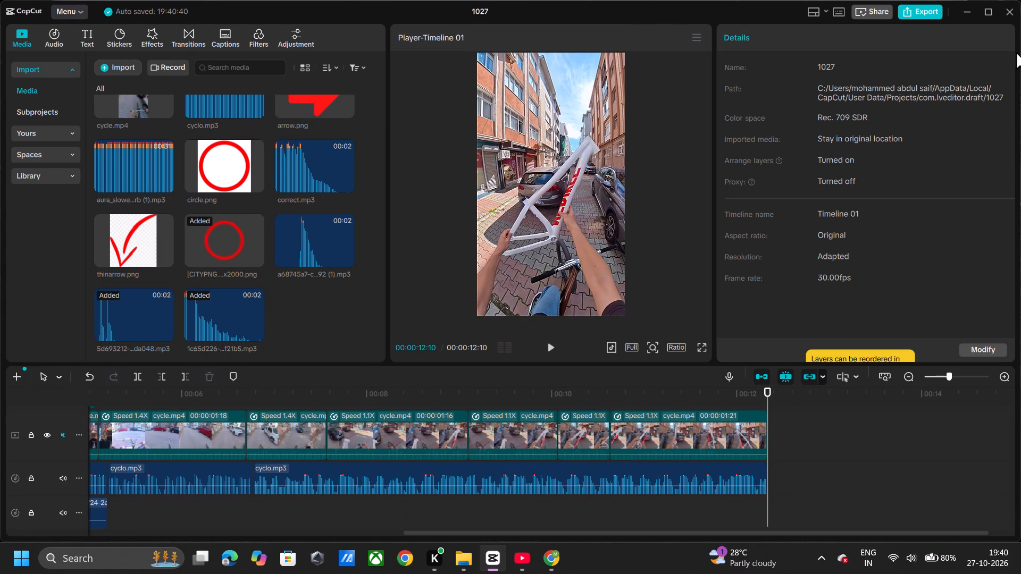
Export the video as 1027 at 1080P, recommended bit rate, H.264, mp4 and 30fps, without a separate audio file or GIF.
{"action": "left_click", "coordinate": [919, 13]}
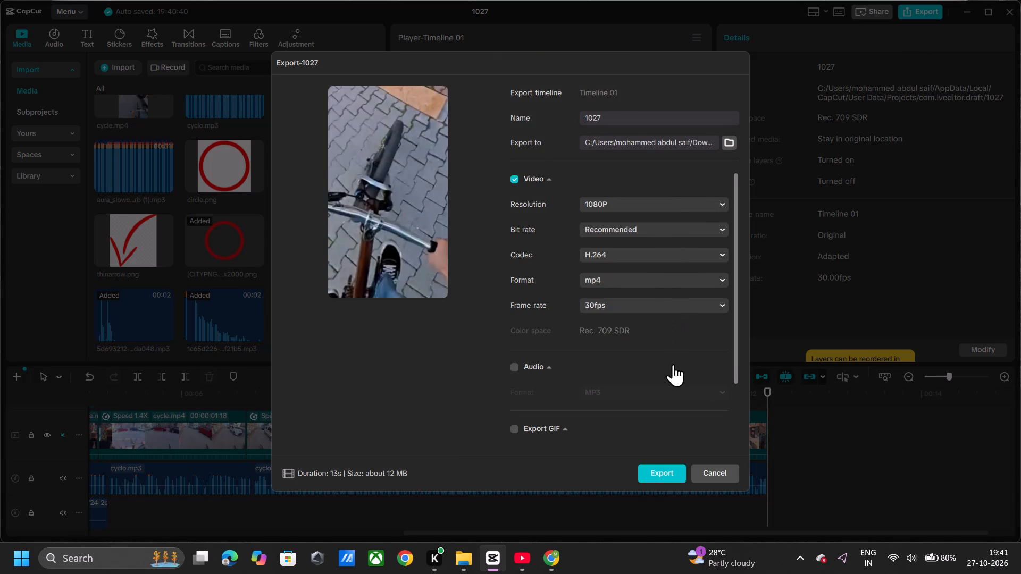
{"action": "left_click", "coordinate": [663, 476]}
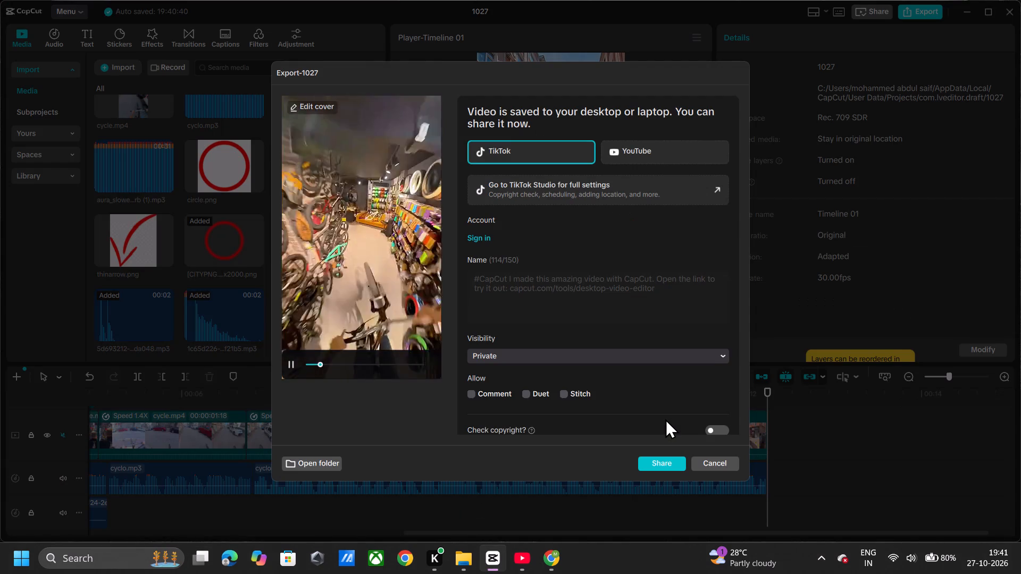
Replay the exported video from the beginning to the end in the export preview to review the finished result.
{"action": "left_click", "coordinate": [306, 364]}
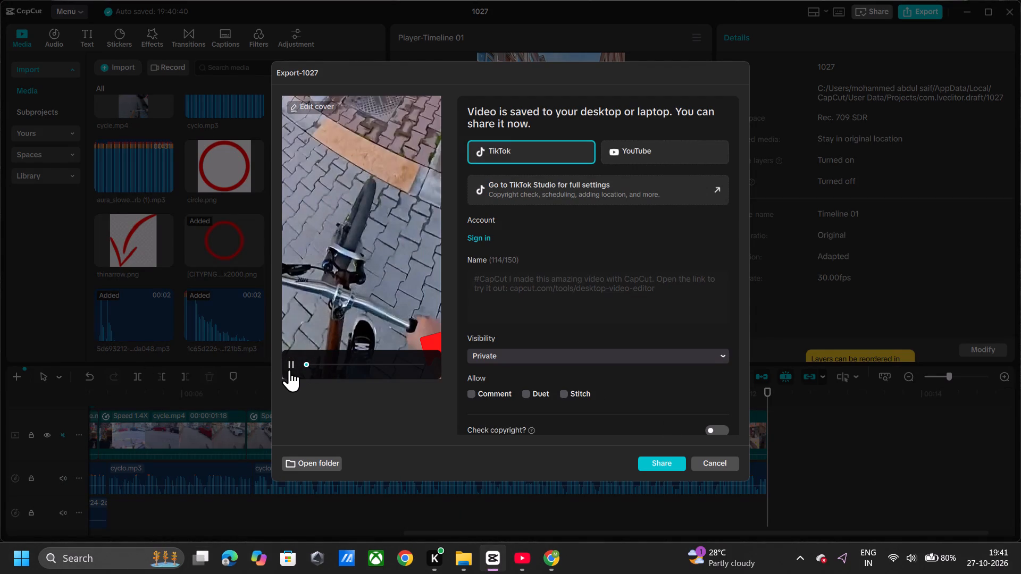
{"action": "key", "text": "space"}
{"action": "key", "text": "space"}
{"action": "key", "text": "space"}
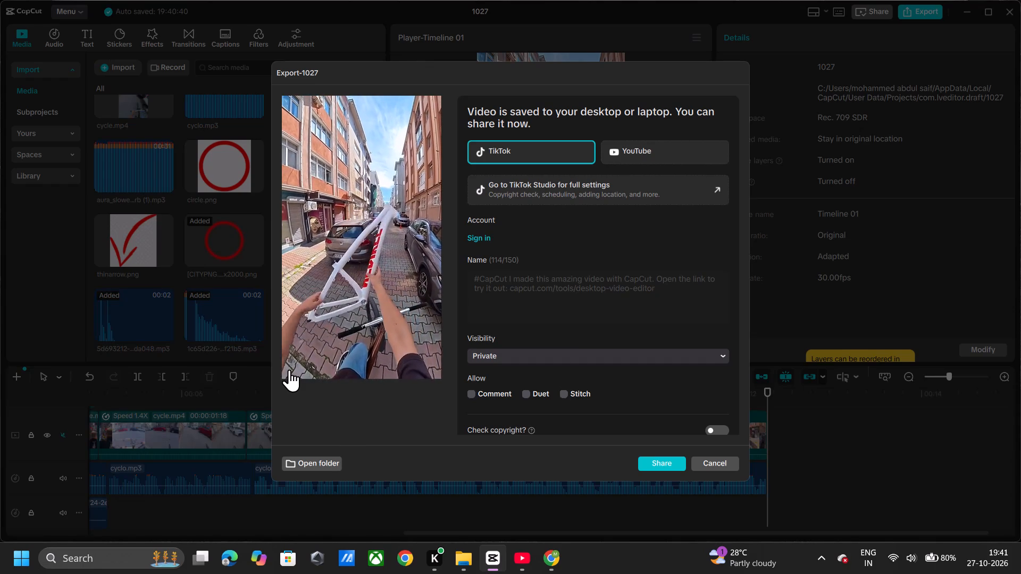
{"action": "key", "text": "space"}
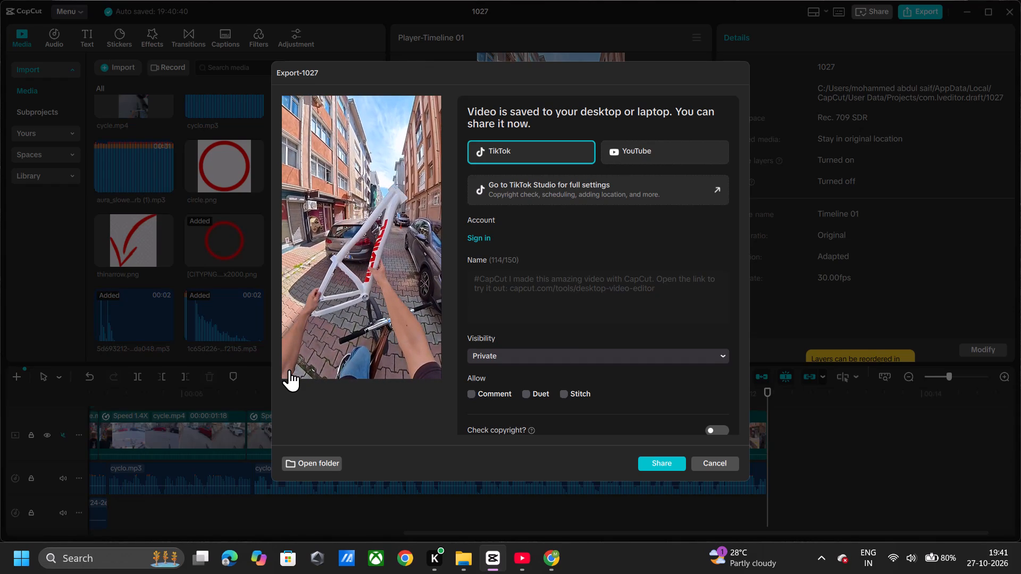
{"action": "key", "text": "space"}
{"action": "left_click", "coordinate": [391, 230]}
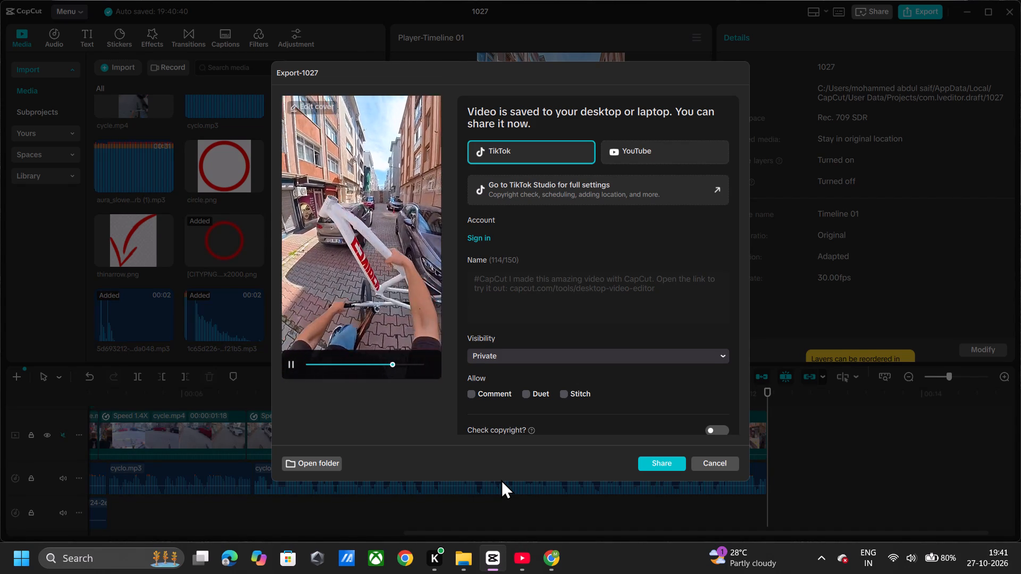
{"action": "left_click", "coordinate": [805, 148]}
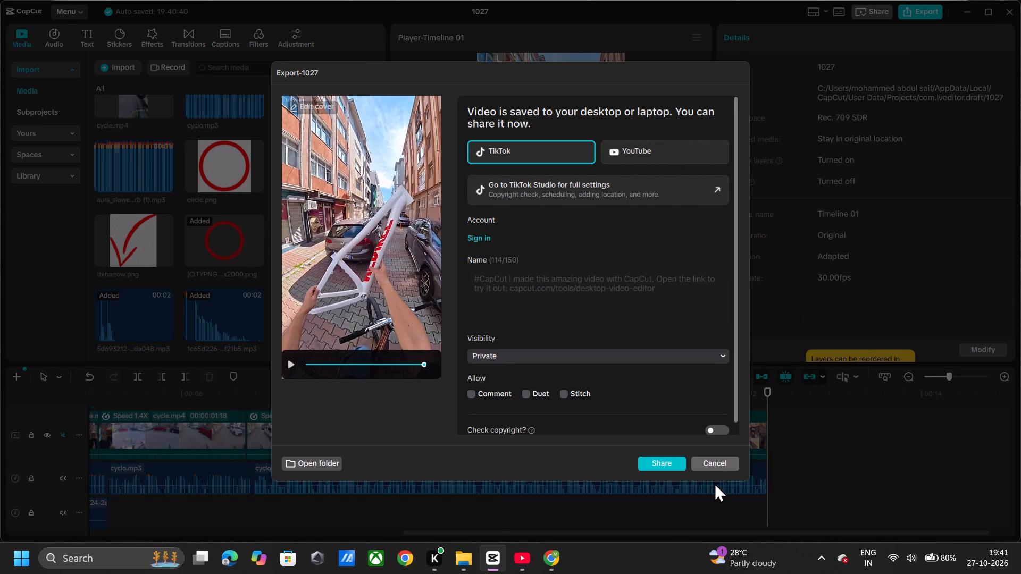
Exit CapCut, dismissing the export results and feedback prompt and closing project 1027 and the home window.
{"action": "left_click", "coordinate": [716, 463]}
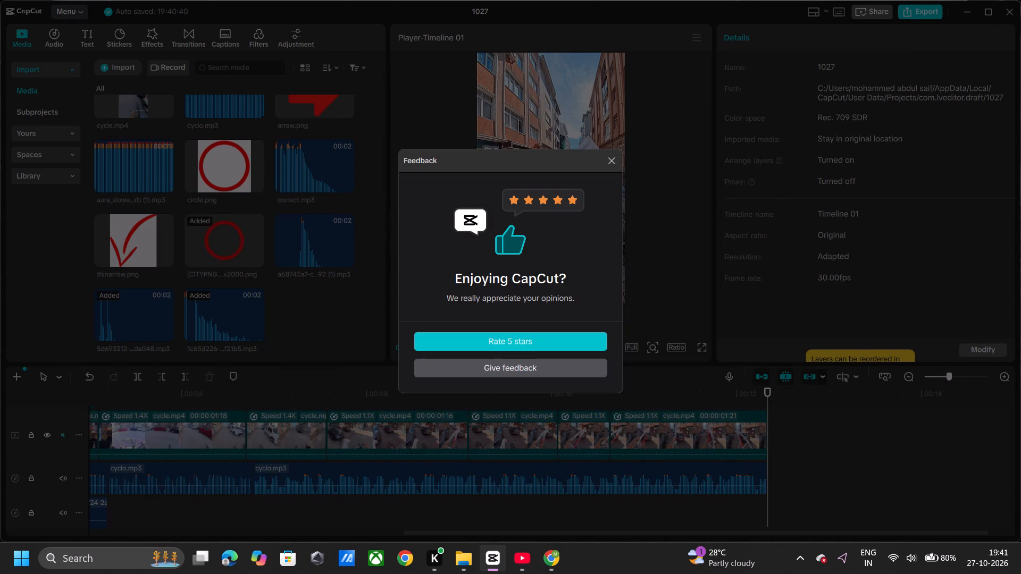
{"action": "left_click", "coordinate": [614, 157]}
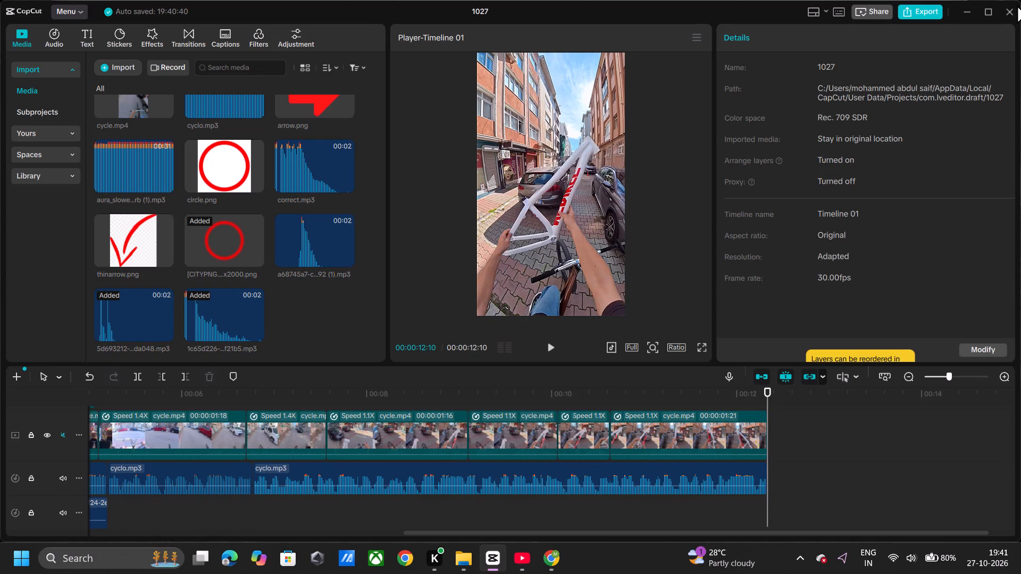
{"action": "left_click", "coordinate": [1014, 10]}
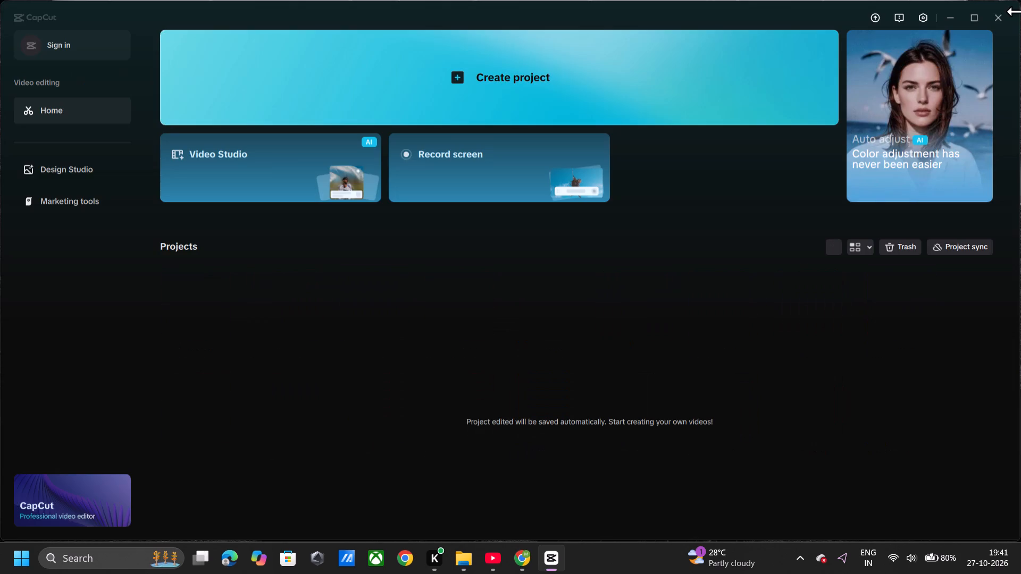
{"action": "left_click", "coordinate": [996, 21]}
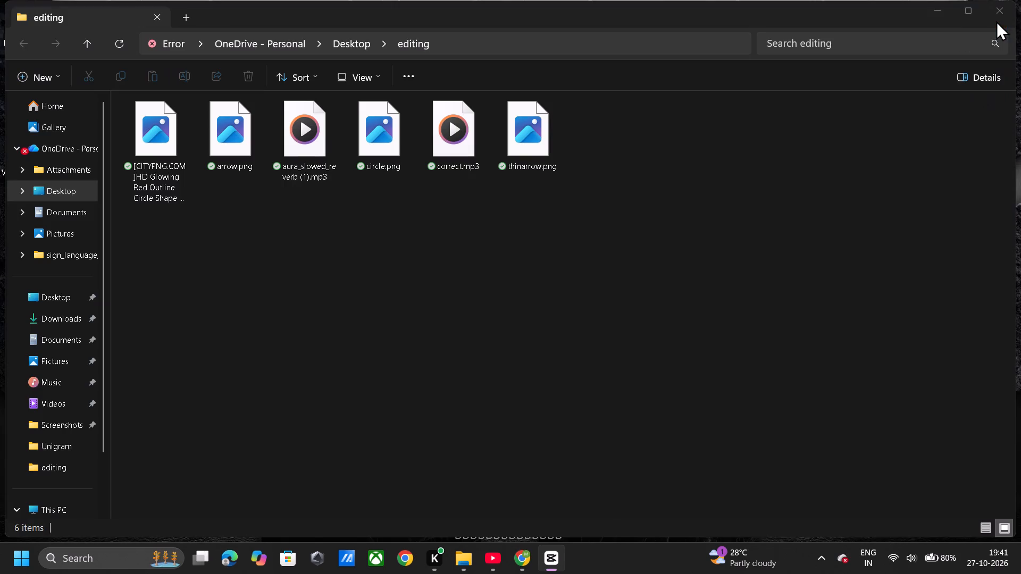